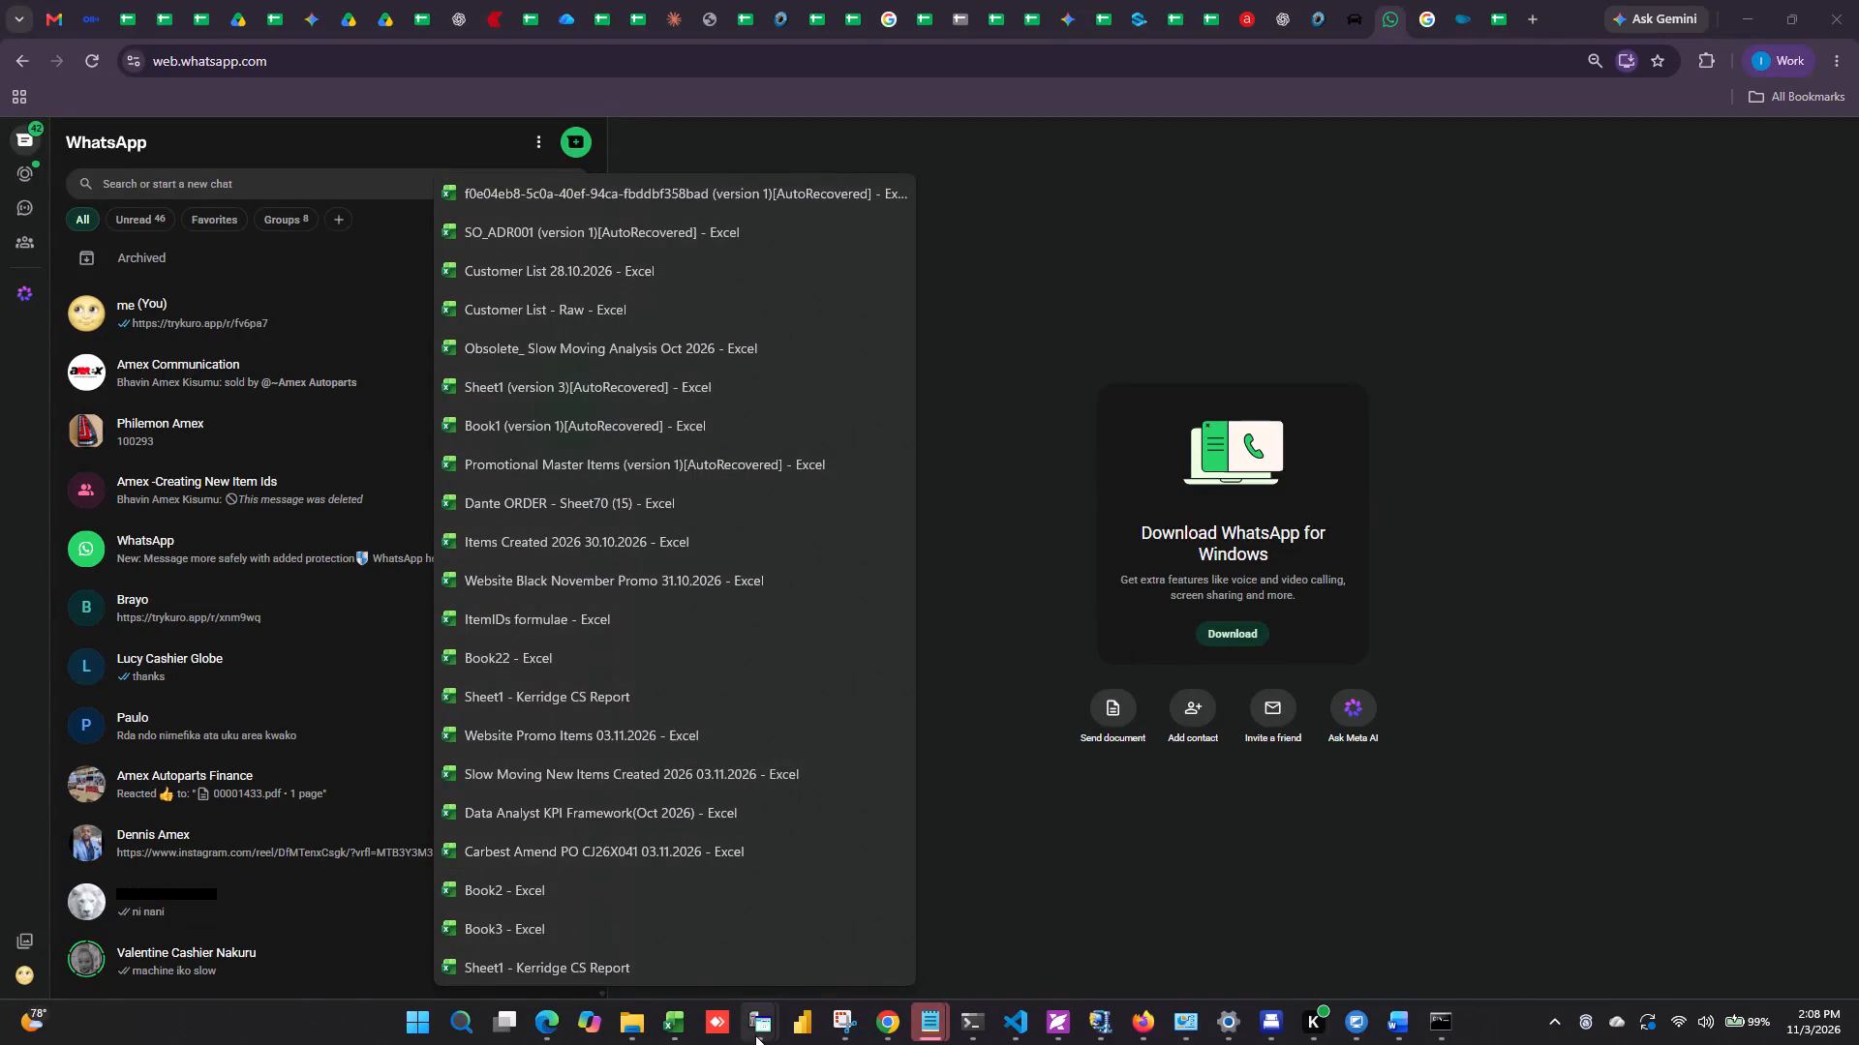
Switch to the open Excel workbook Website Black November Promo 31.10.2026 and view the start of its item list.
scroll(625, 932, down, 6)
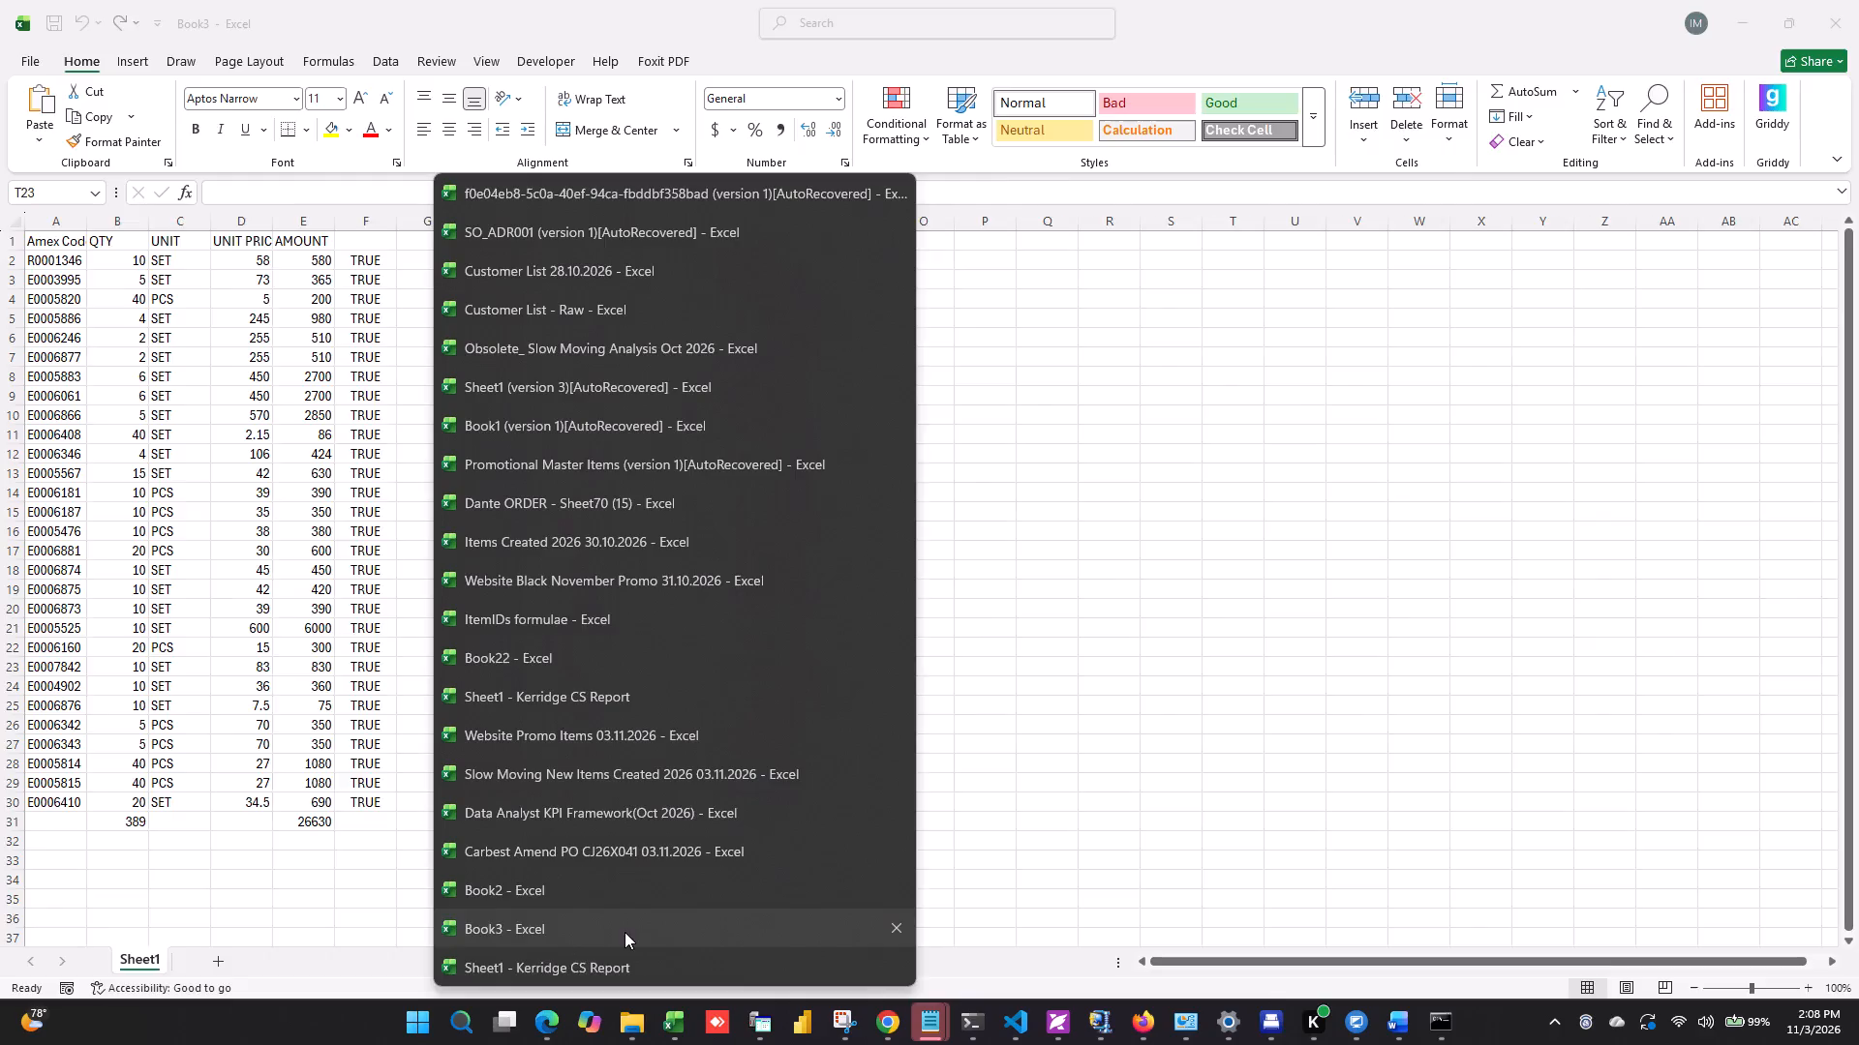
scroll(625, 932, down, 2)
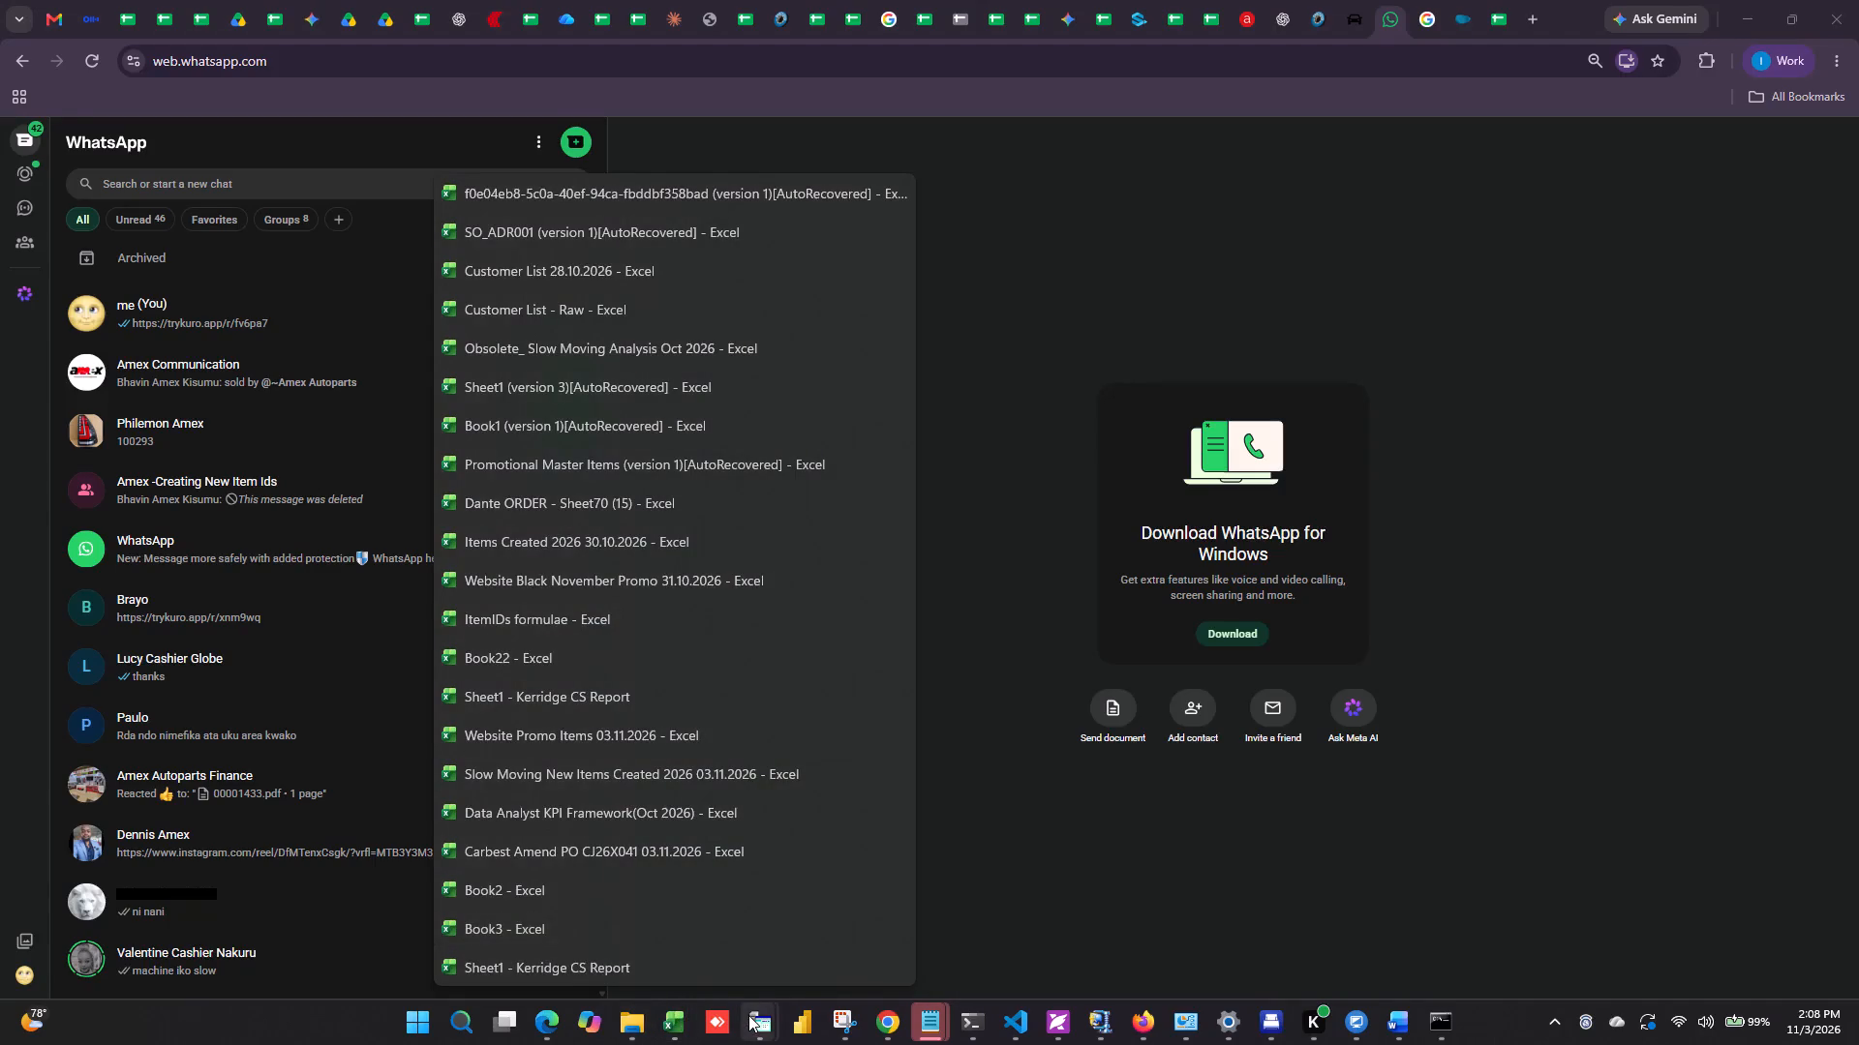
click(748, 1015)
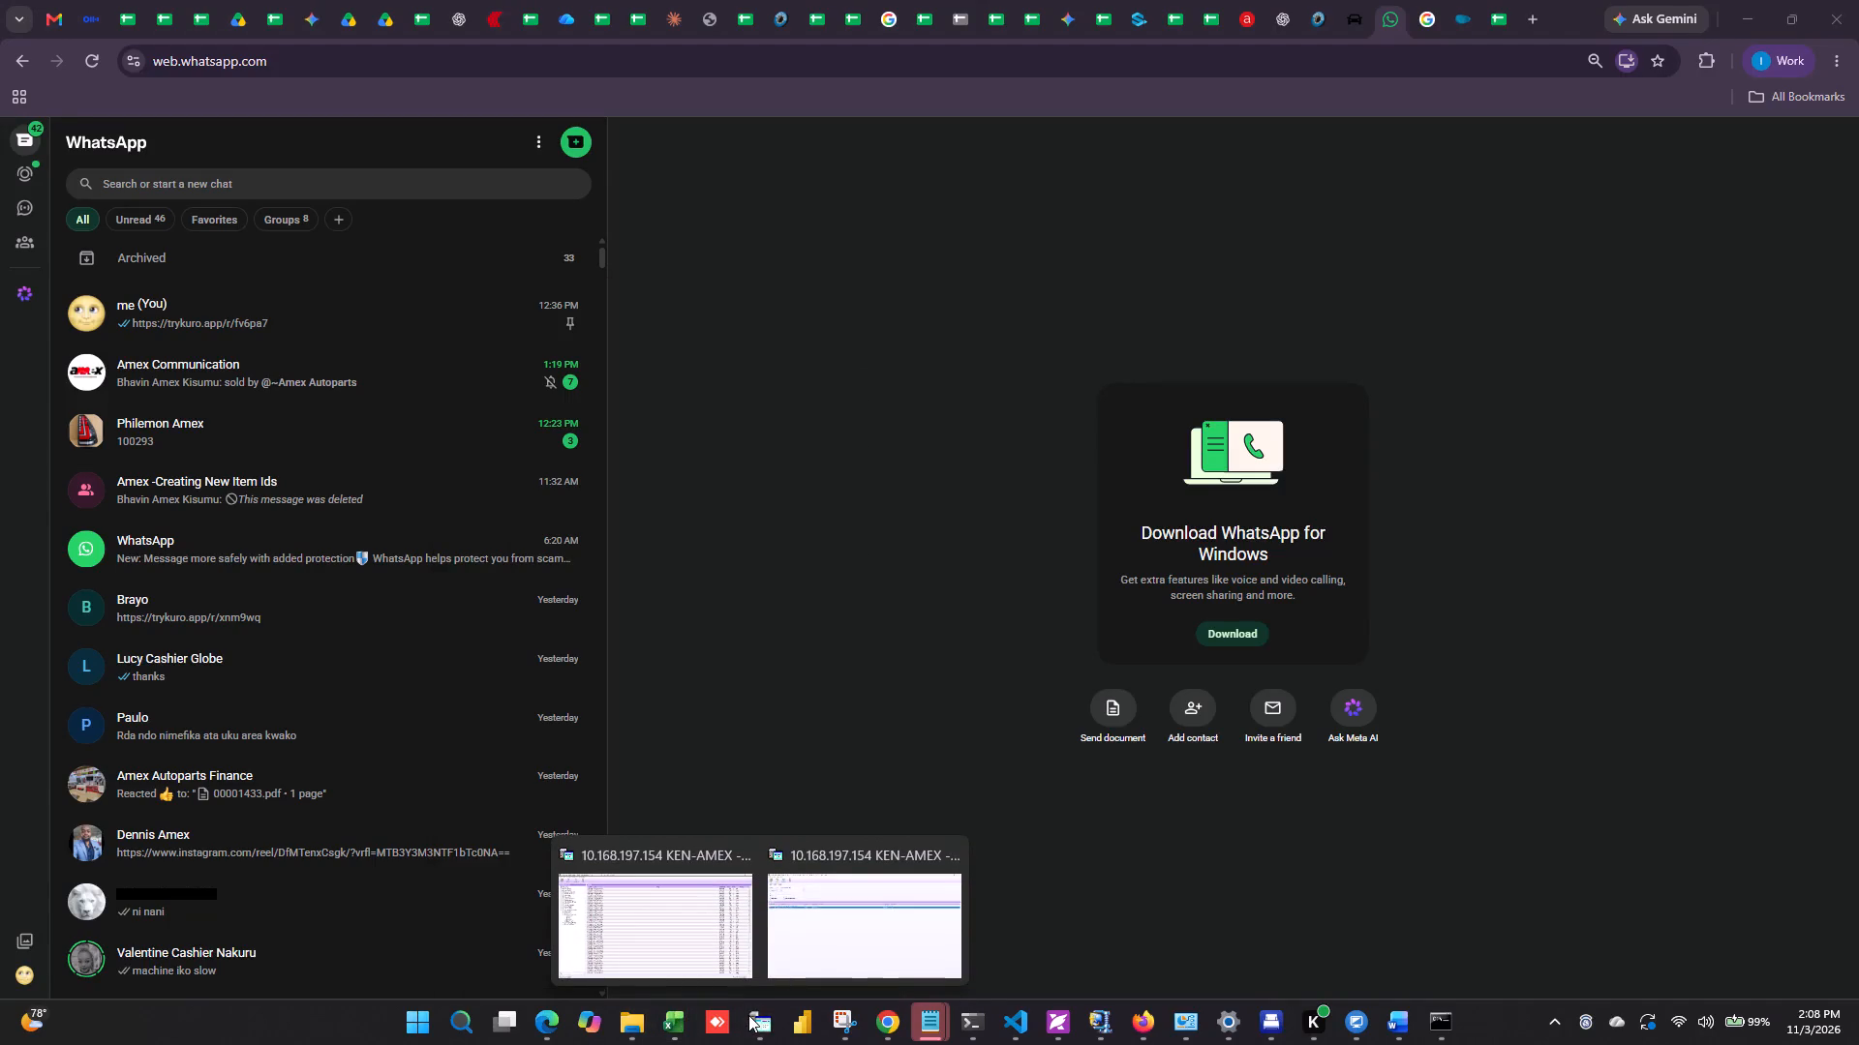
click(675, 1023)
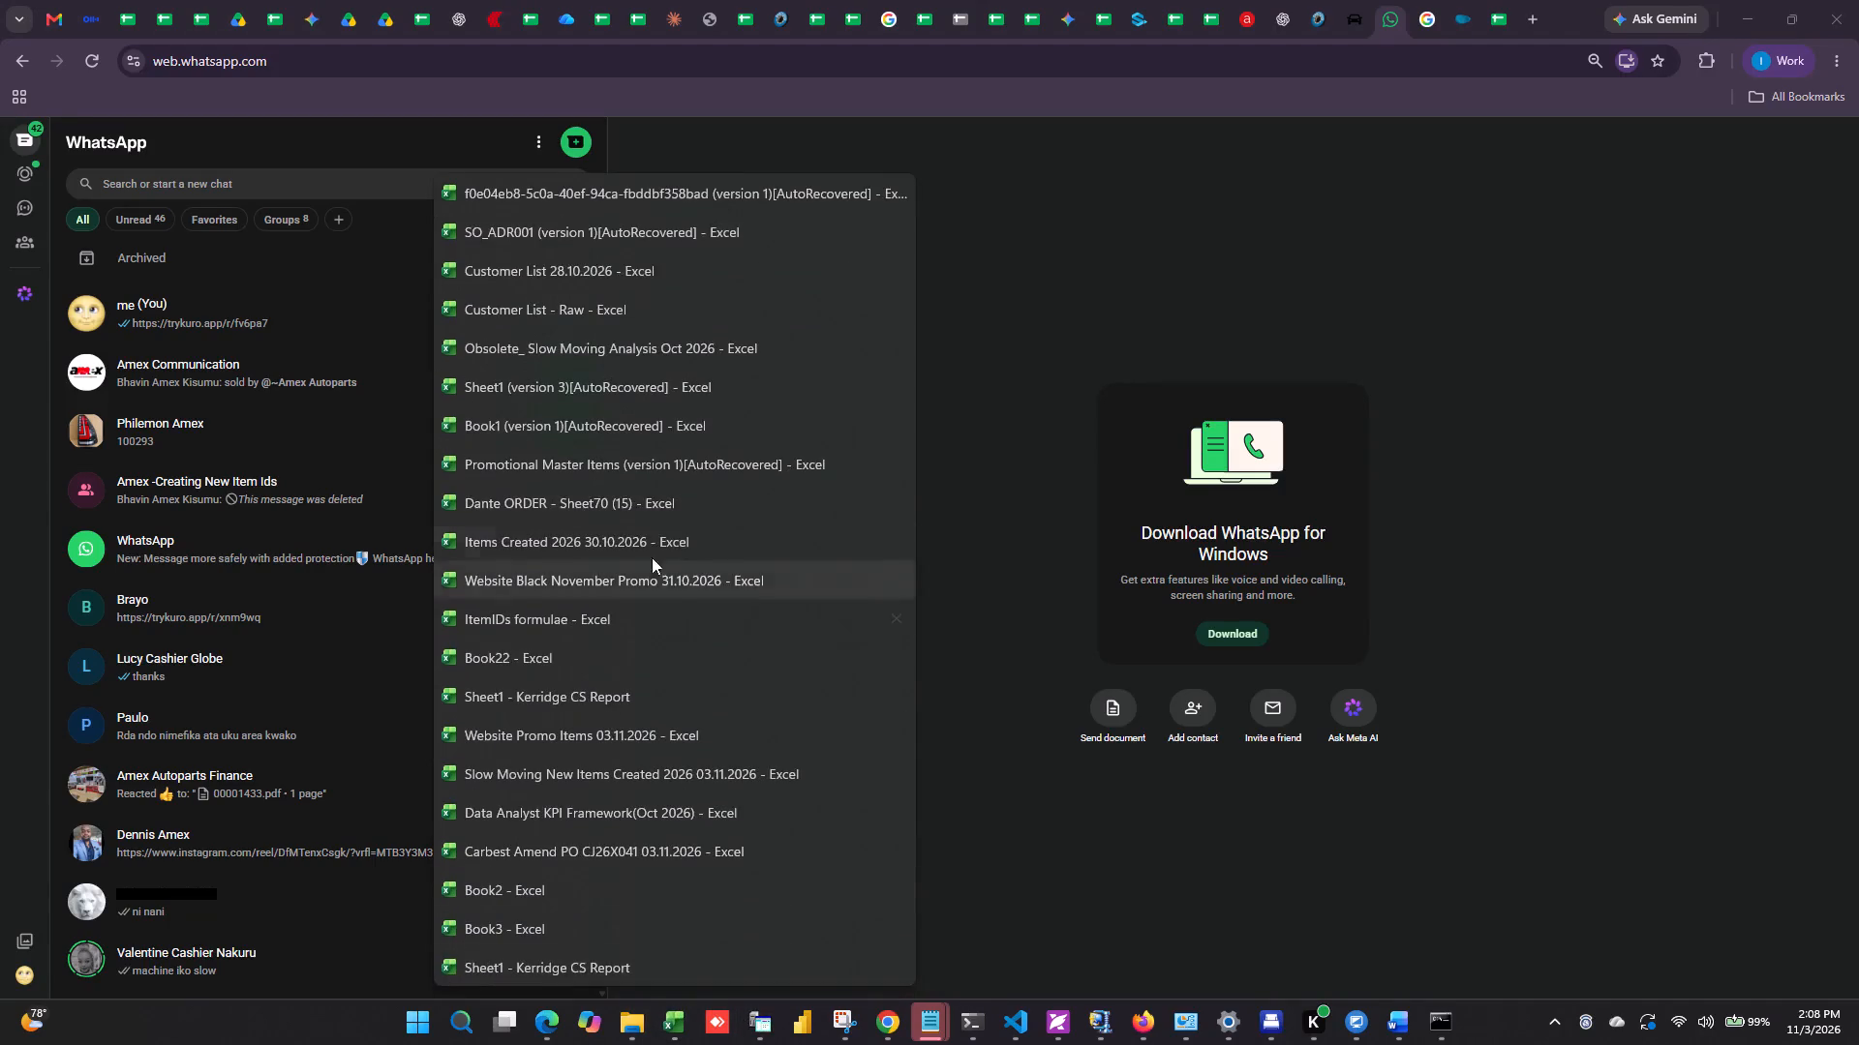
click(592, 591)
scroll(781, 719, up, 8)
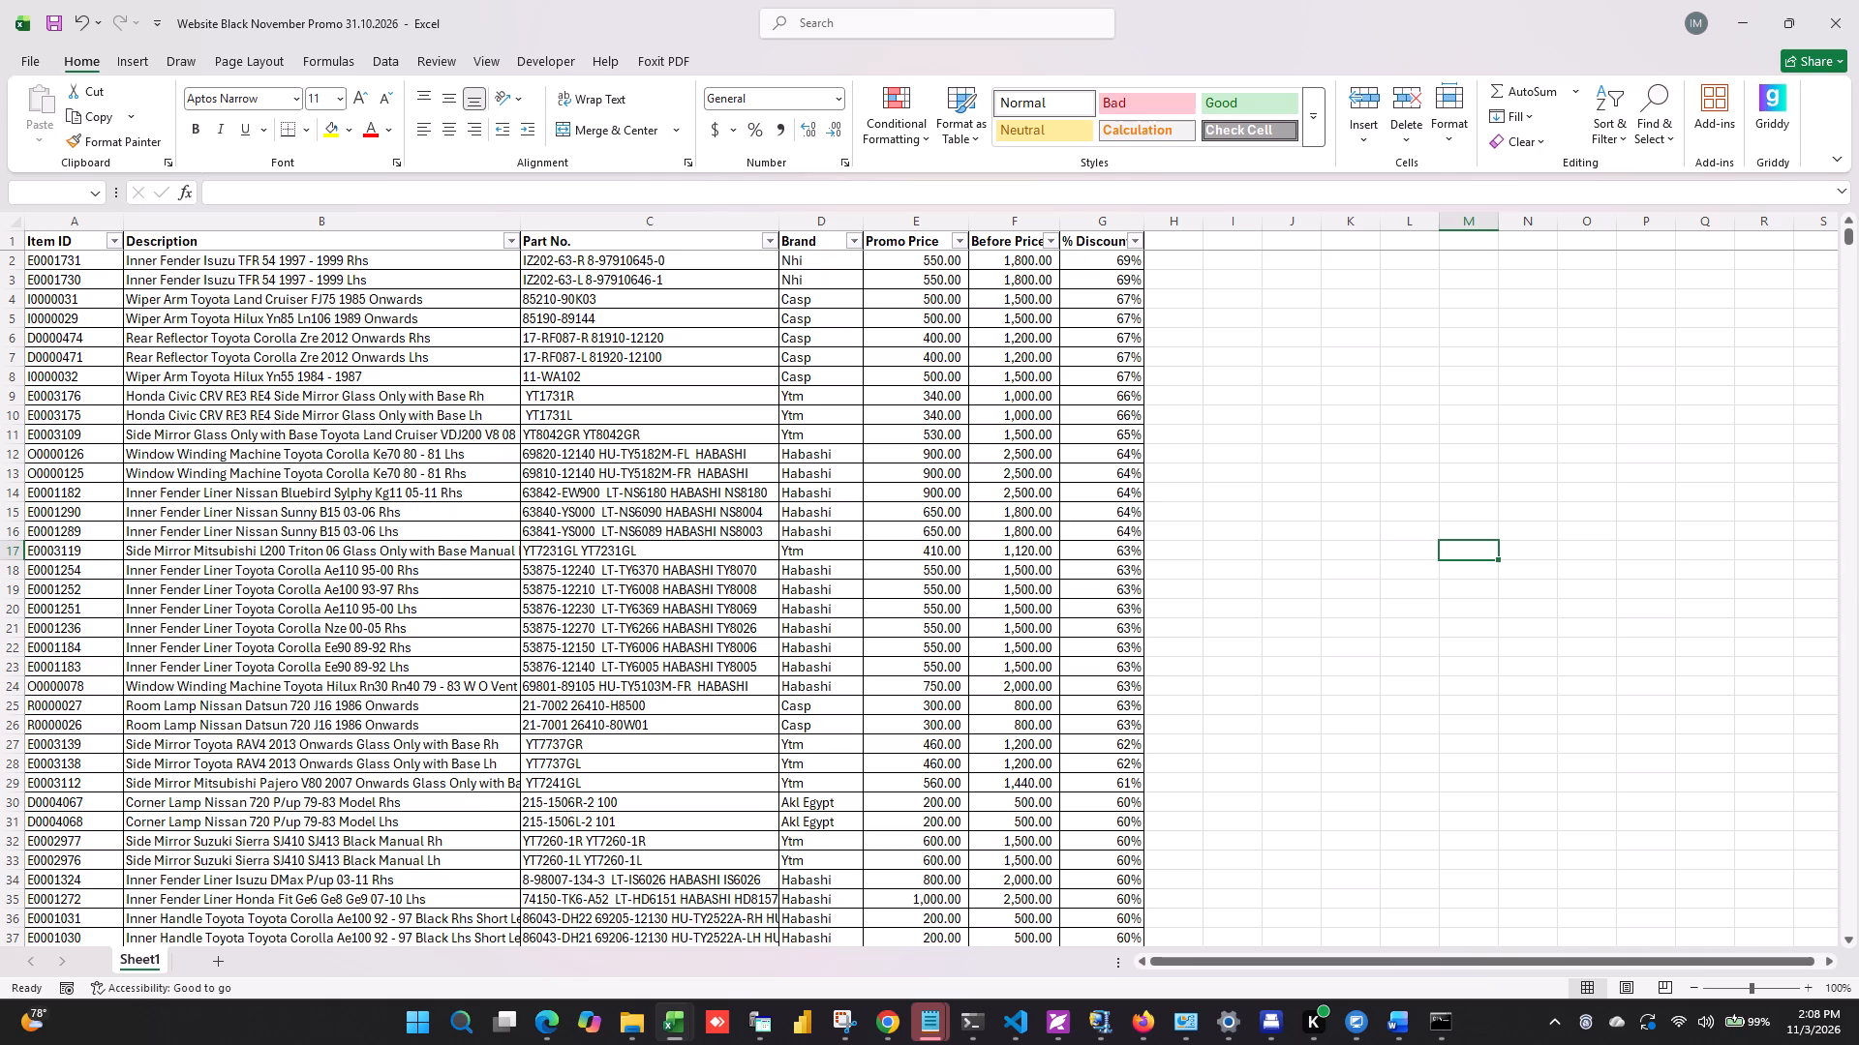
Look through the item rows of the Website Black November Promo list, including promo prices and discounts.
scroll(998, 815, down, 15)
scroll(997, 843, up, 1)
scroll(997, 843, down, 16)
scroll(997, 843, up, 1)
scroll(997, 857, down, 5)
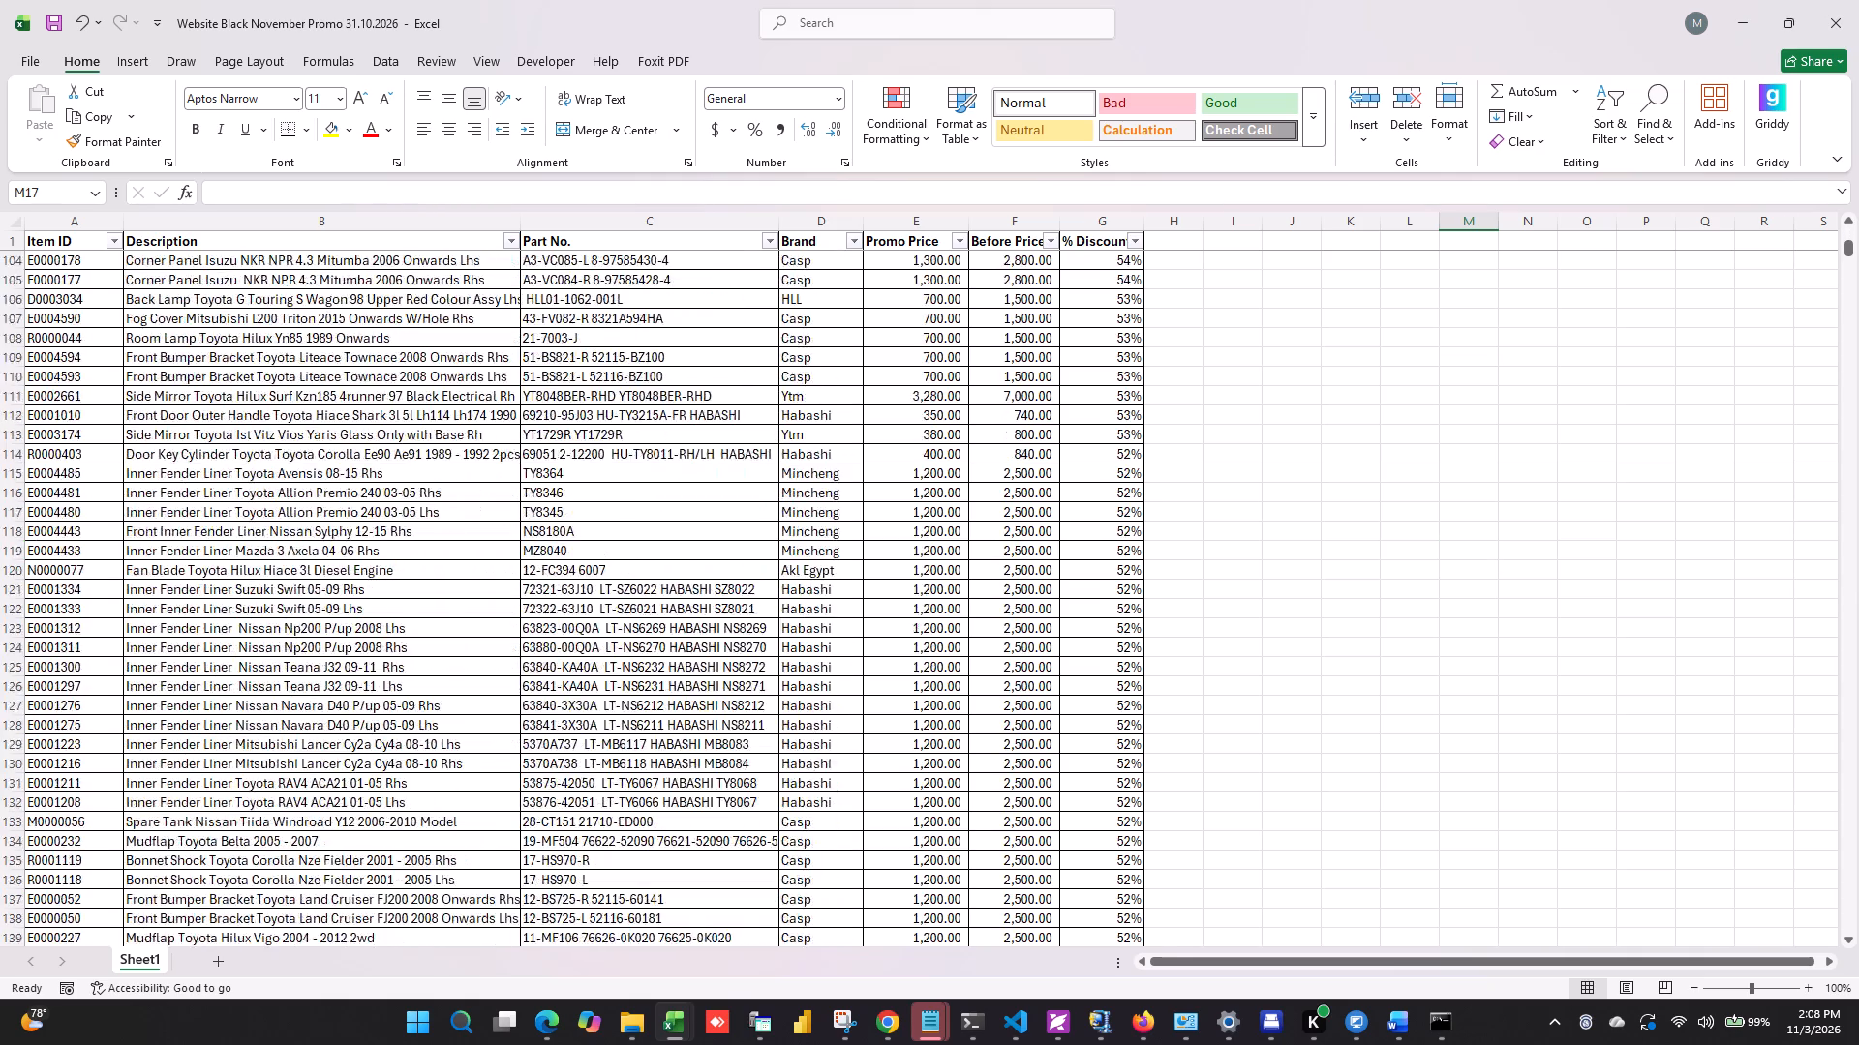
scroll(1000, 861, down, 11)
scroll(933, 684, up, 15)
scroll(933, 684, up, 20)
scroll(933, 684, up, 5)
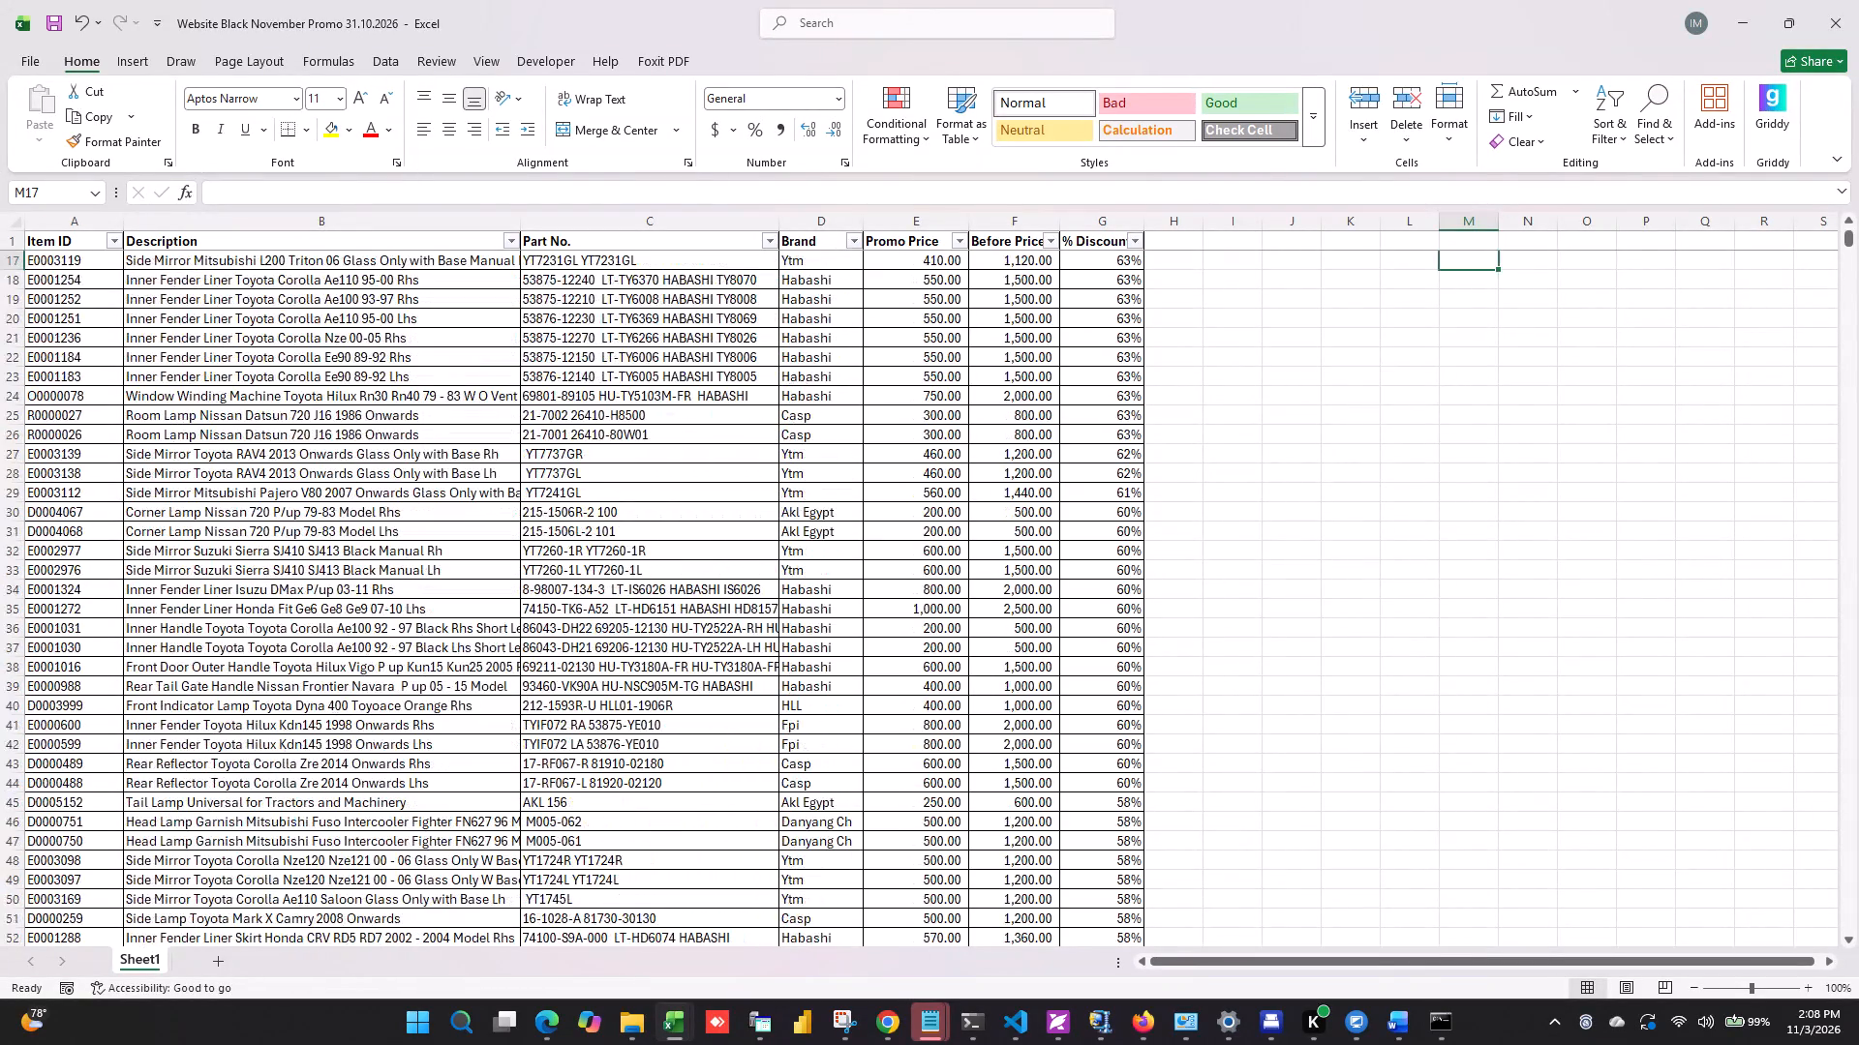
drag(1845, 240, 1858, 118)
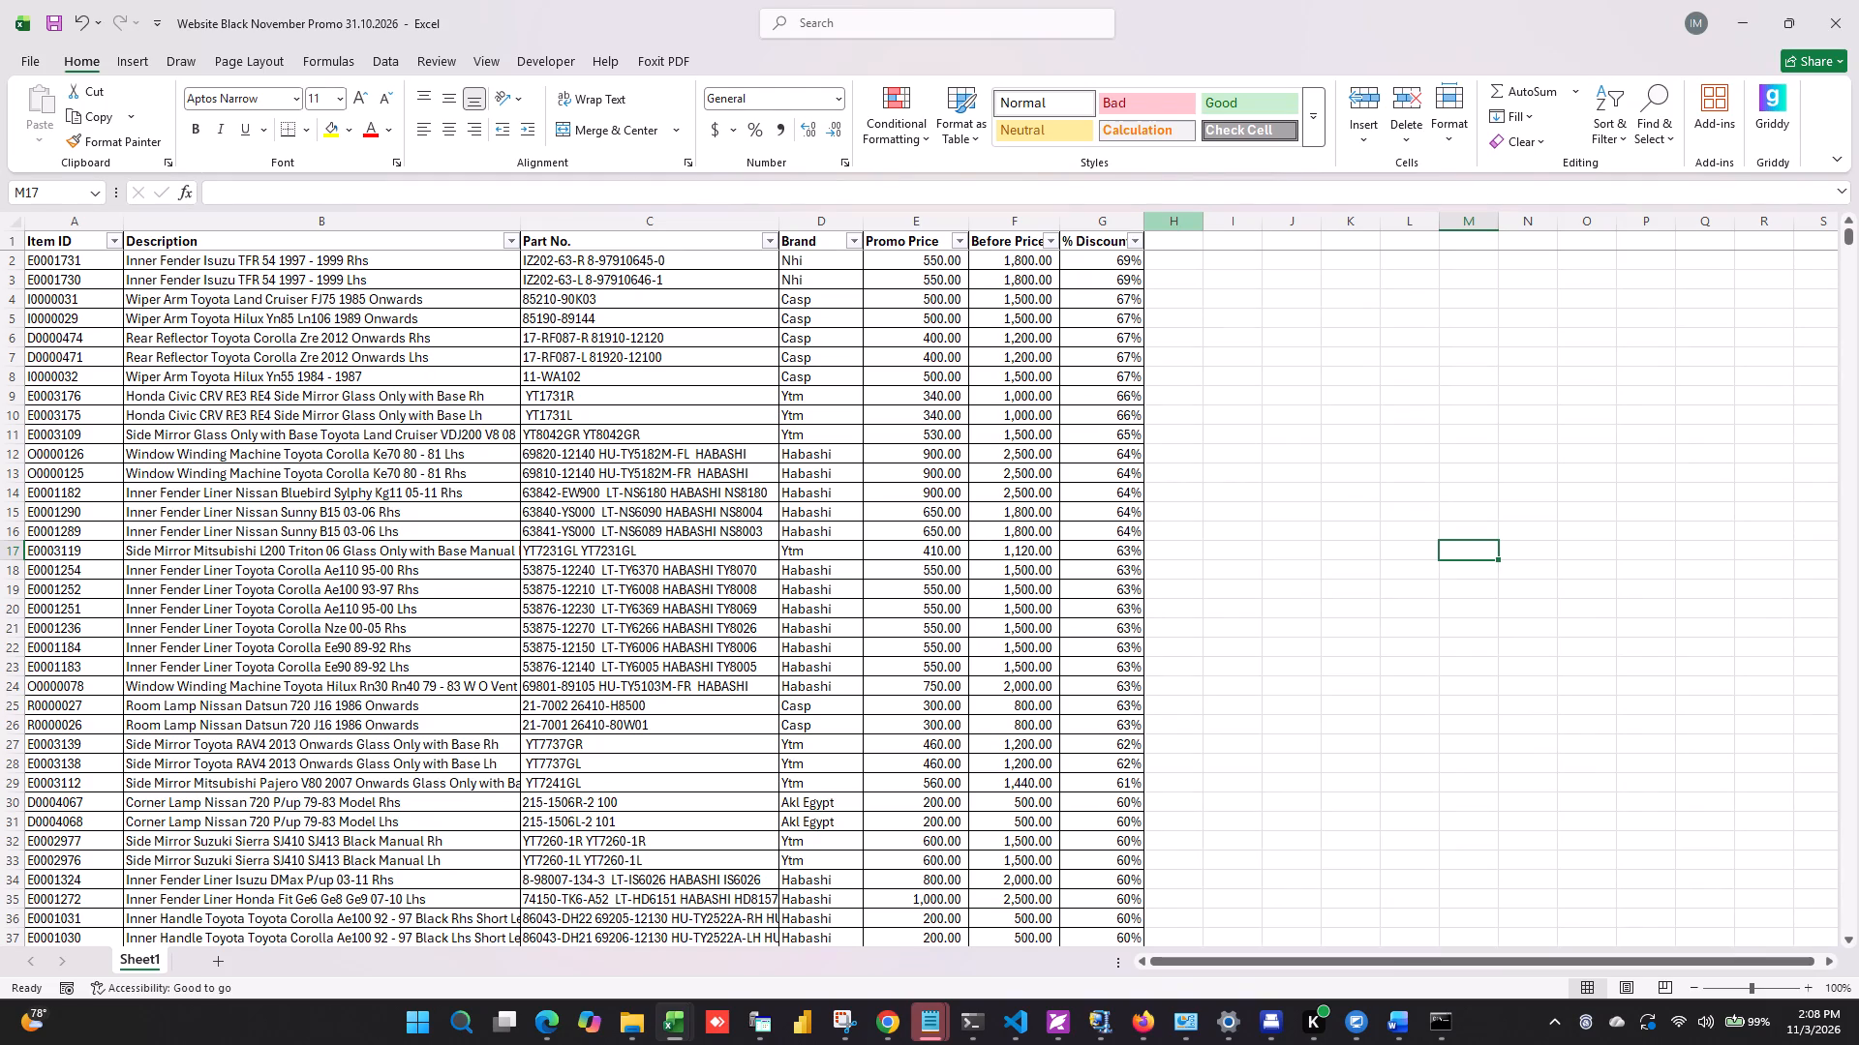
Insert a new column before Promo Price and give it the header Current Stock.
right_click(904, 218)
click(968, 407)
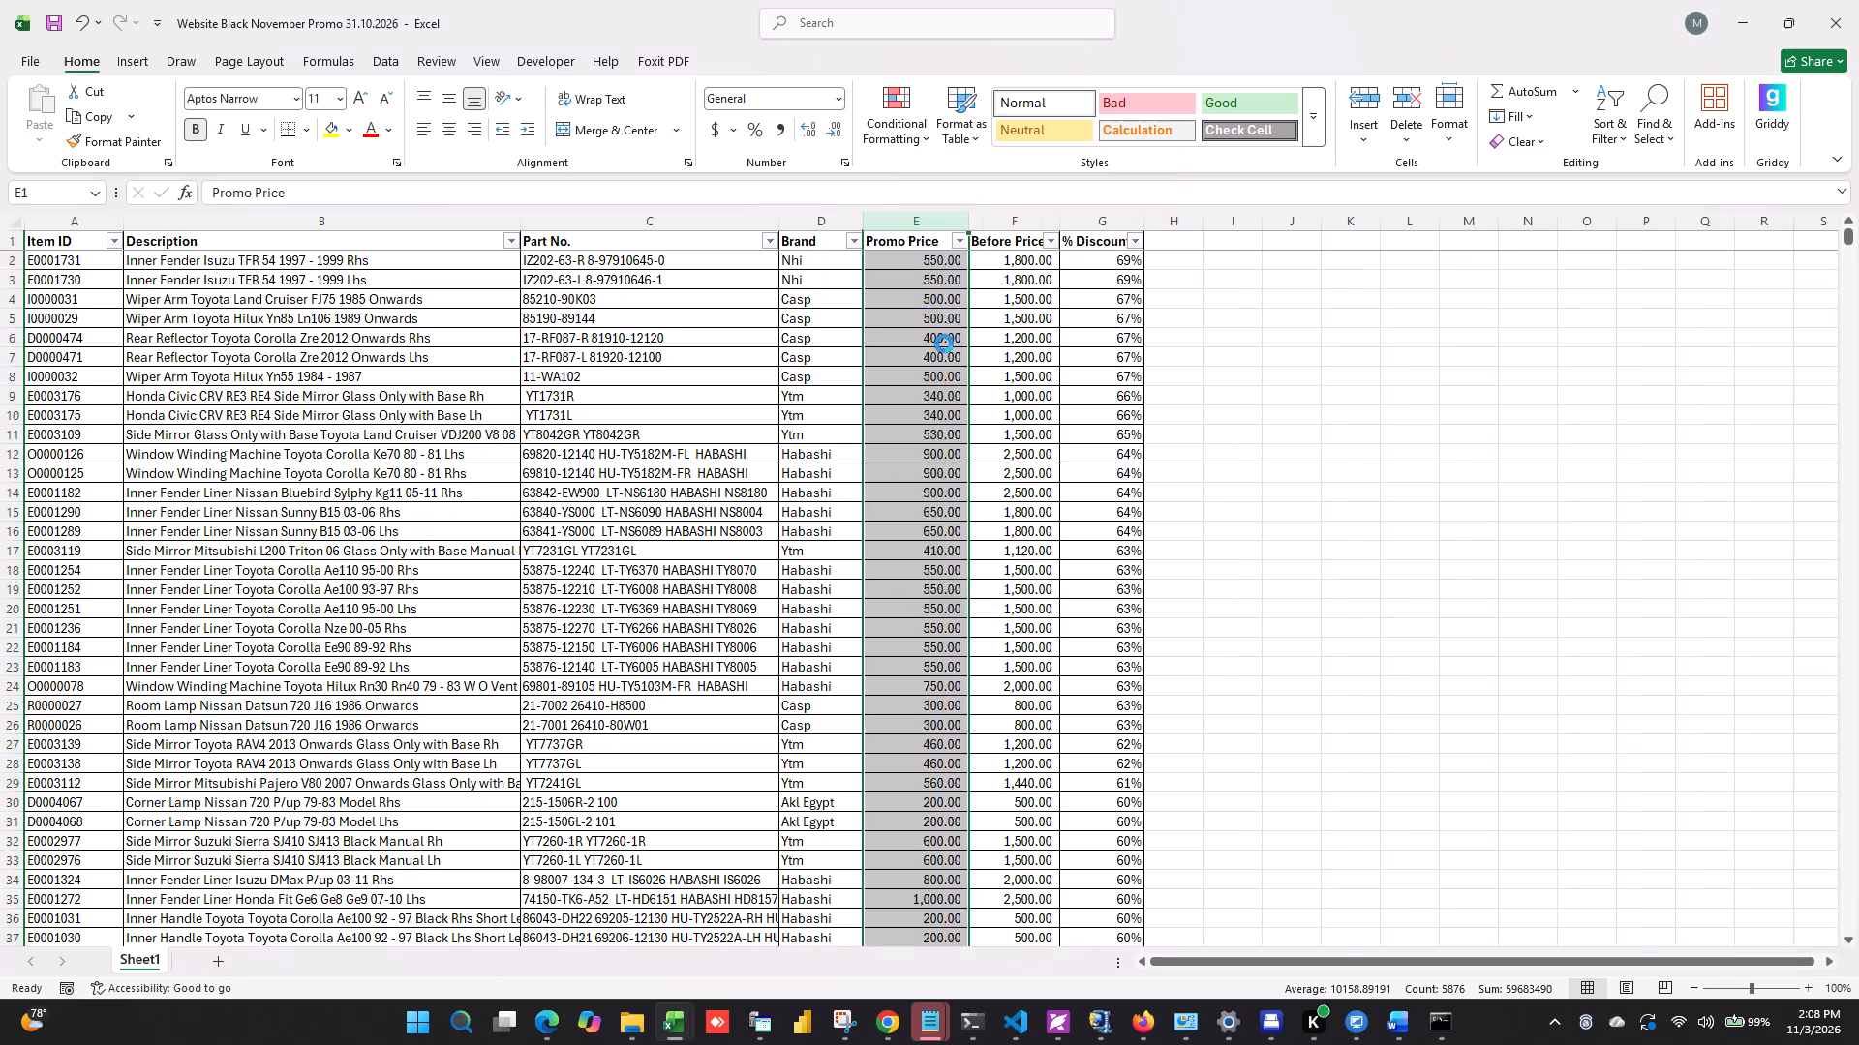
click(891, 235)
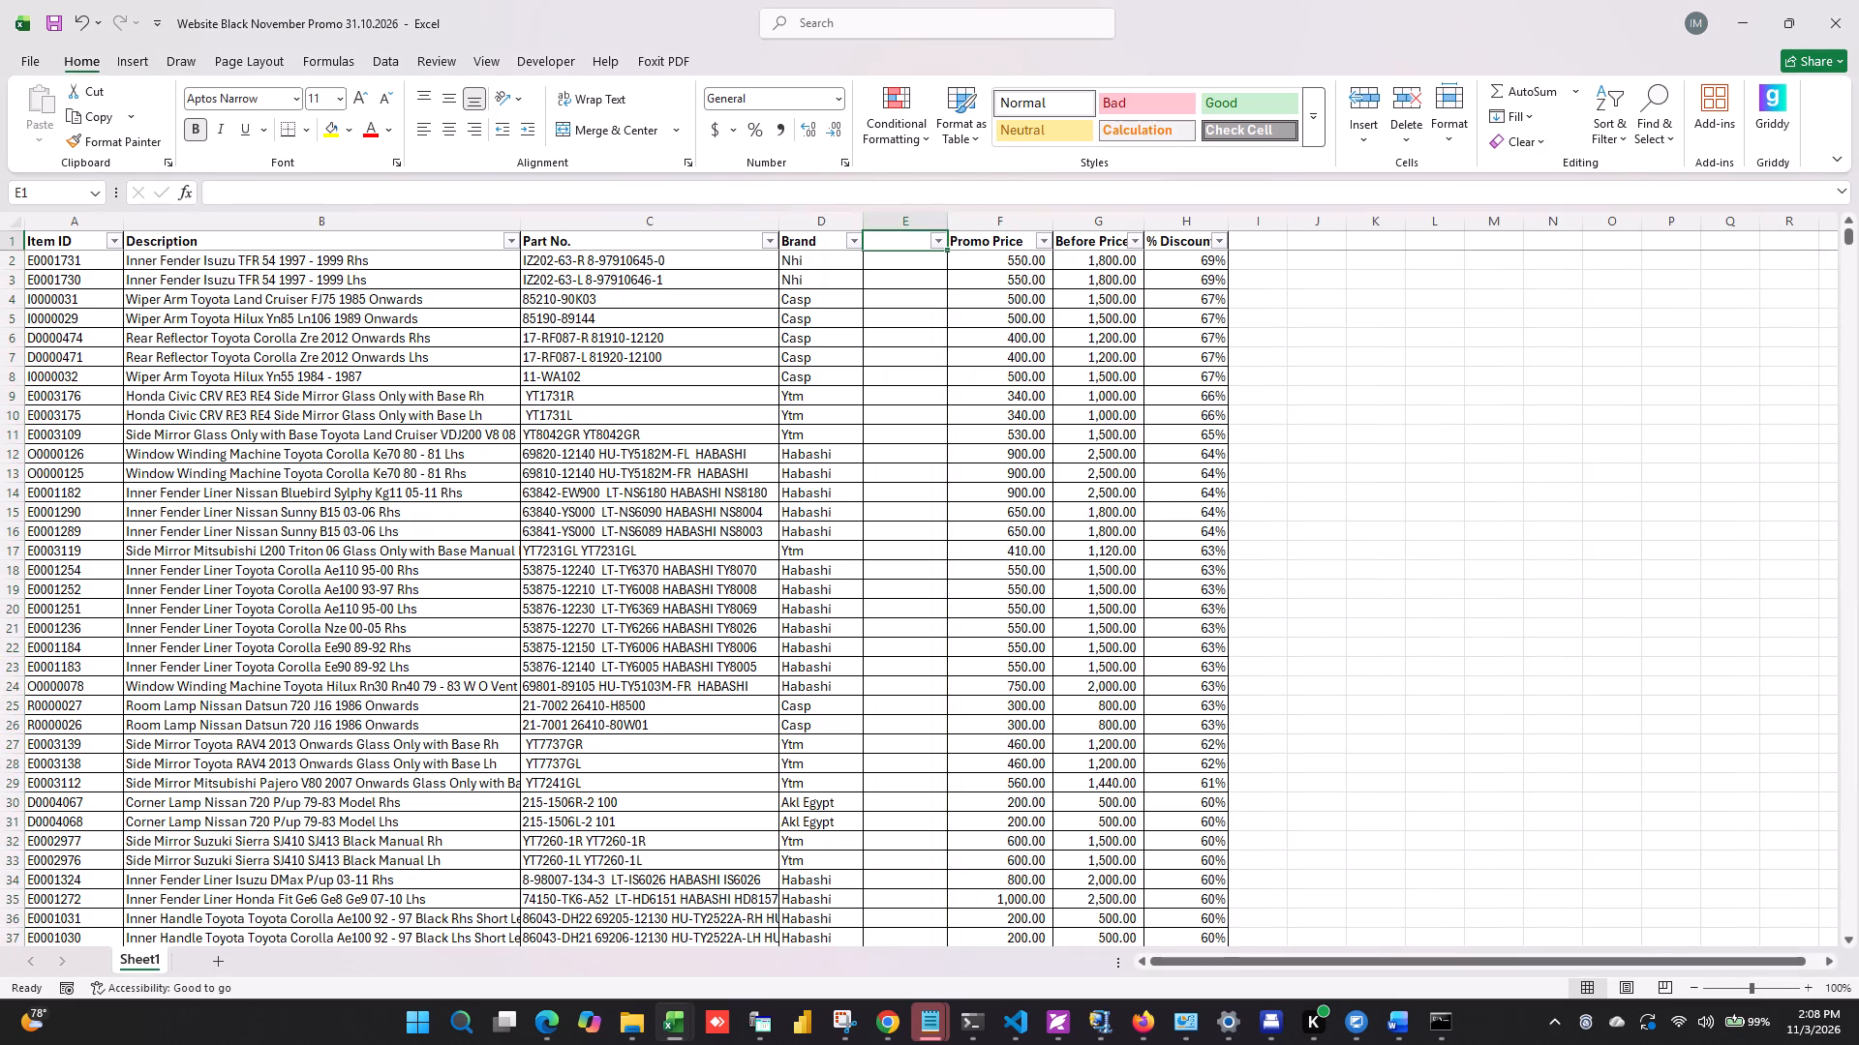
text(Curee)
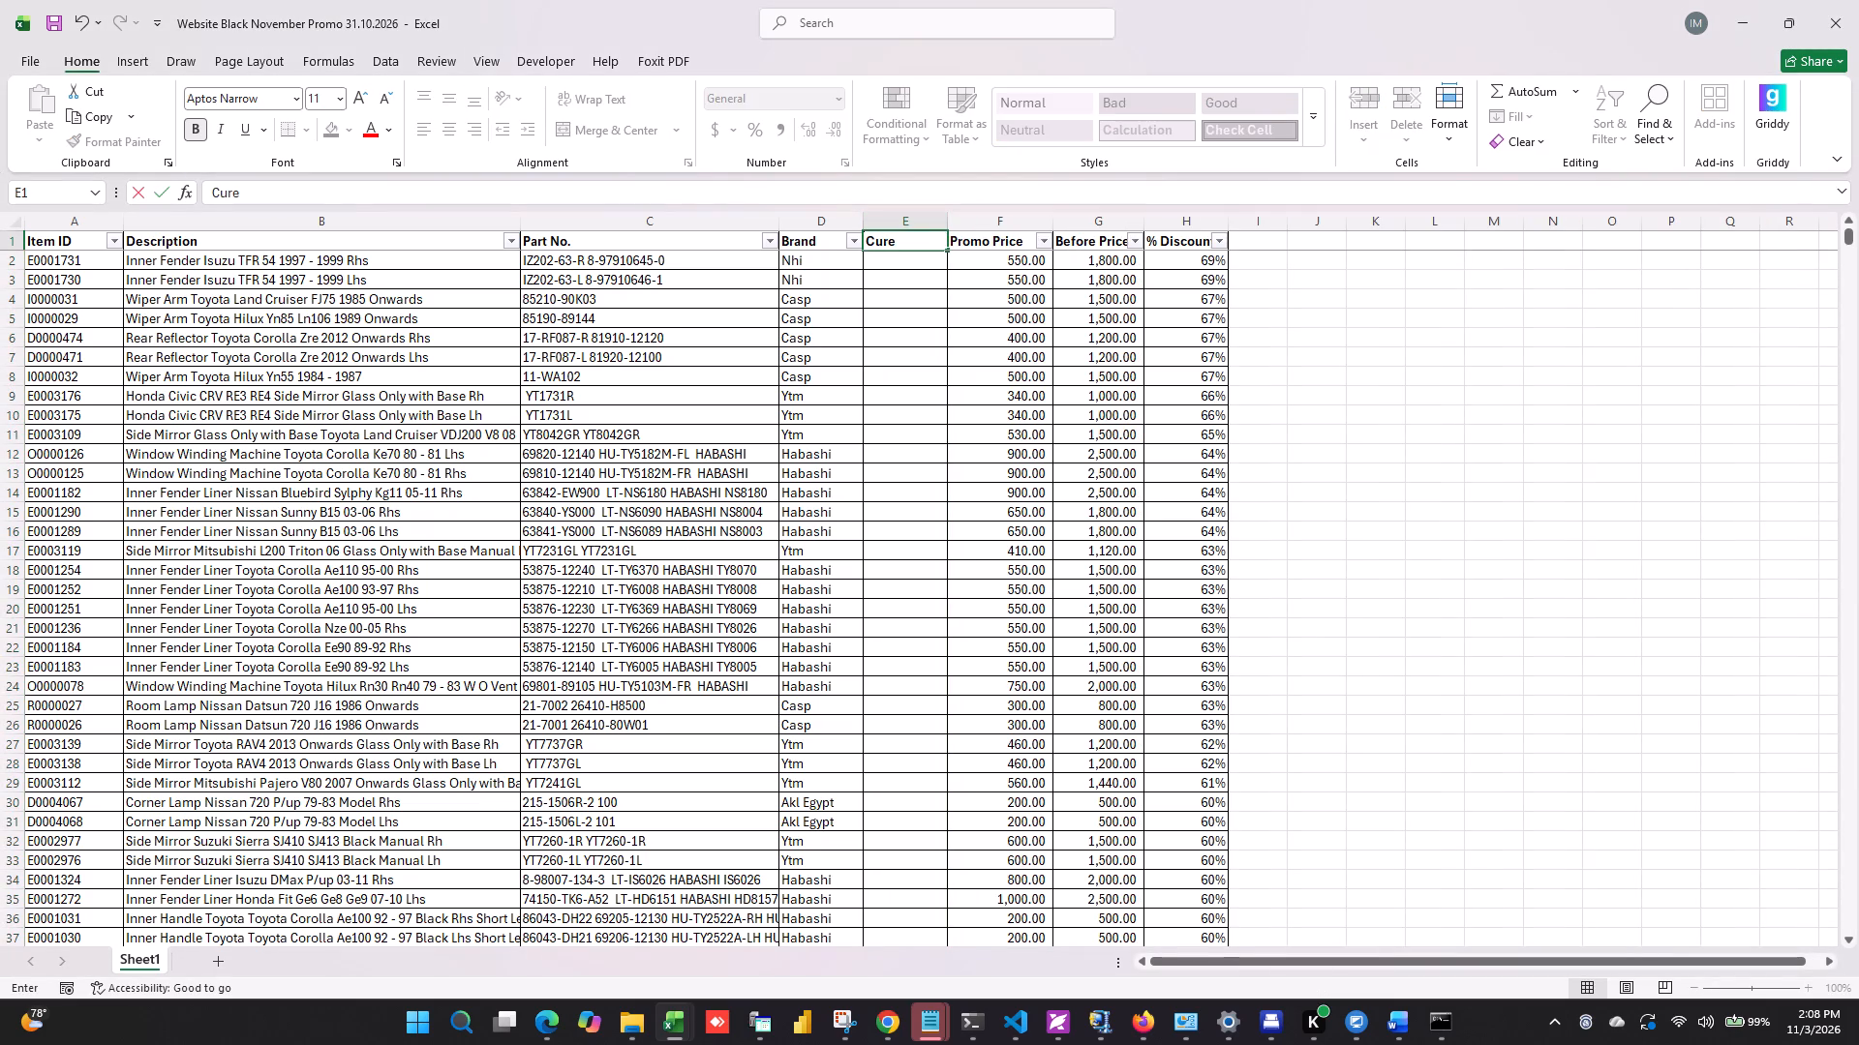
key(BackSpace)
key(BackSpace)
text(rent Stock)
key(Return)
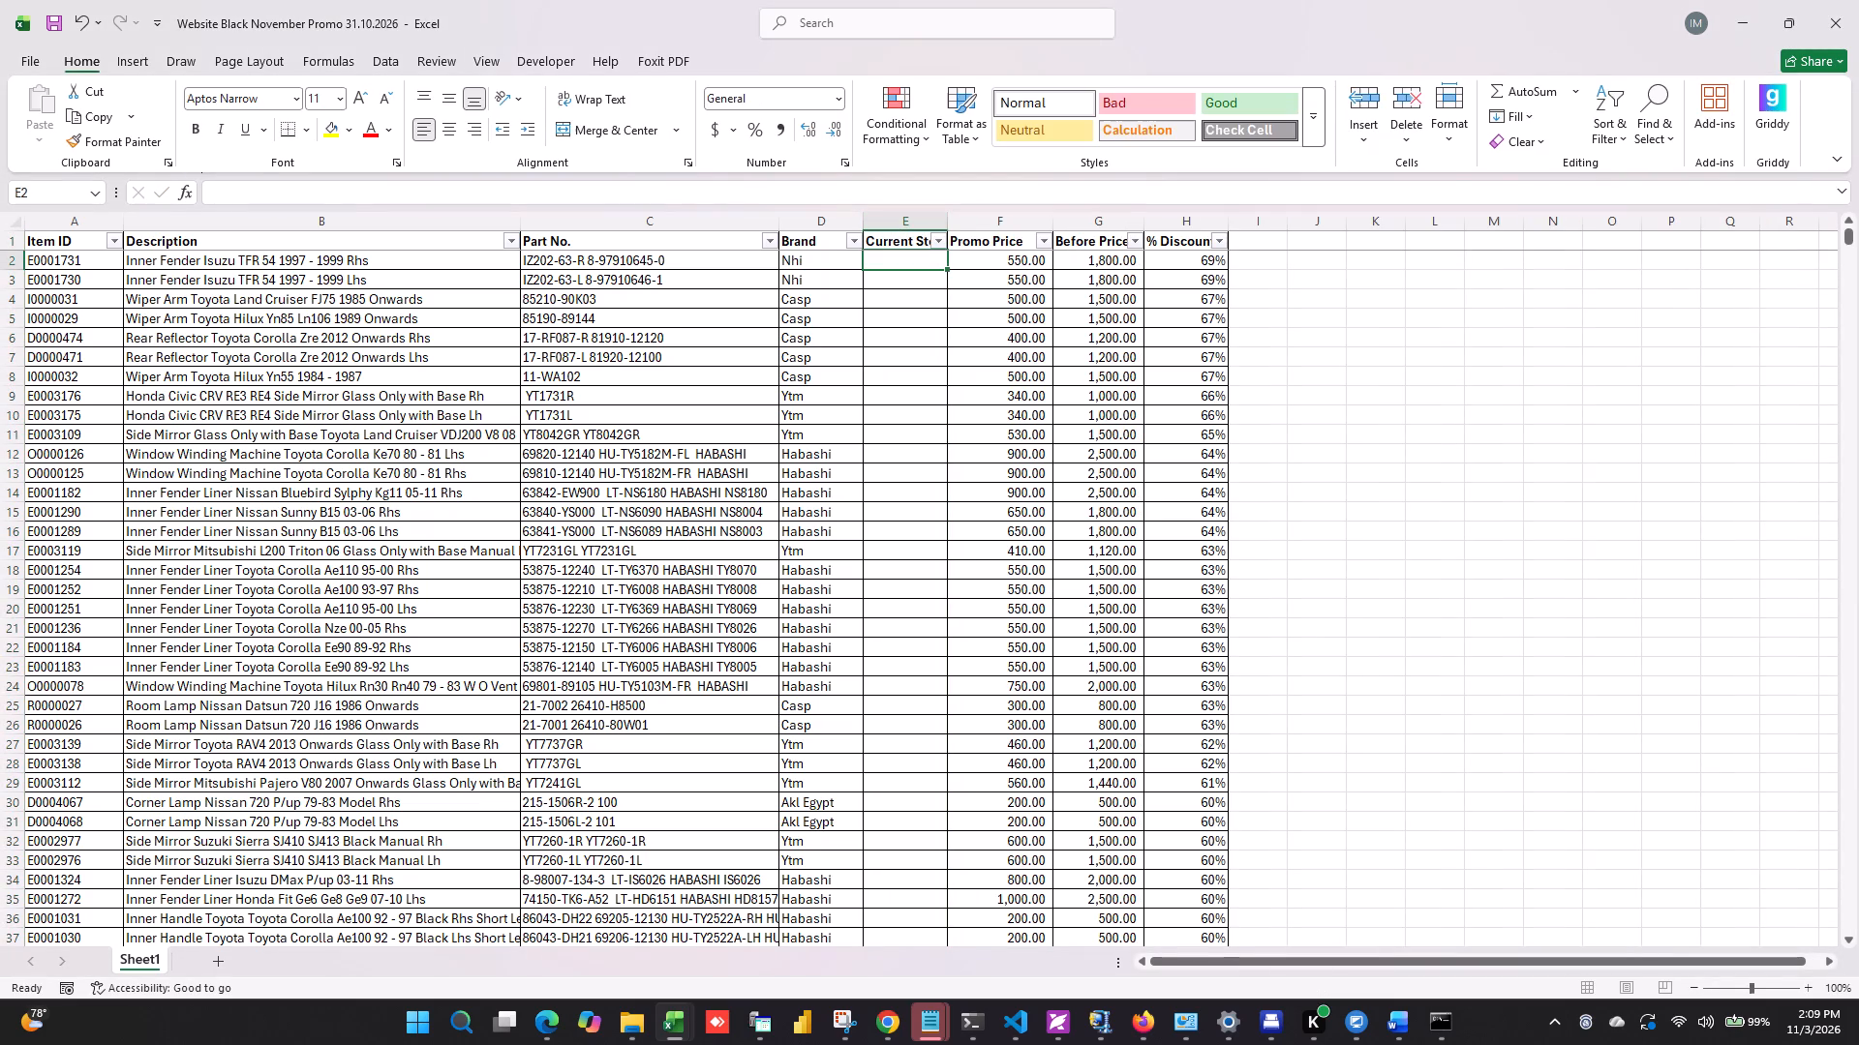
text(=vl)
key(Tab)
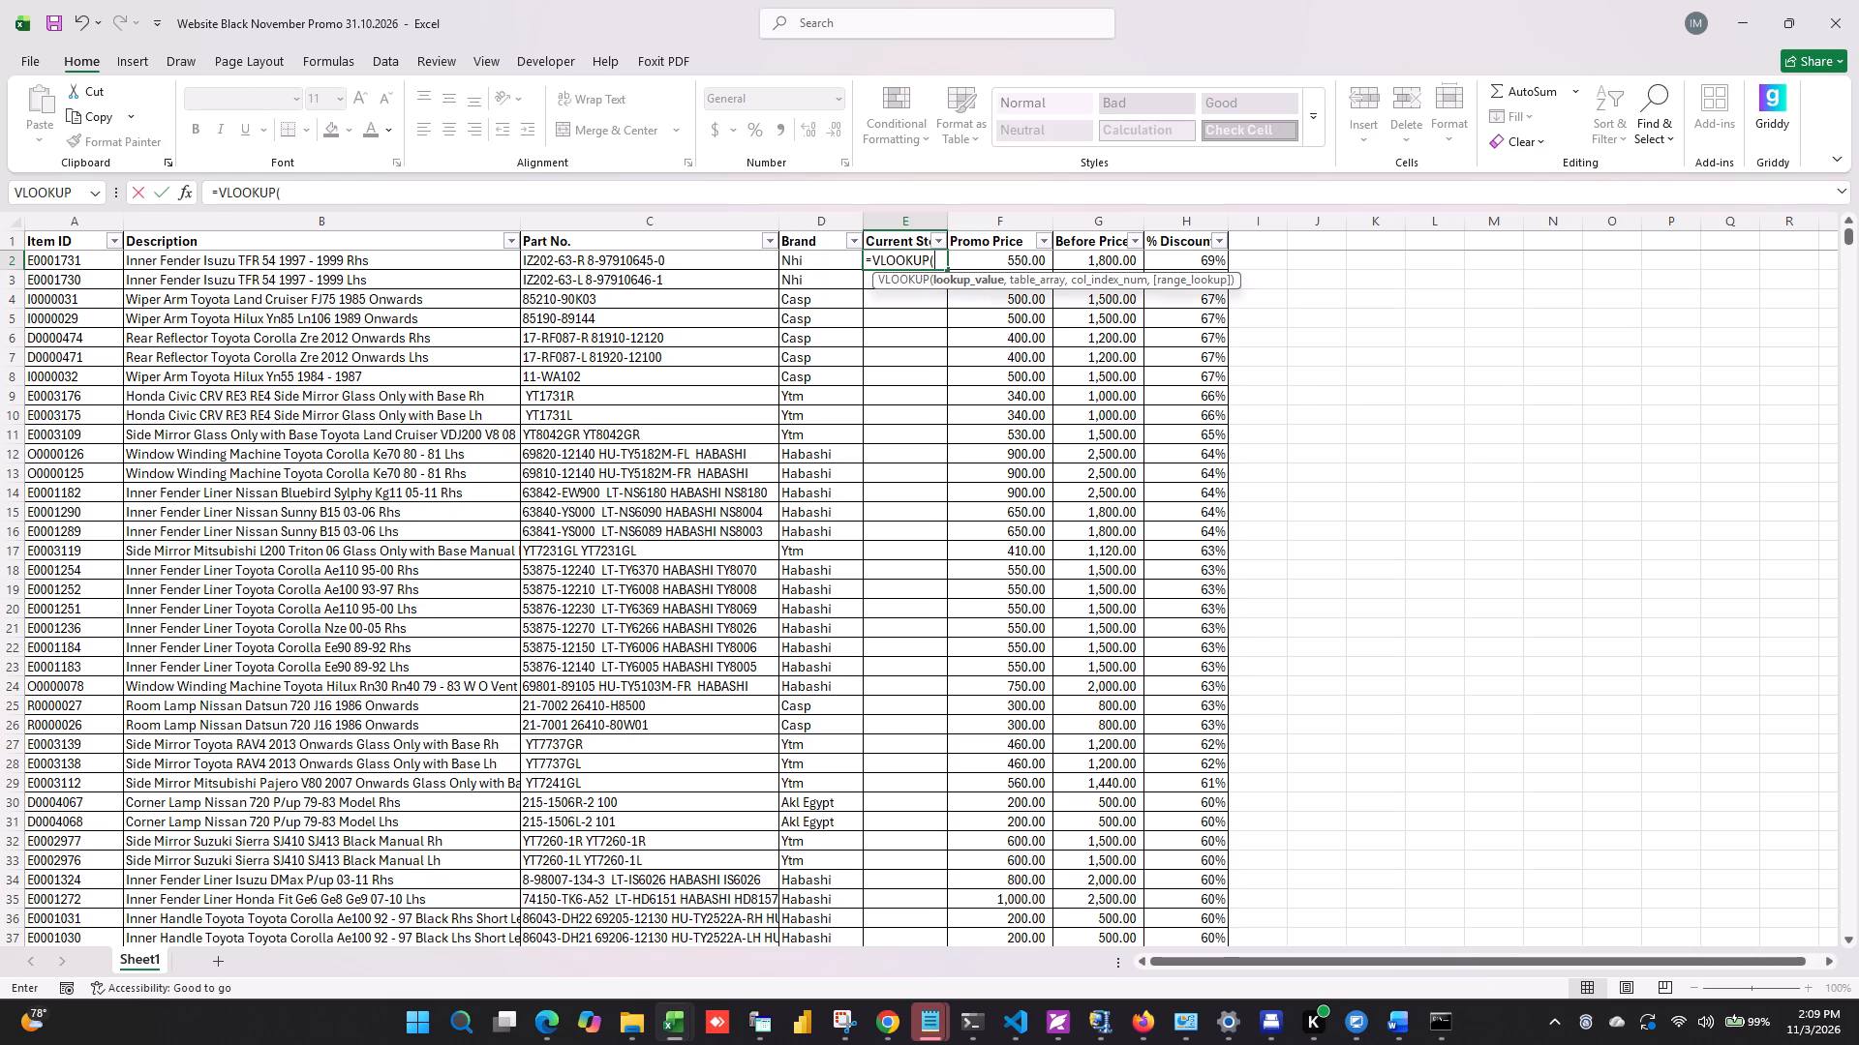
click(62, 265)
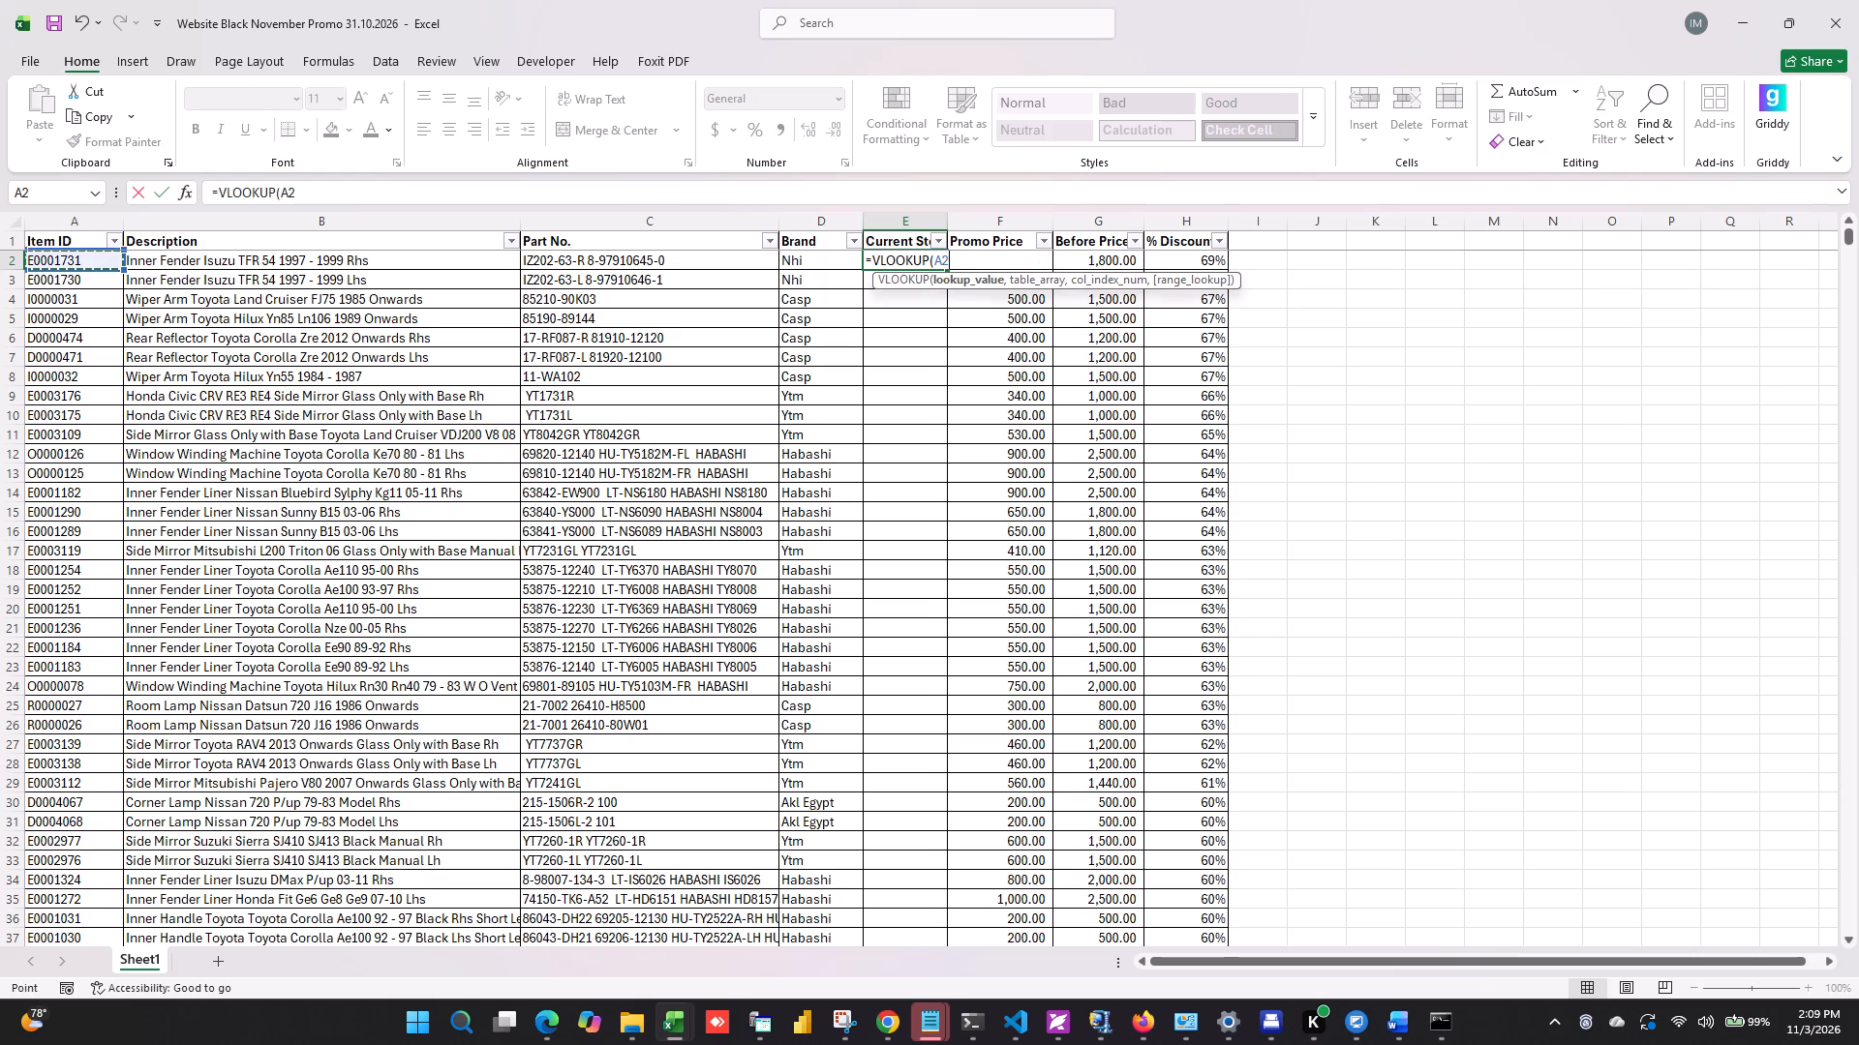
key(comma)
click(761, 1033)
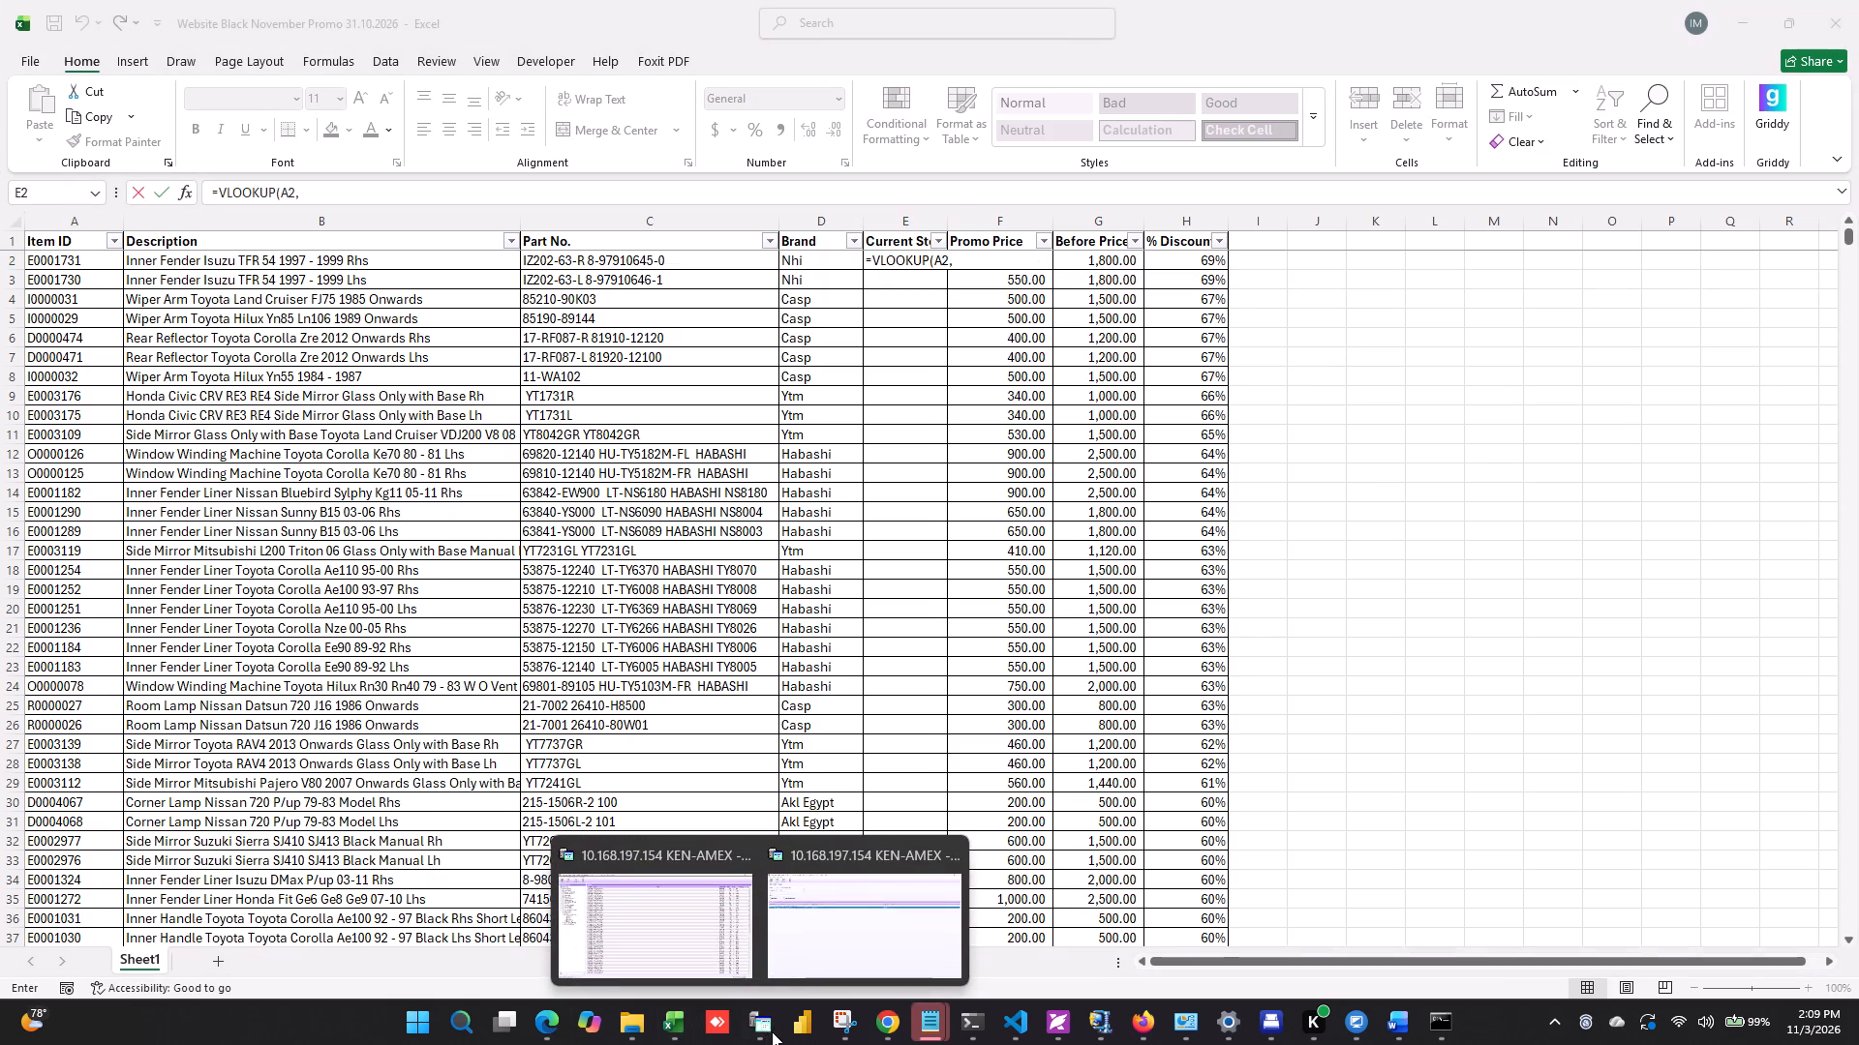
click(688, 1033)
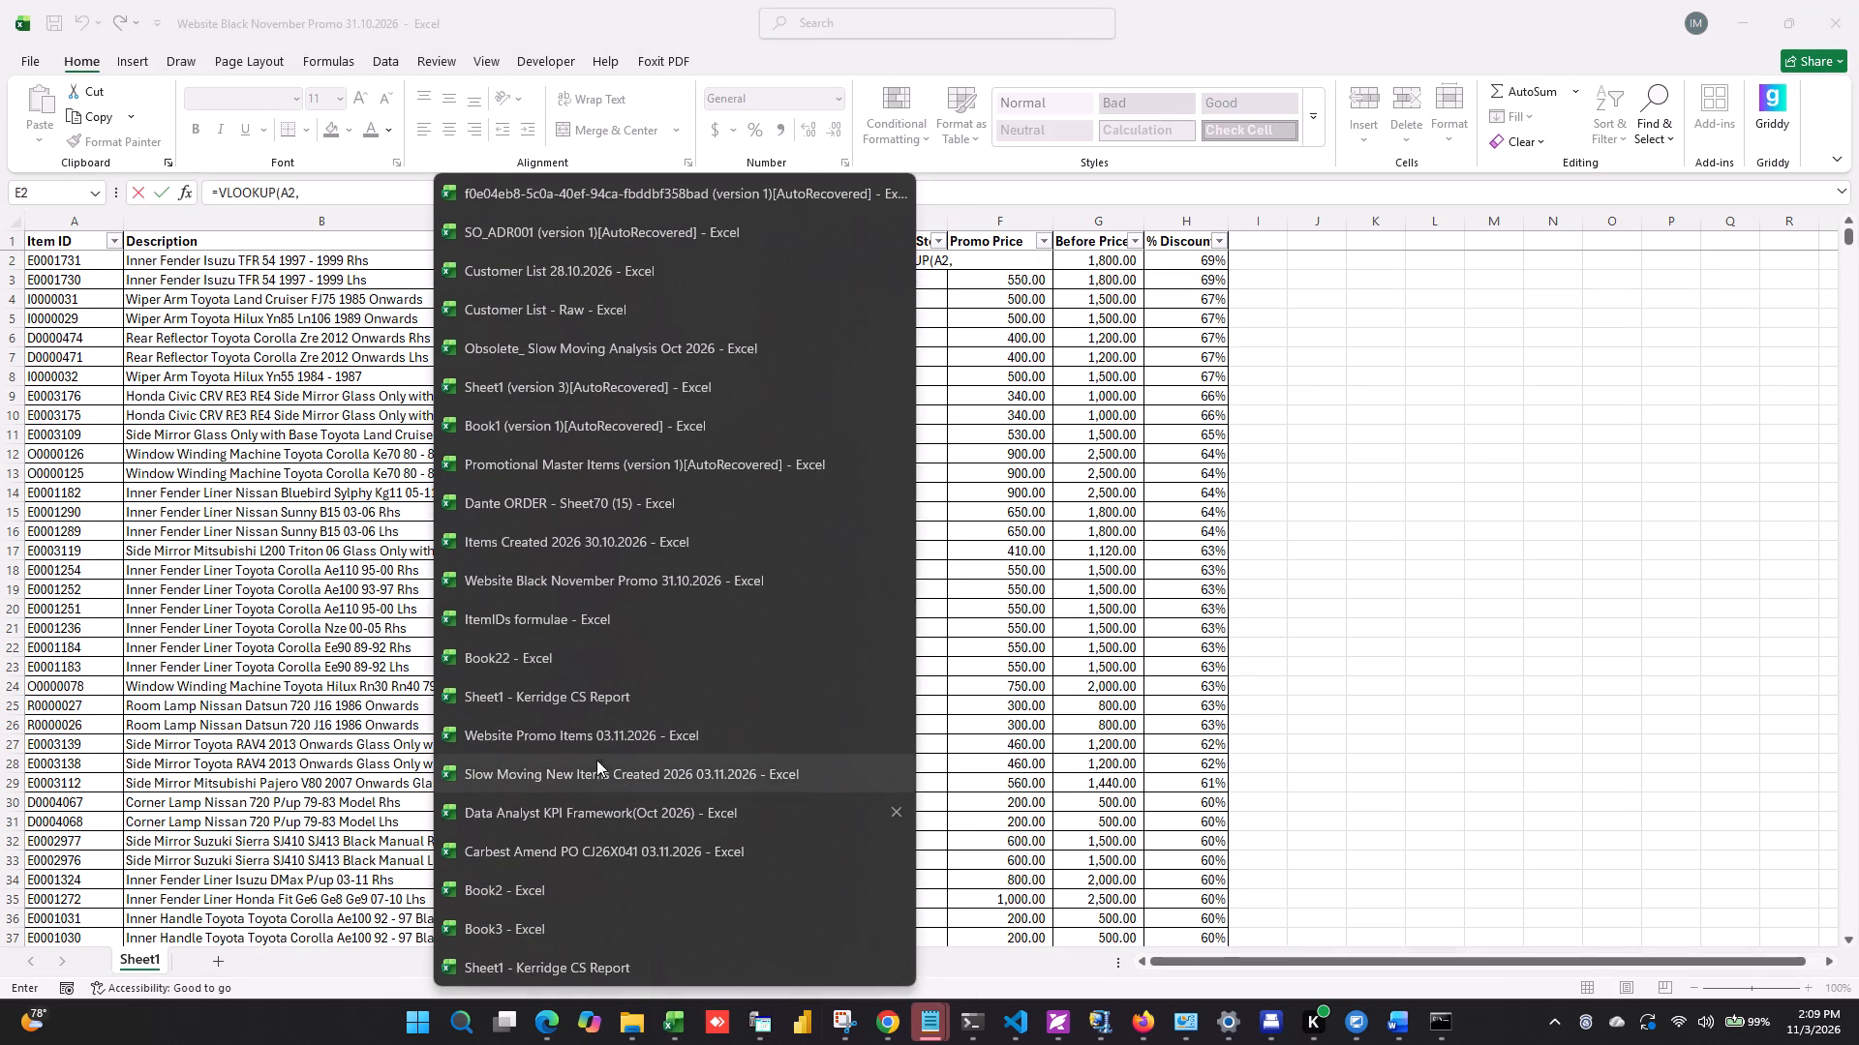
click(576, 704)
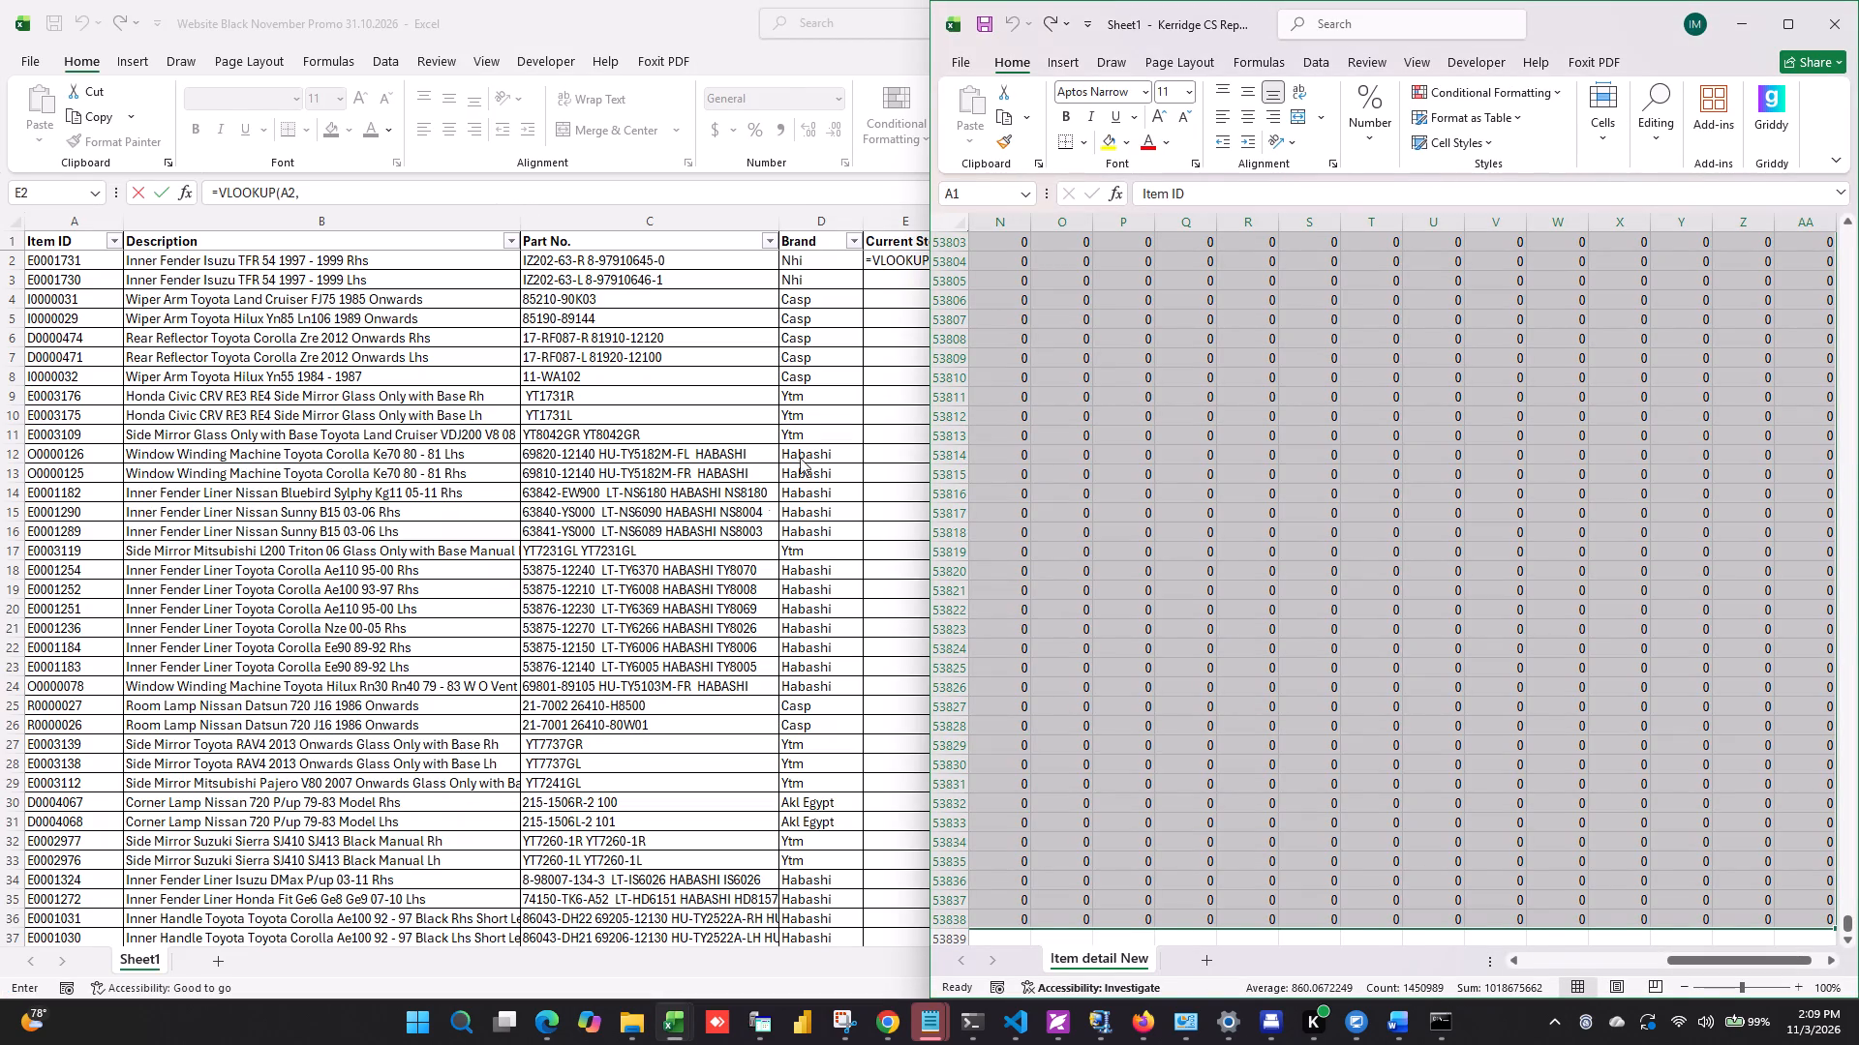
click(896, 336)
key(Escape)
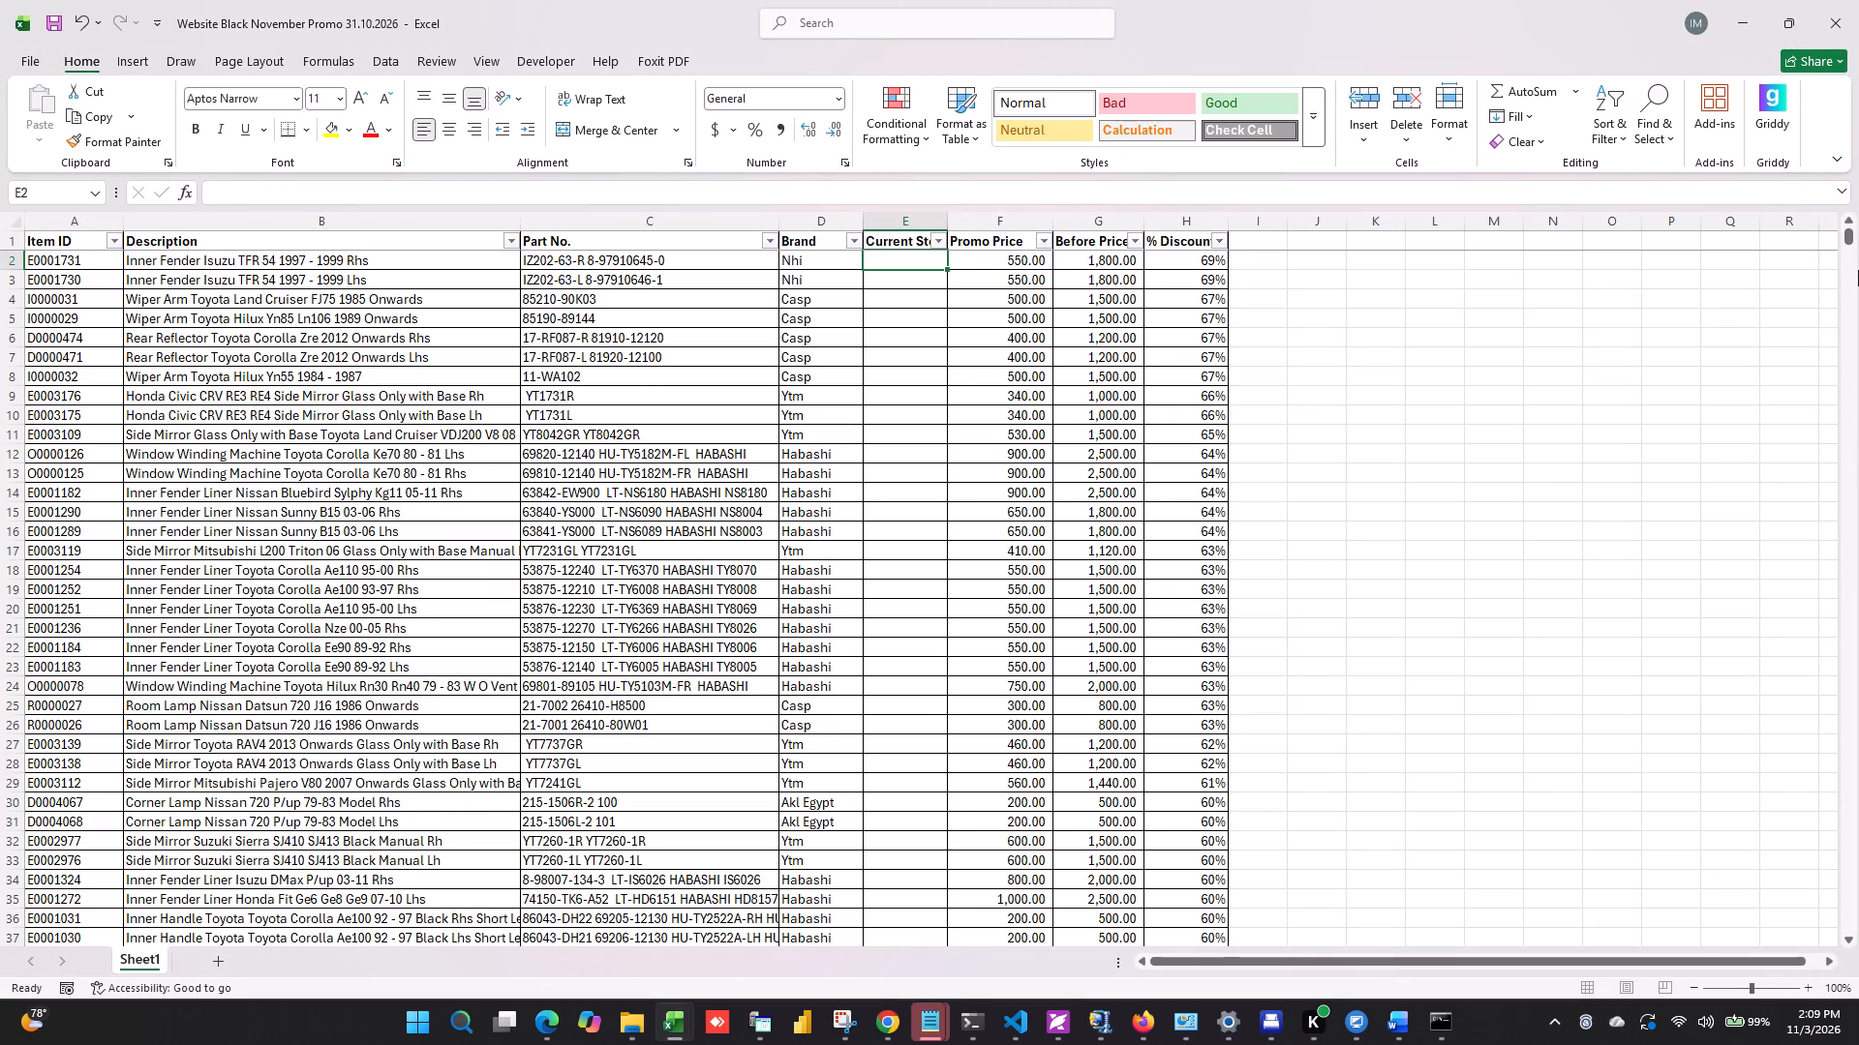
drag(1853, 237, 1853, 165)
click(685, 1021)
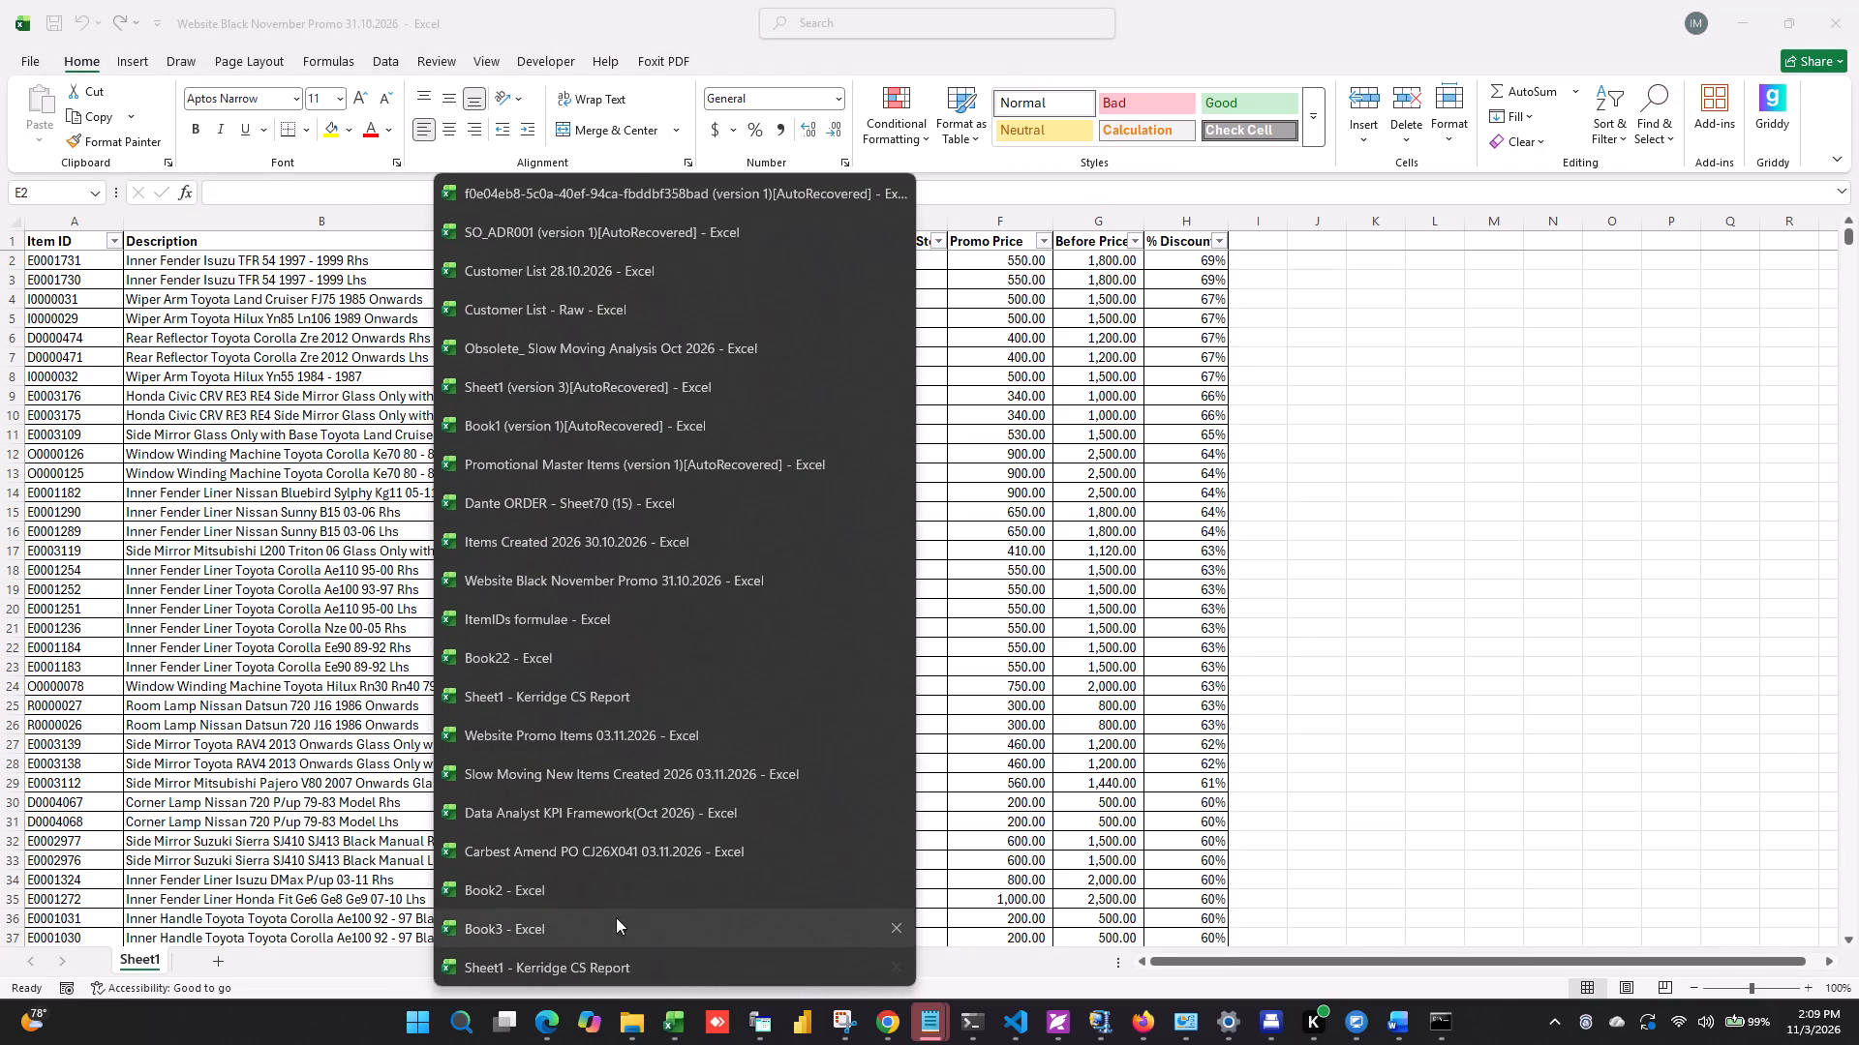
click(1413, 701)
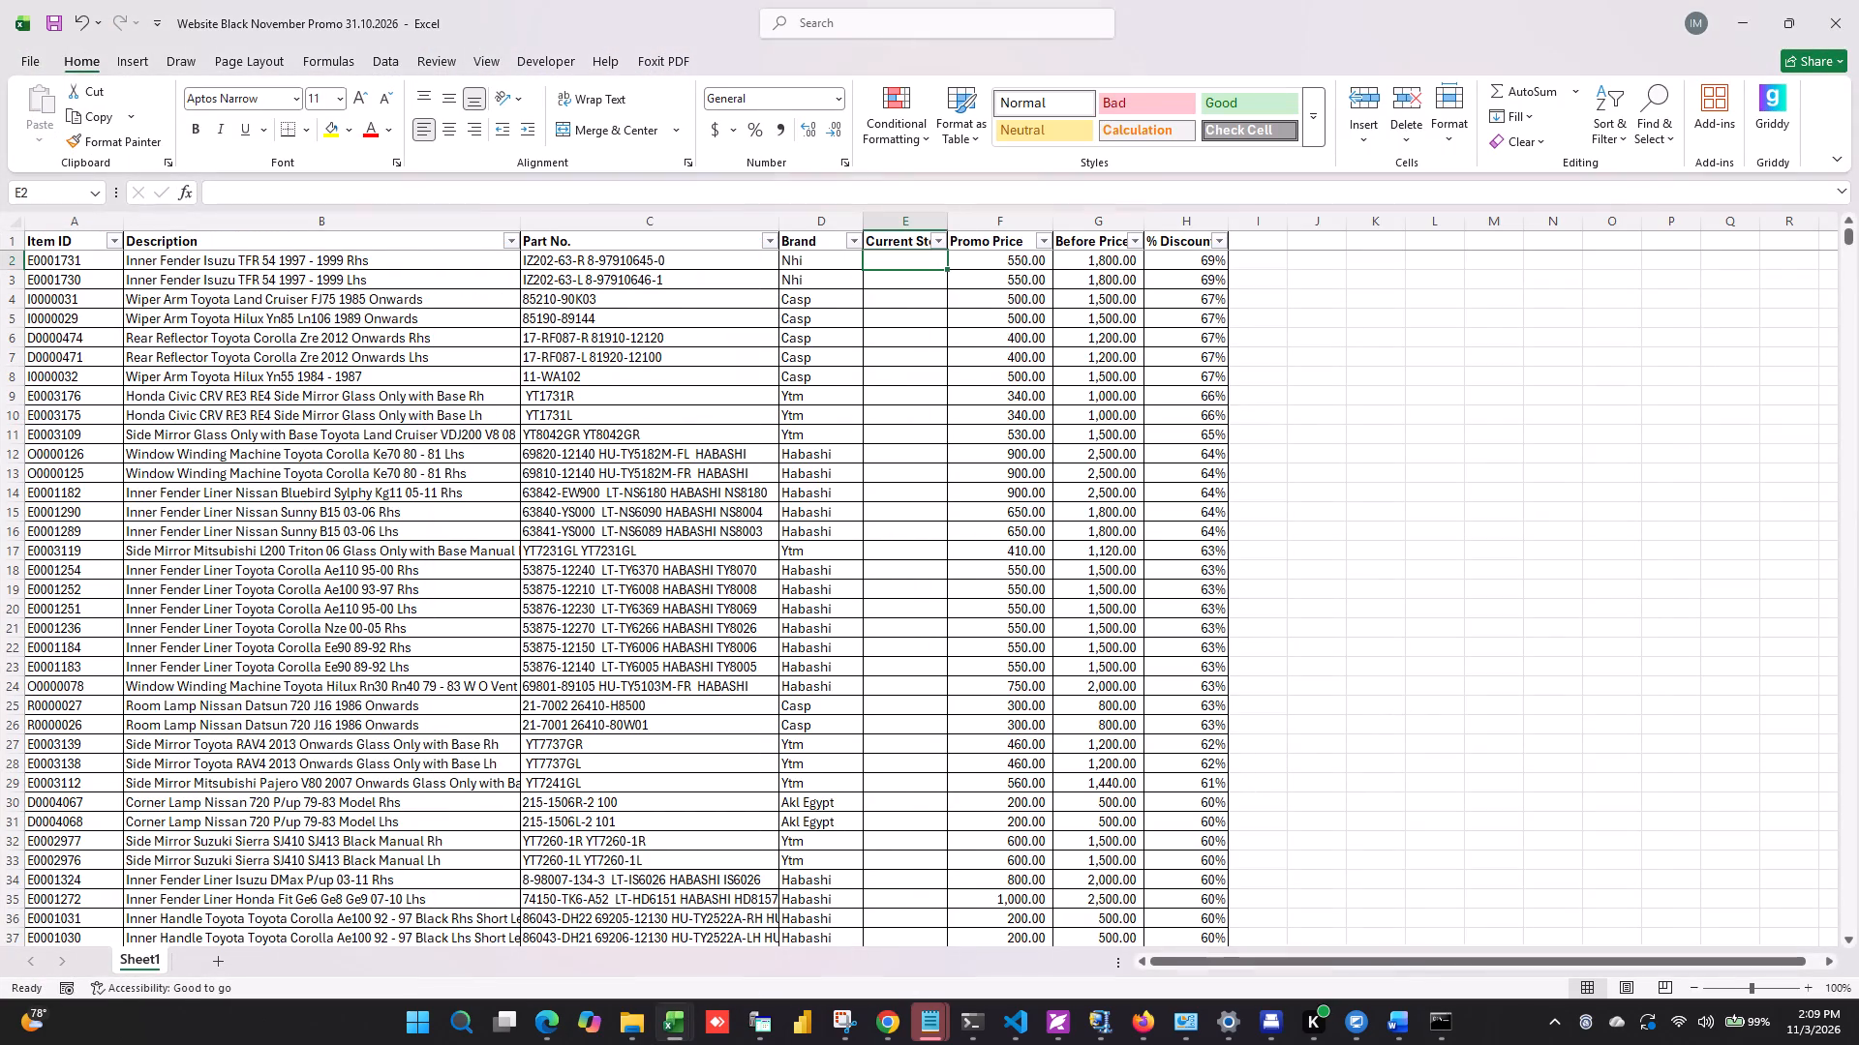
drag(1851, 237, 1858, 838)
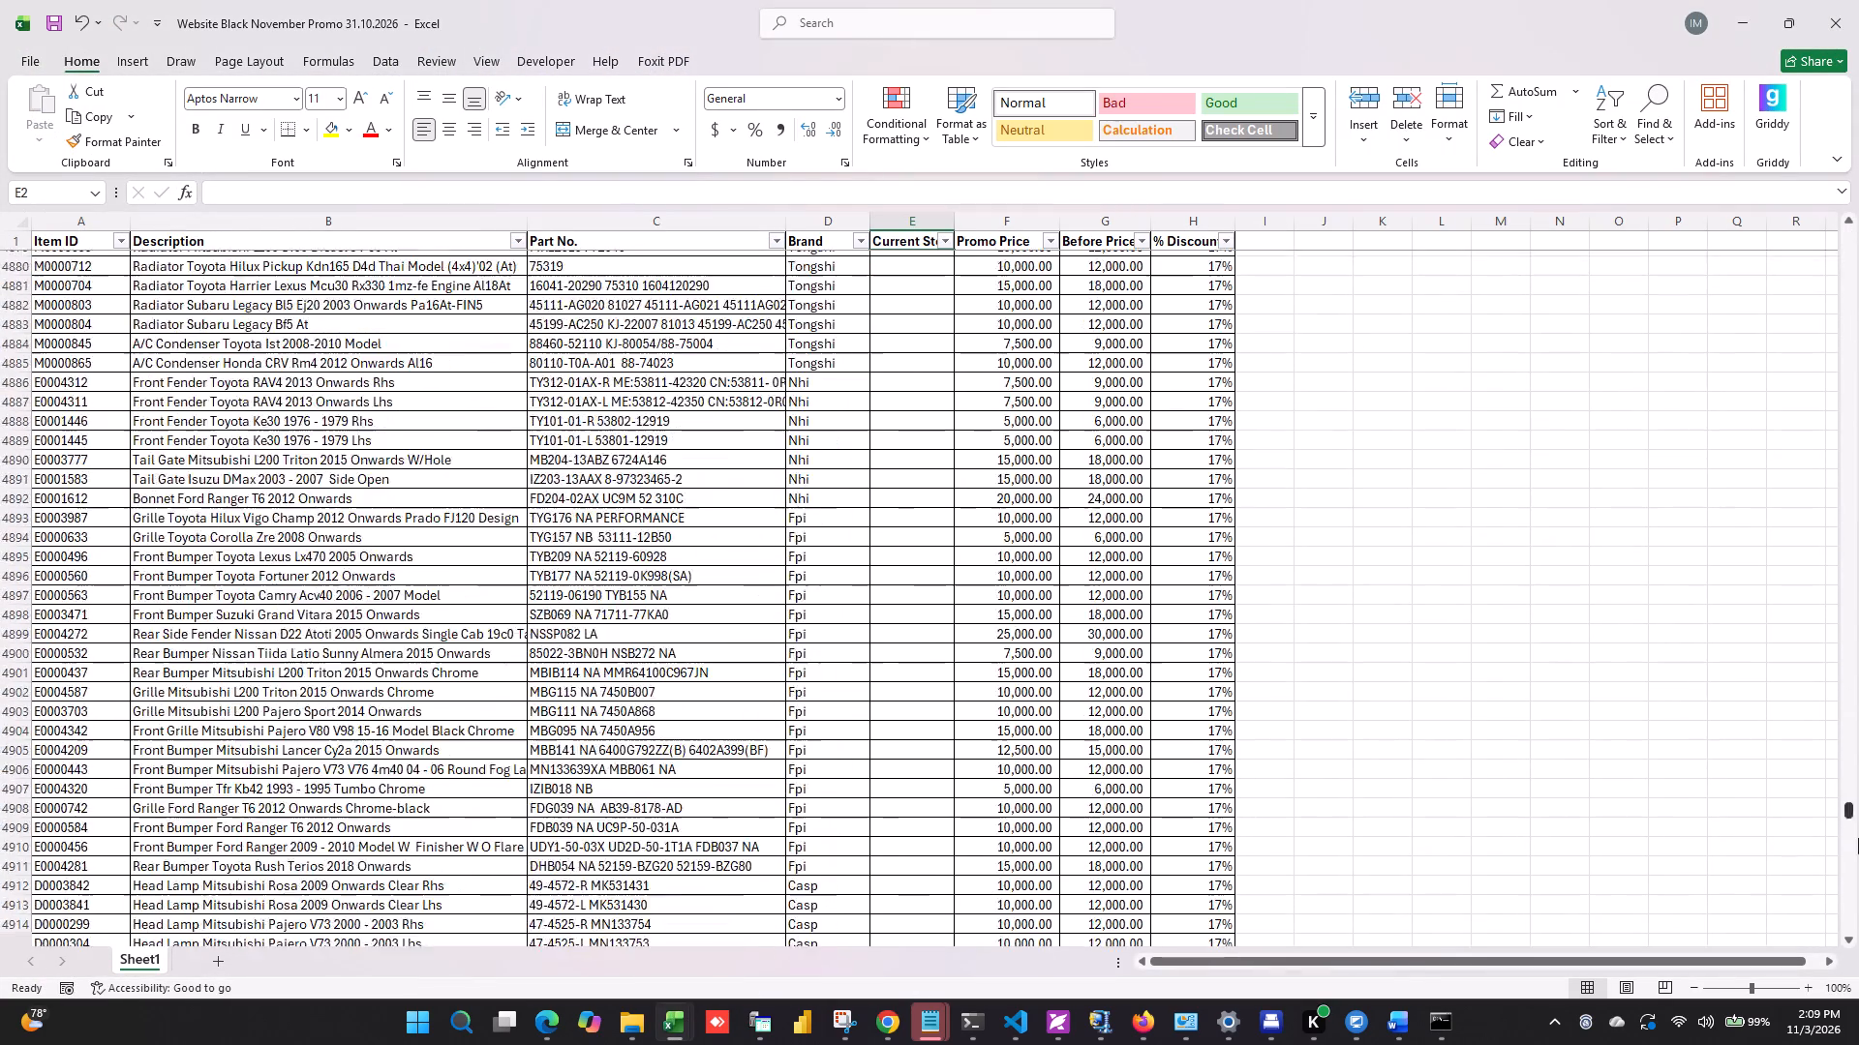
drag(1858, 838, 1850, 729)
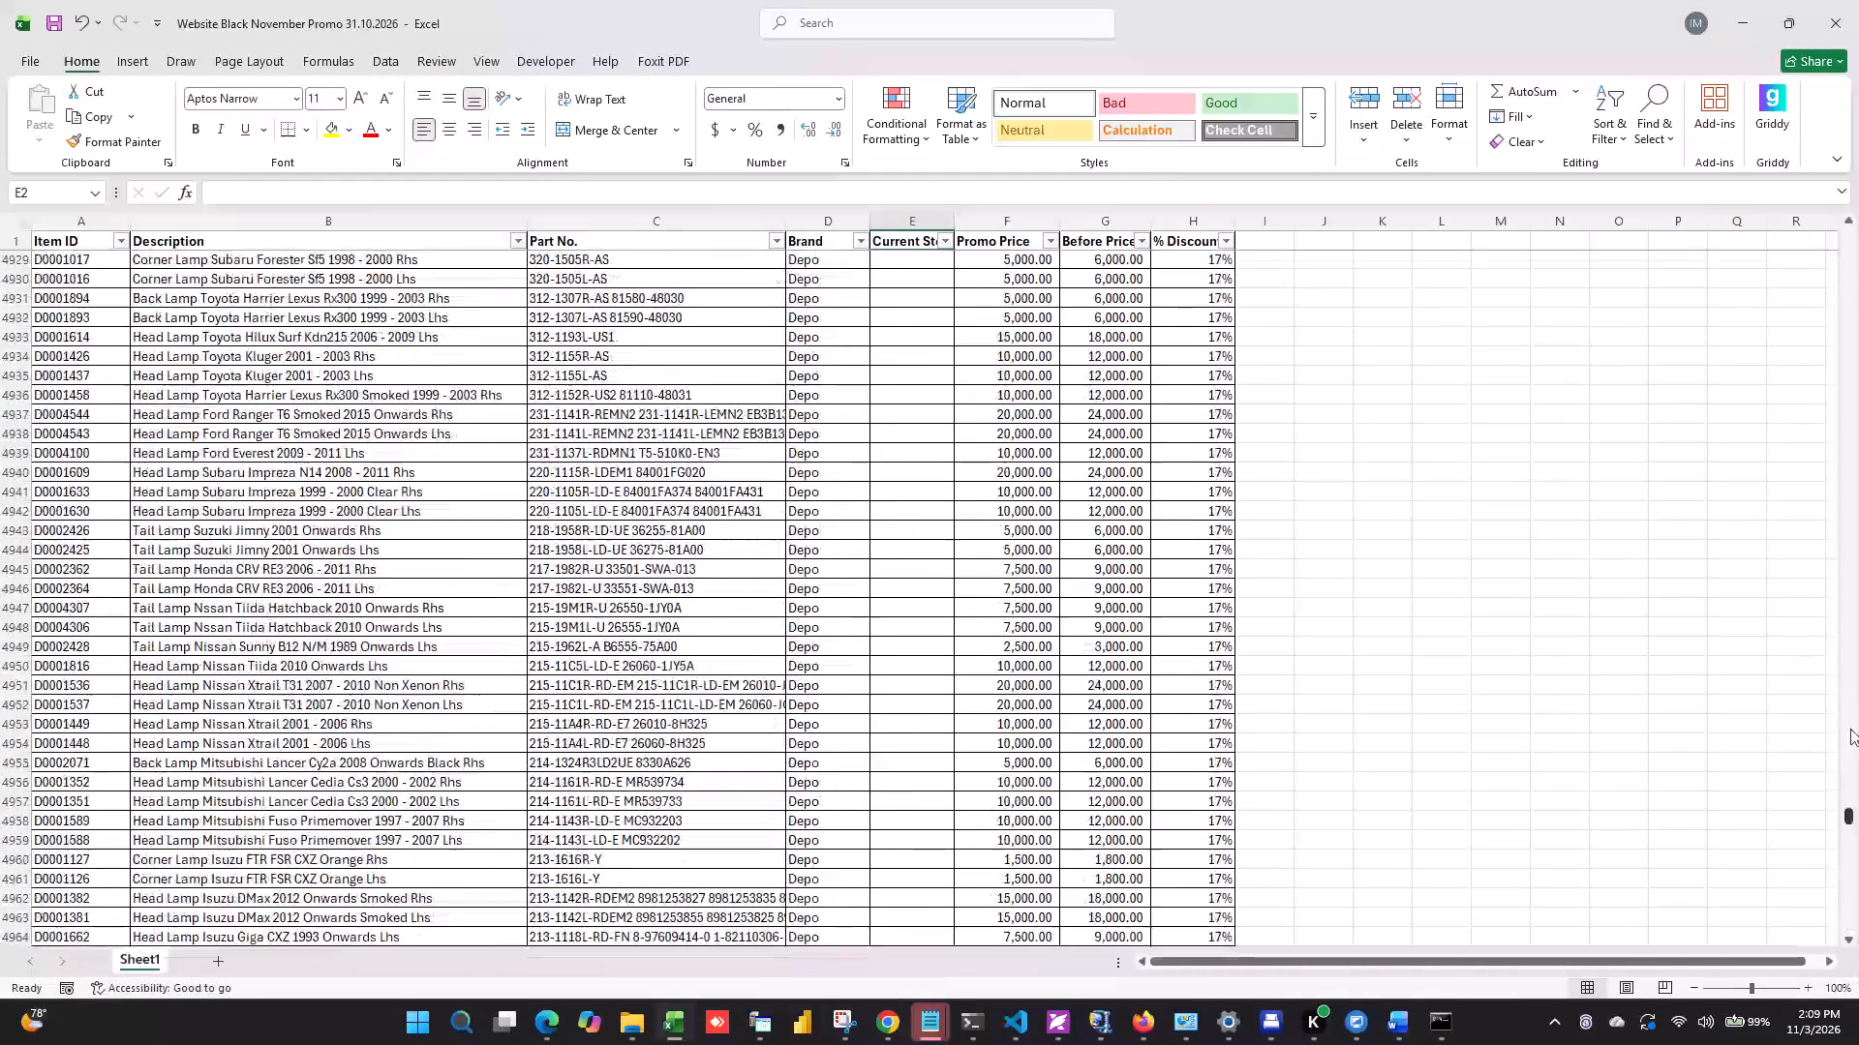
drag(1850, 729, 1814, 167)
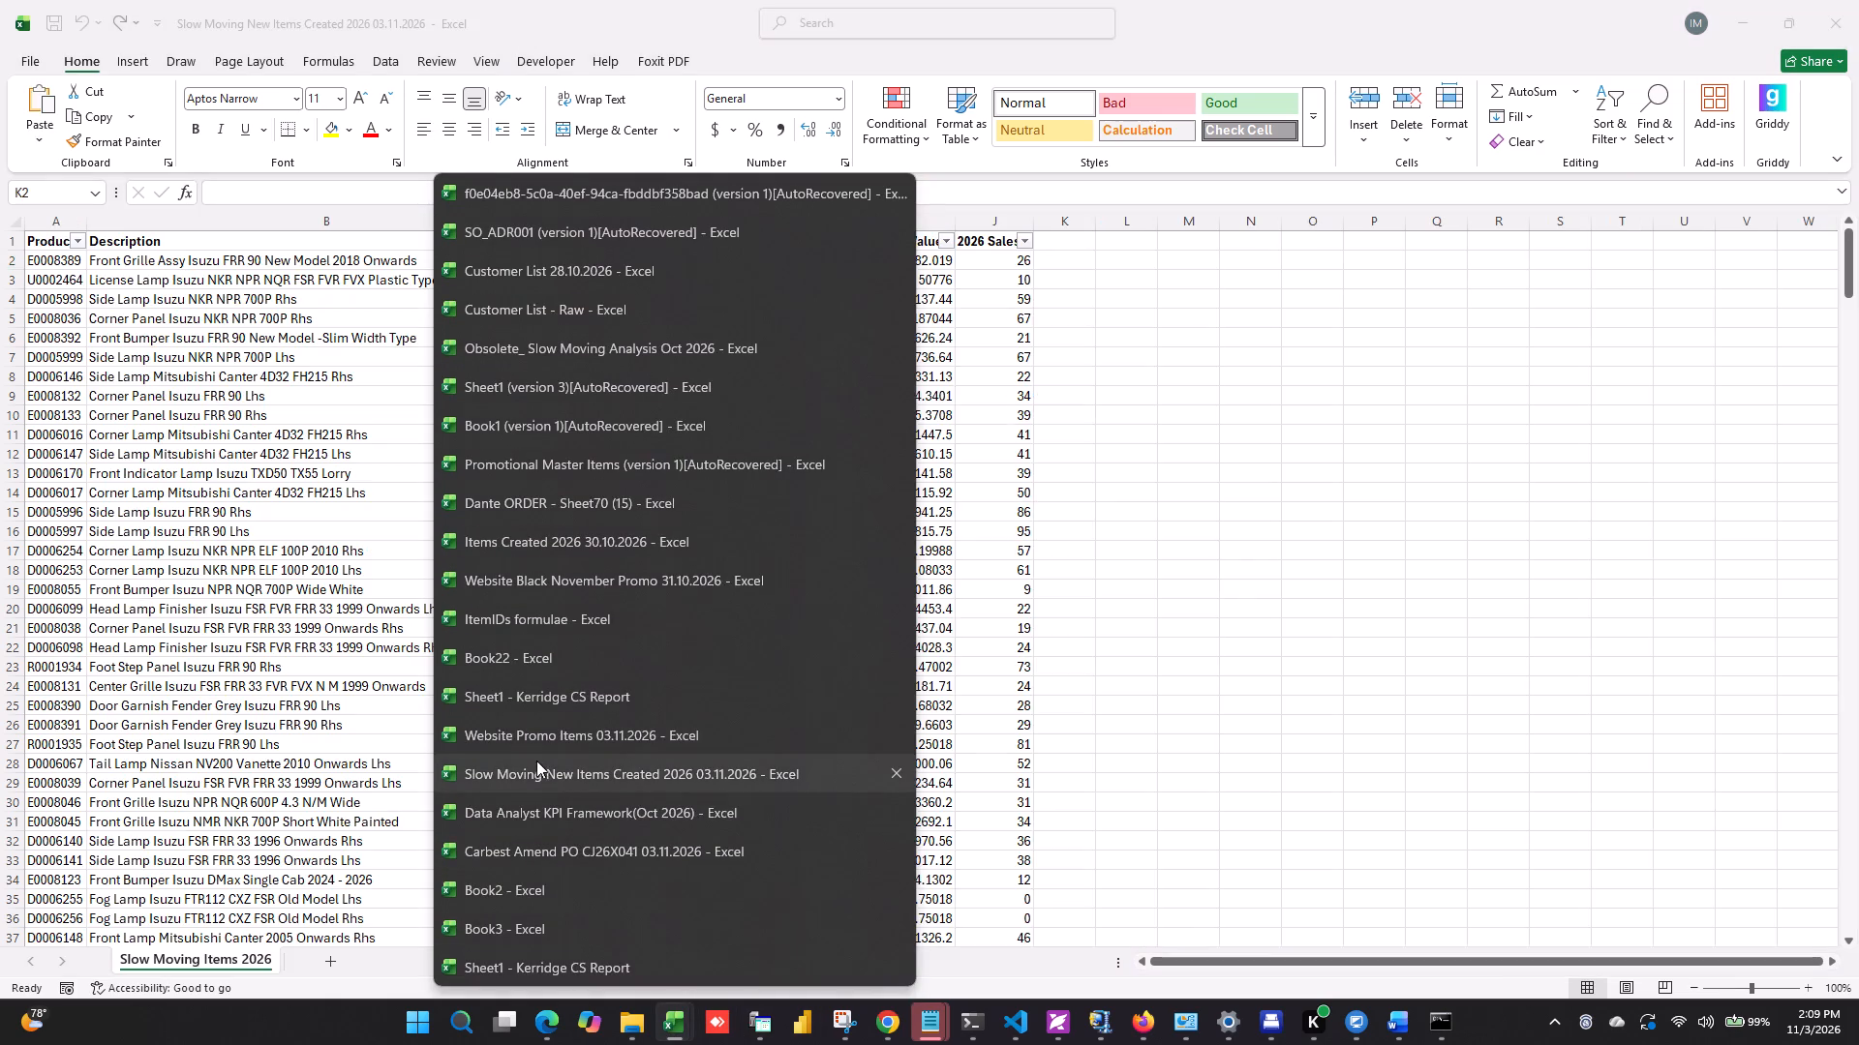
Copy the entire Item detail New table from the Kerridge CS Report workbook into a new sheet of the Black November promo workbook.
click(533, 695)
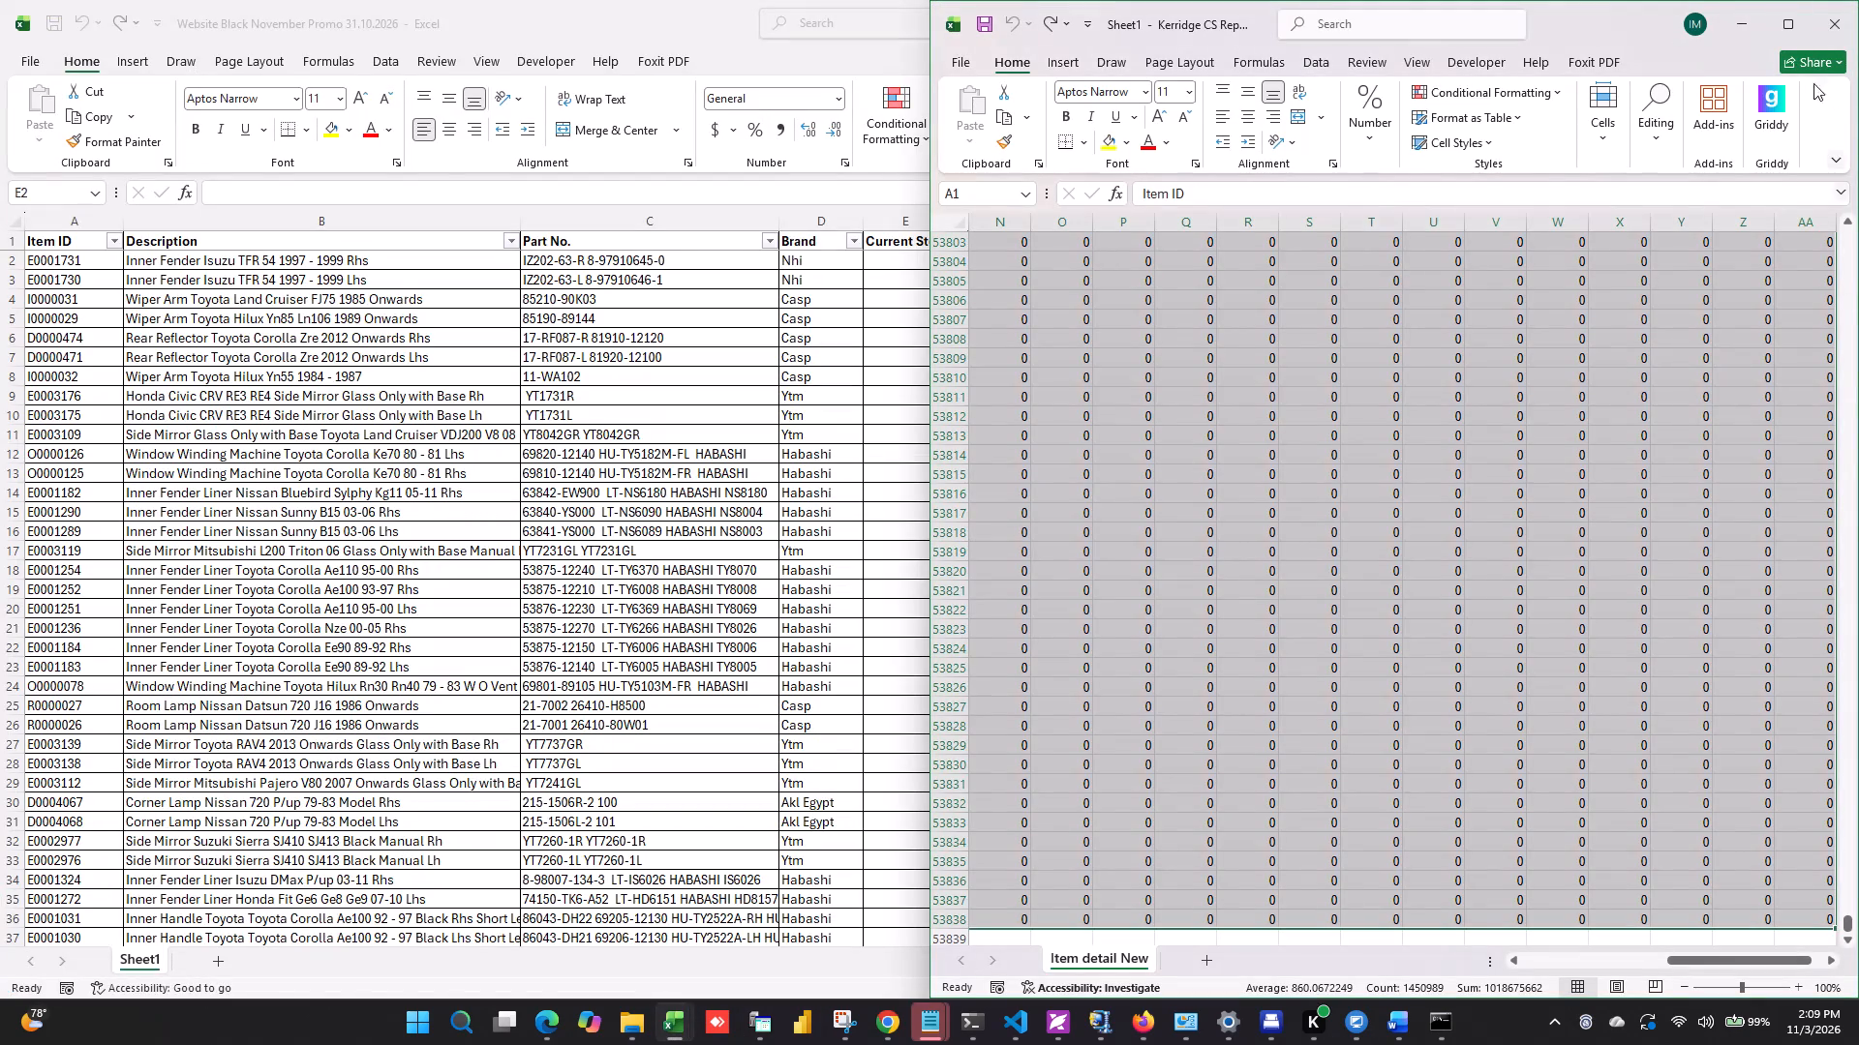
click(1797, 19)
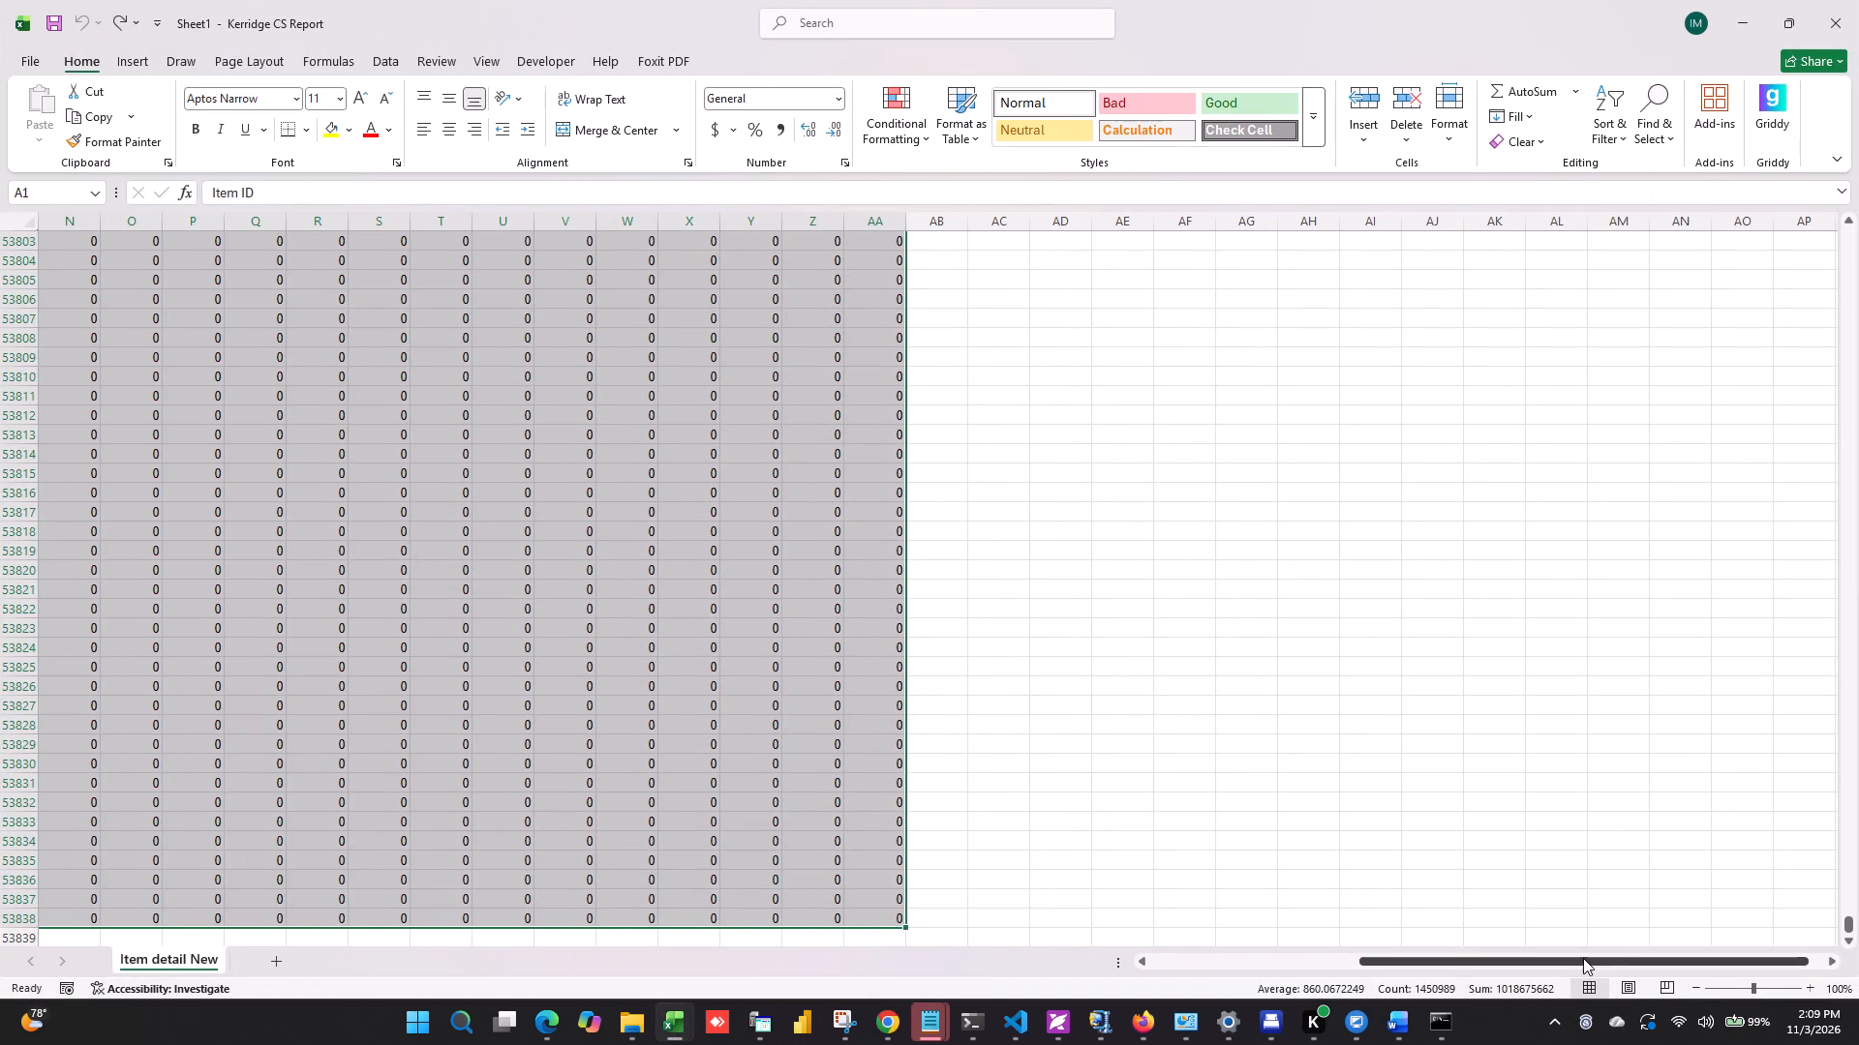
drag(1583, 958, 262, 933)
scroll(81, 641, up, 7)
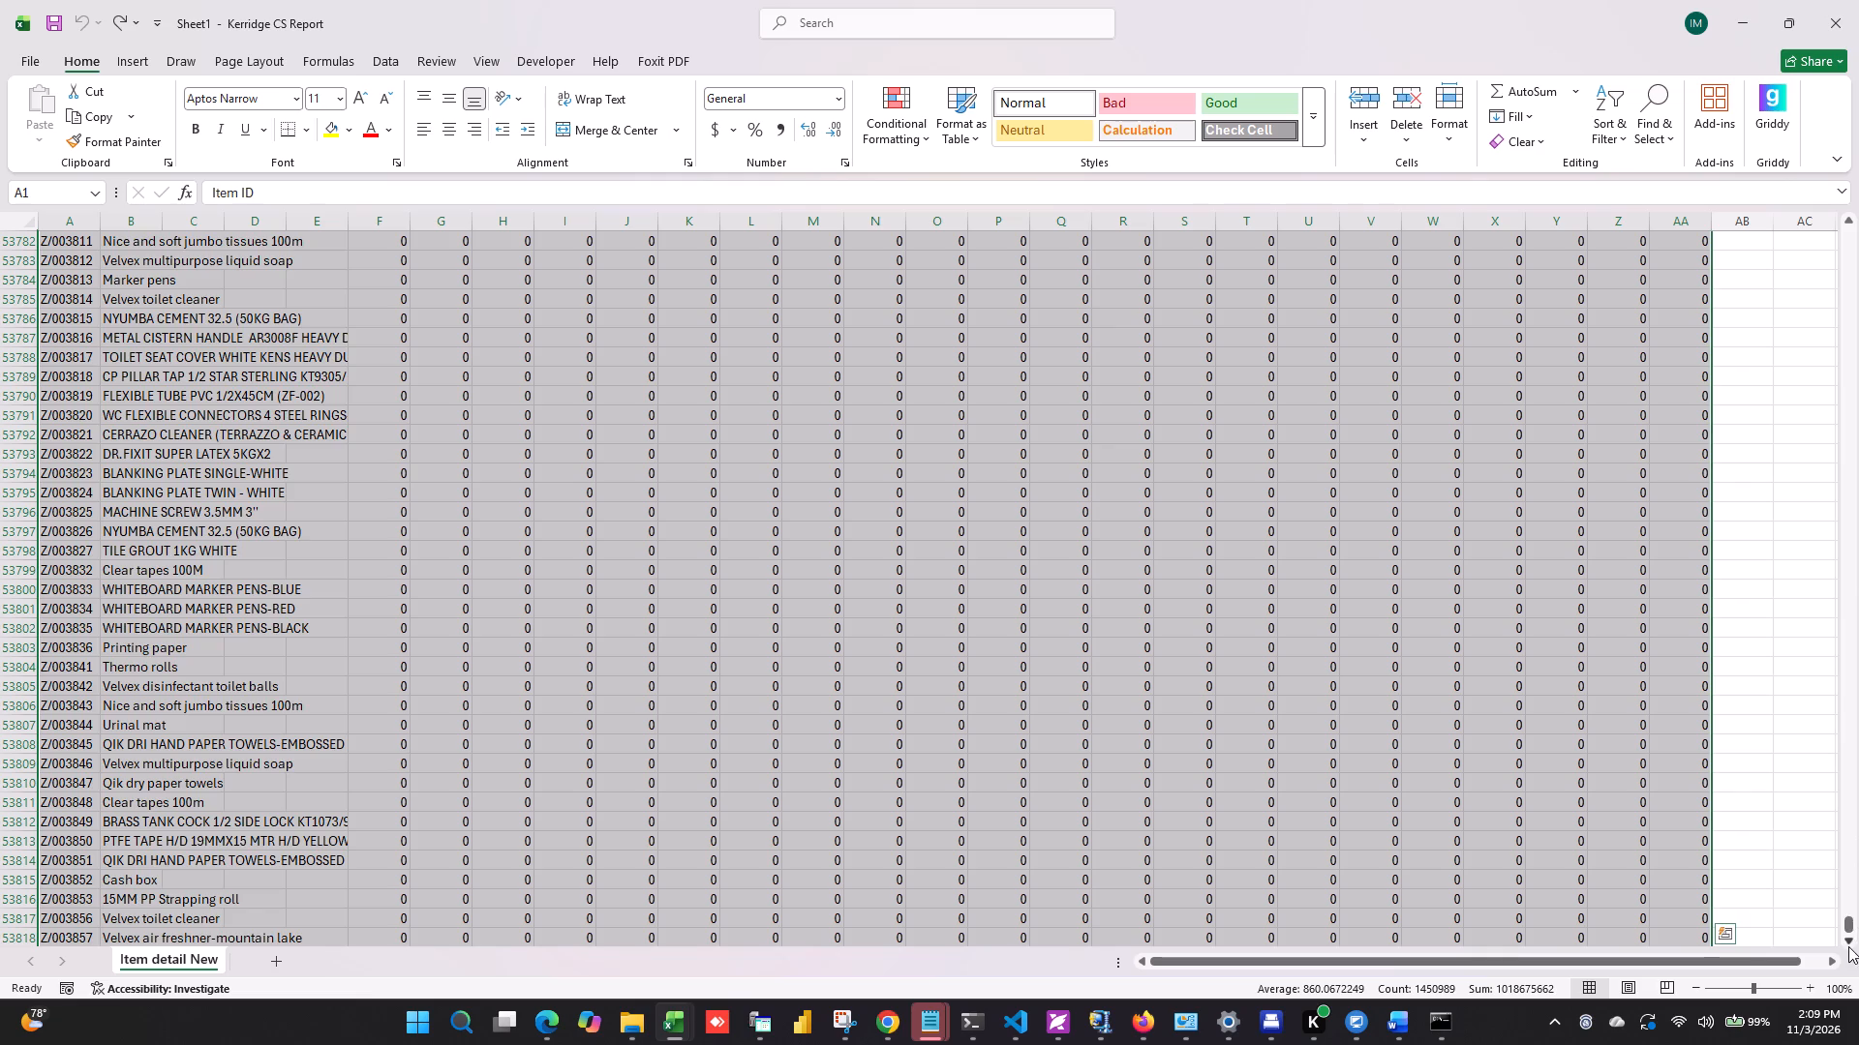
drag(1848, 917, 1803, 25)
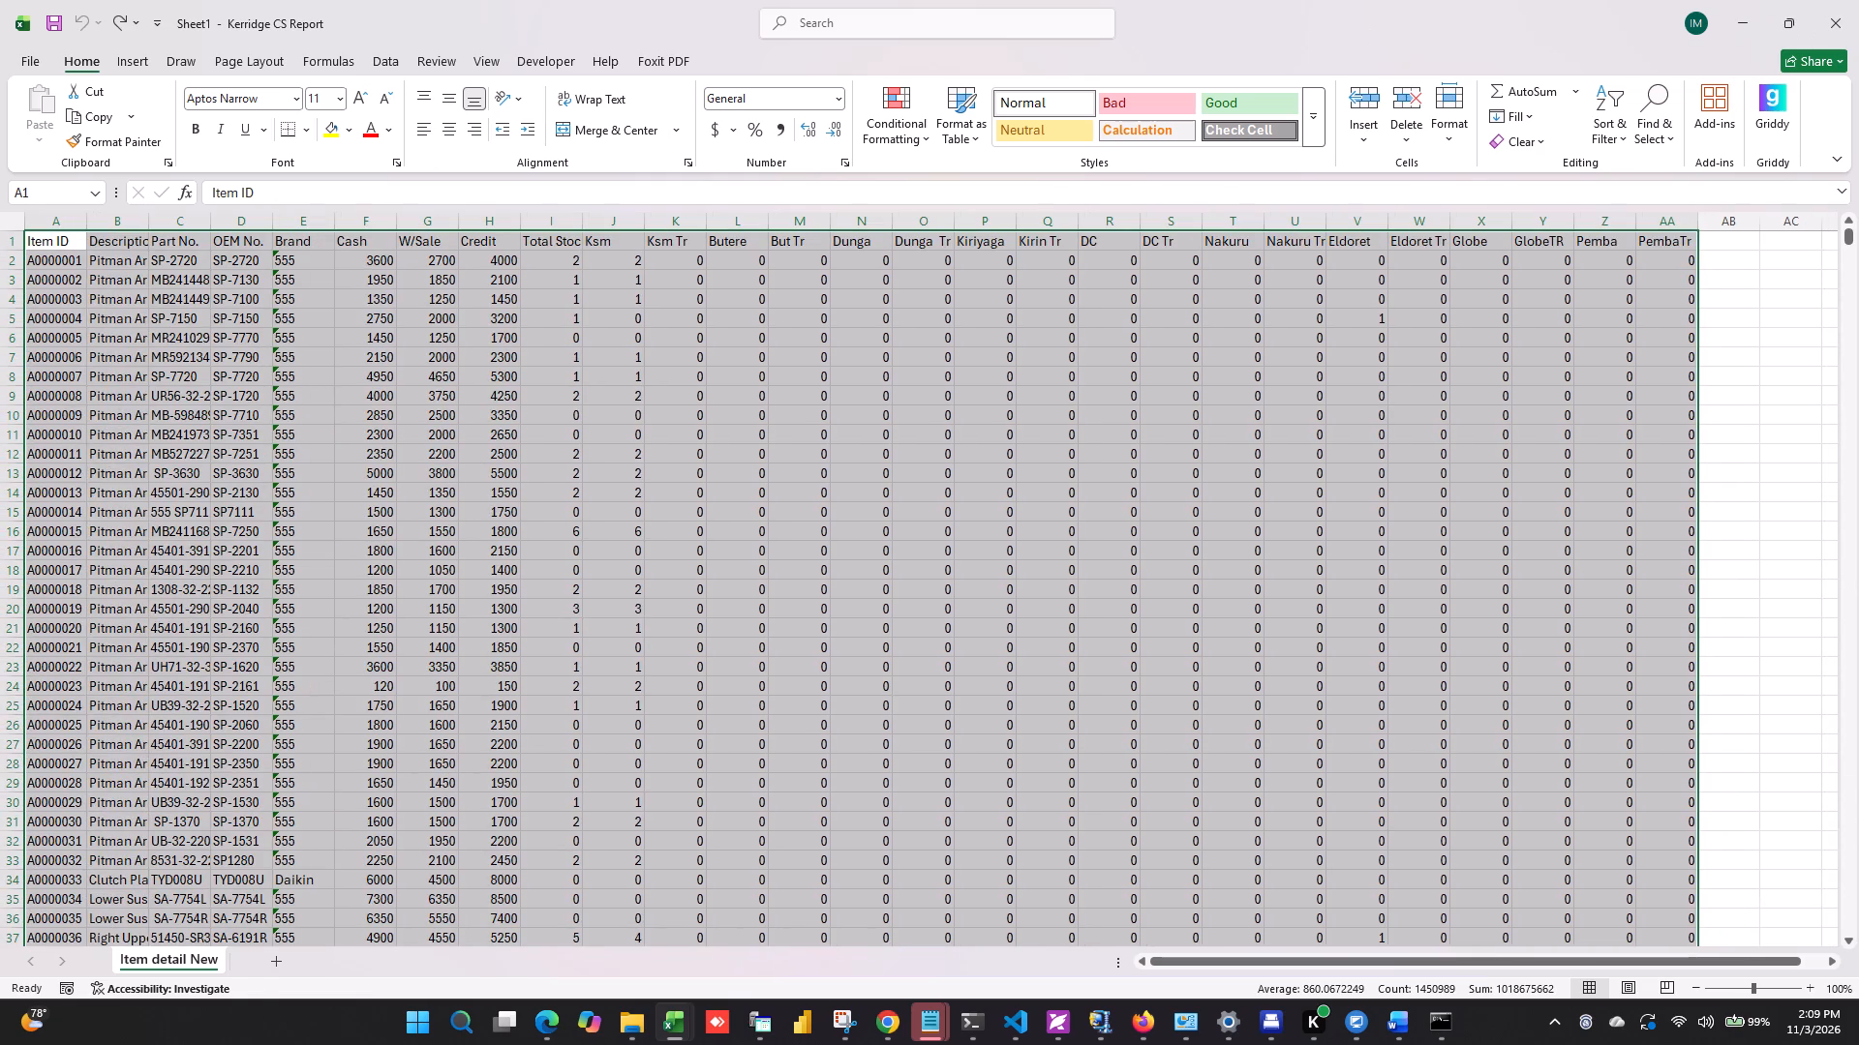
key(ctrl+c)
key(alt+Tab)
click(218, 970)
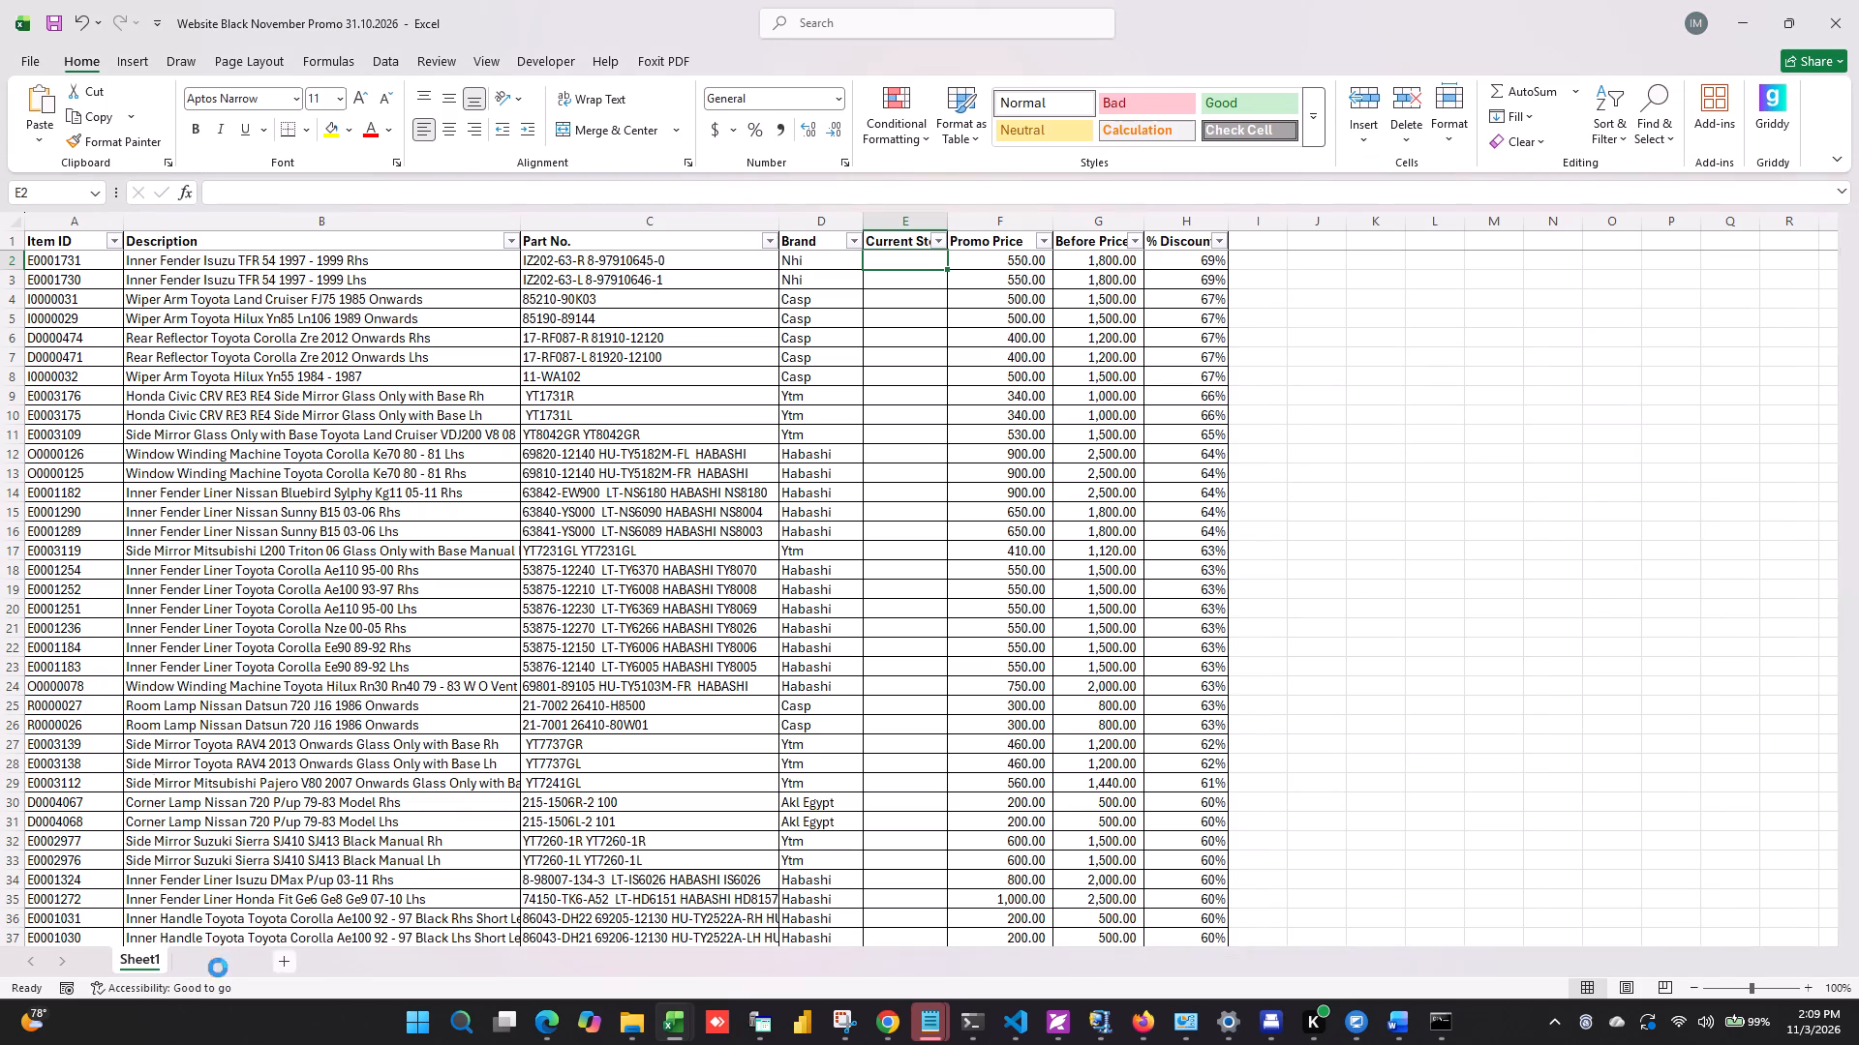
right_click(50, 244)
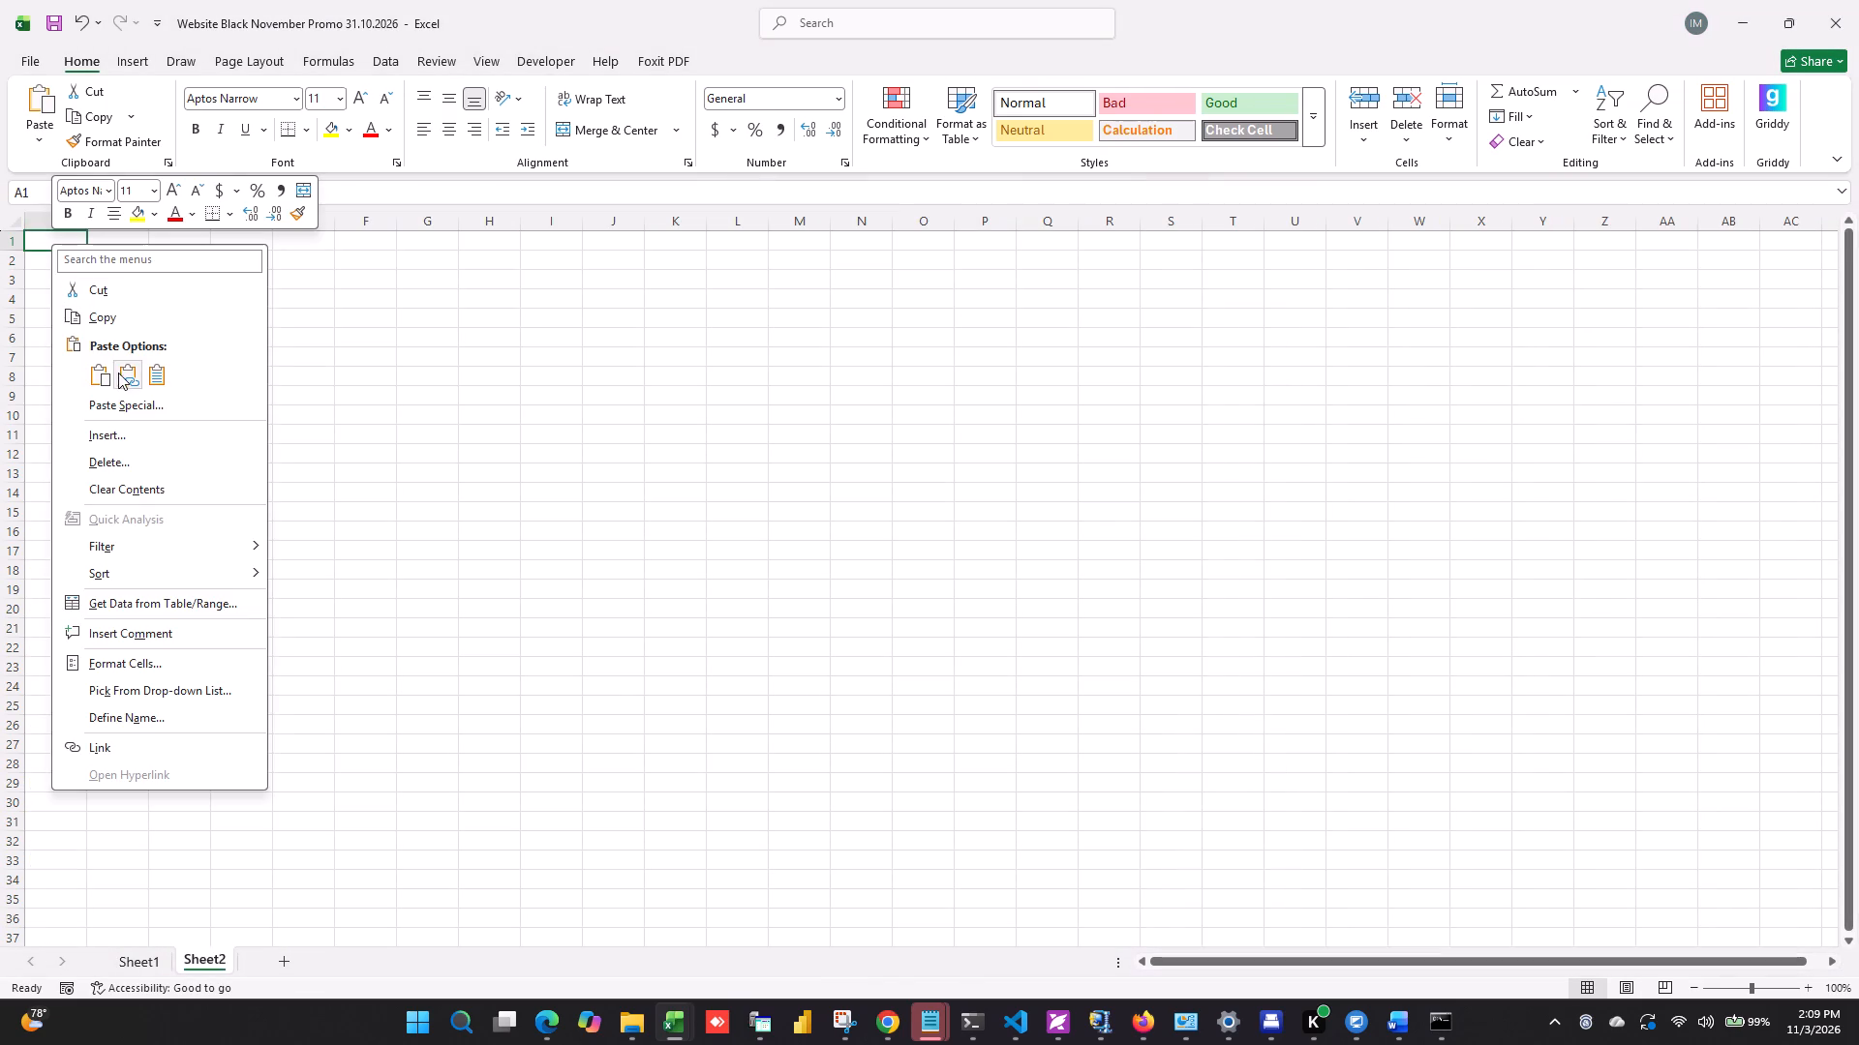
click(157, 376)
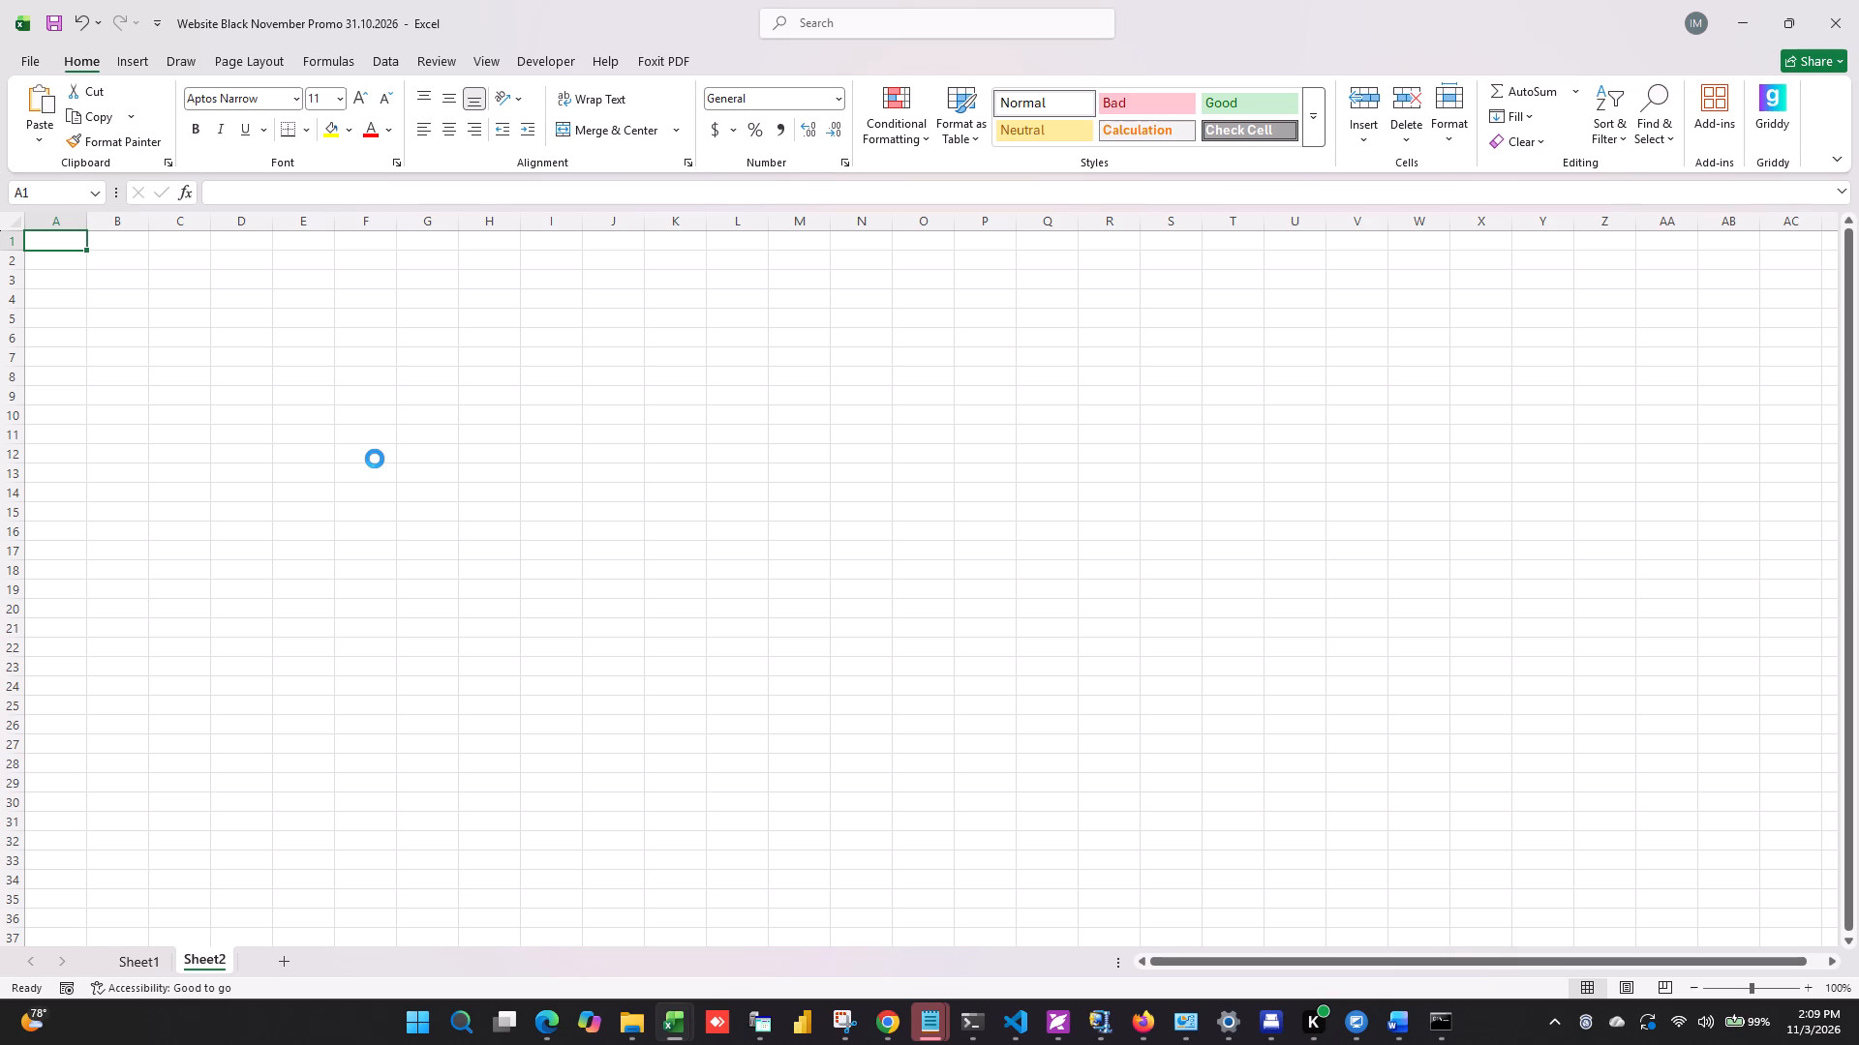
In Sheet1 cell E2, enter an exact-match VLOOKUP of item ID A2 in Sheet2 columns A:I, returning column 9.
click(150, 972)
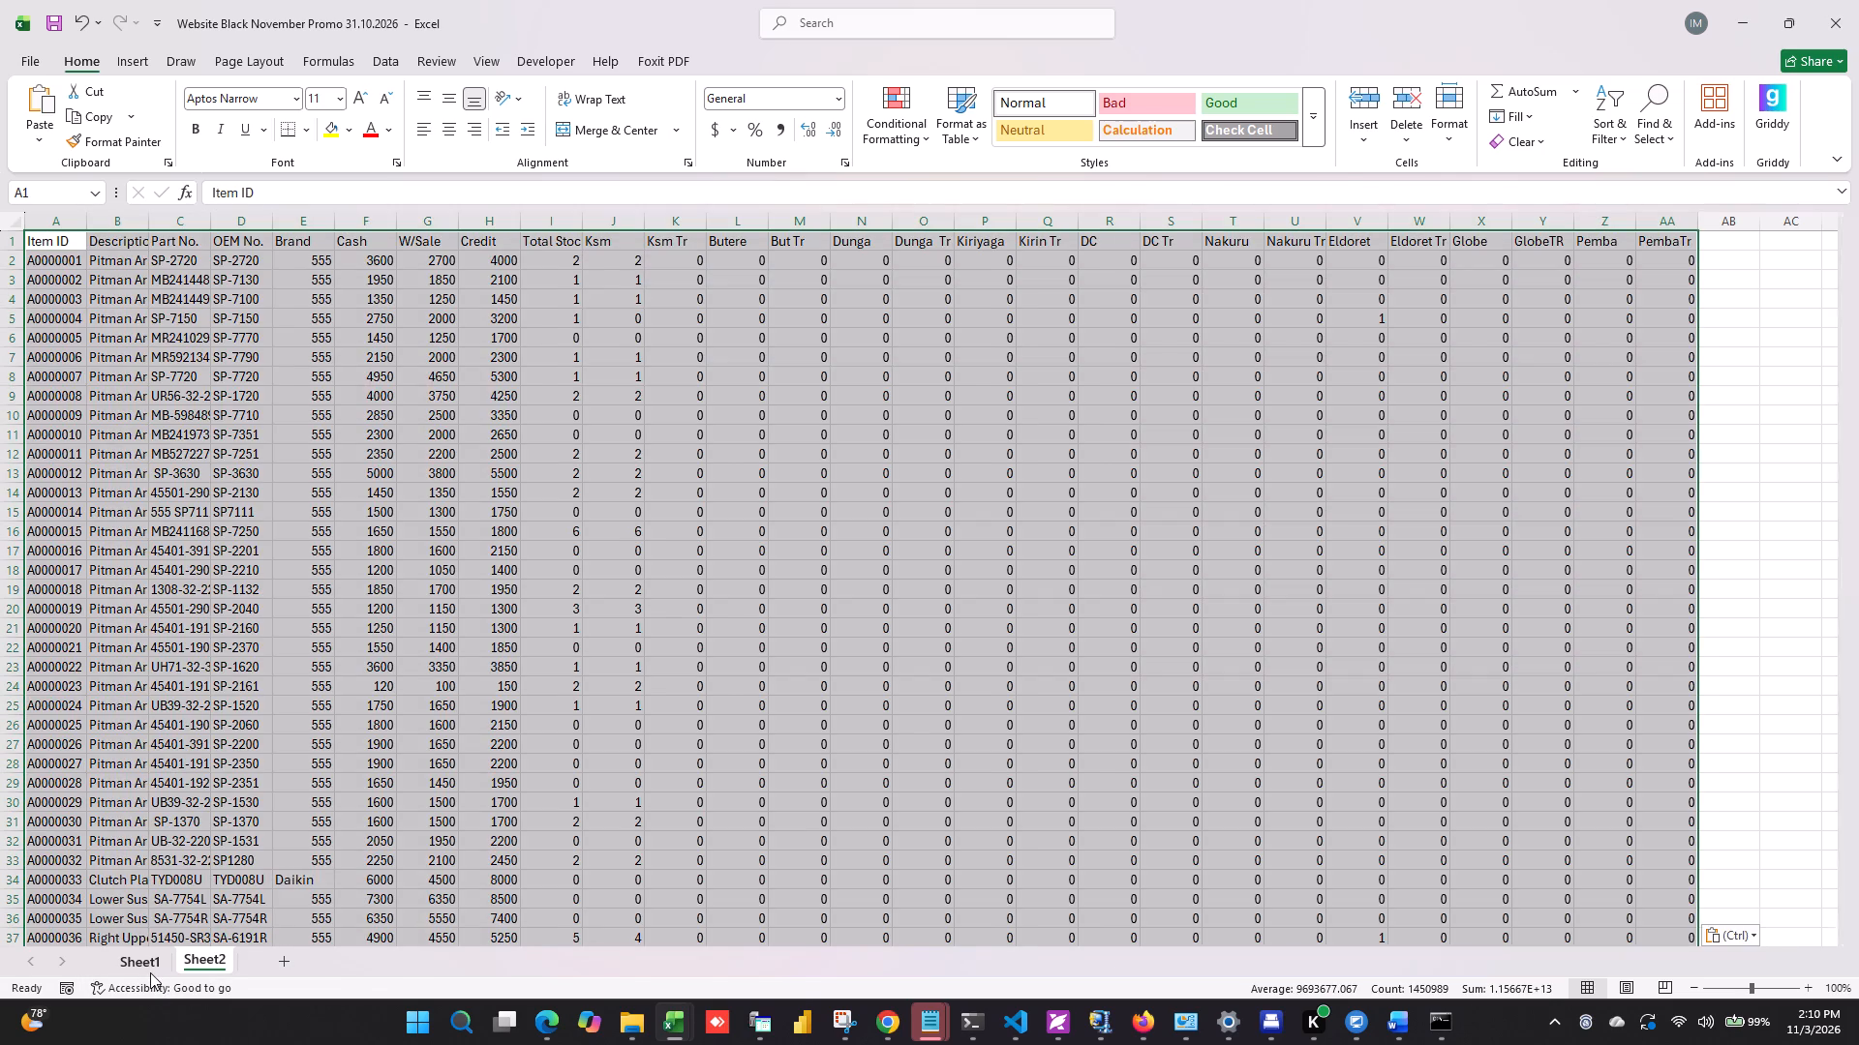
text(=vl)
key(Tab)
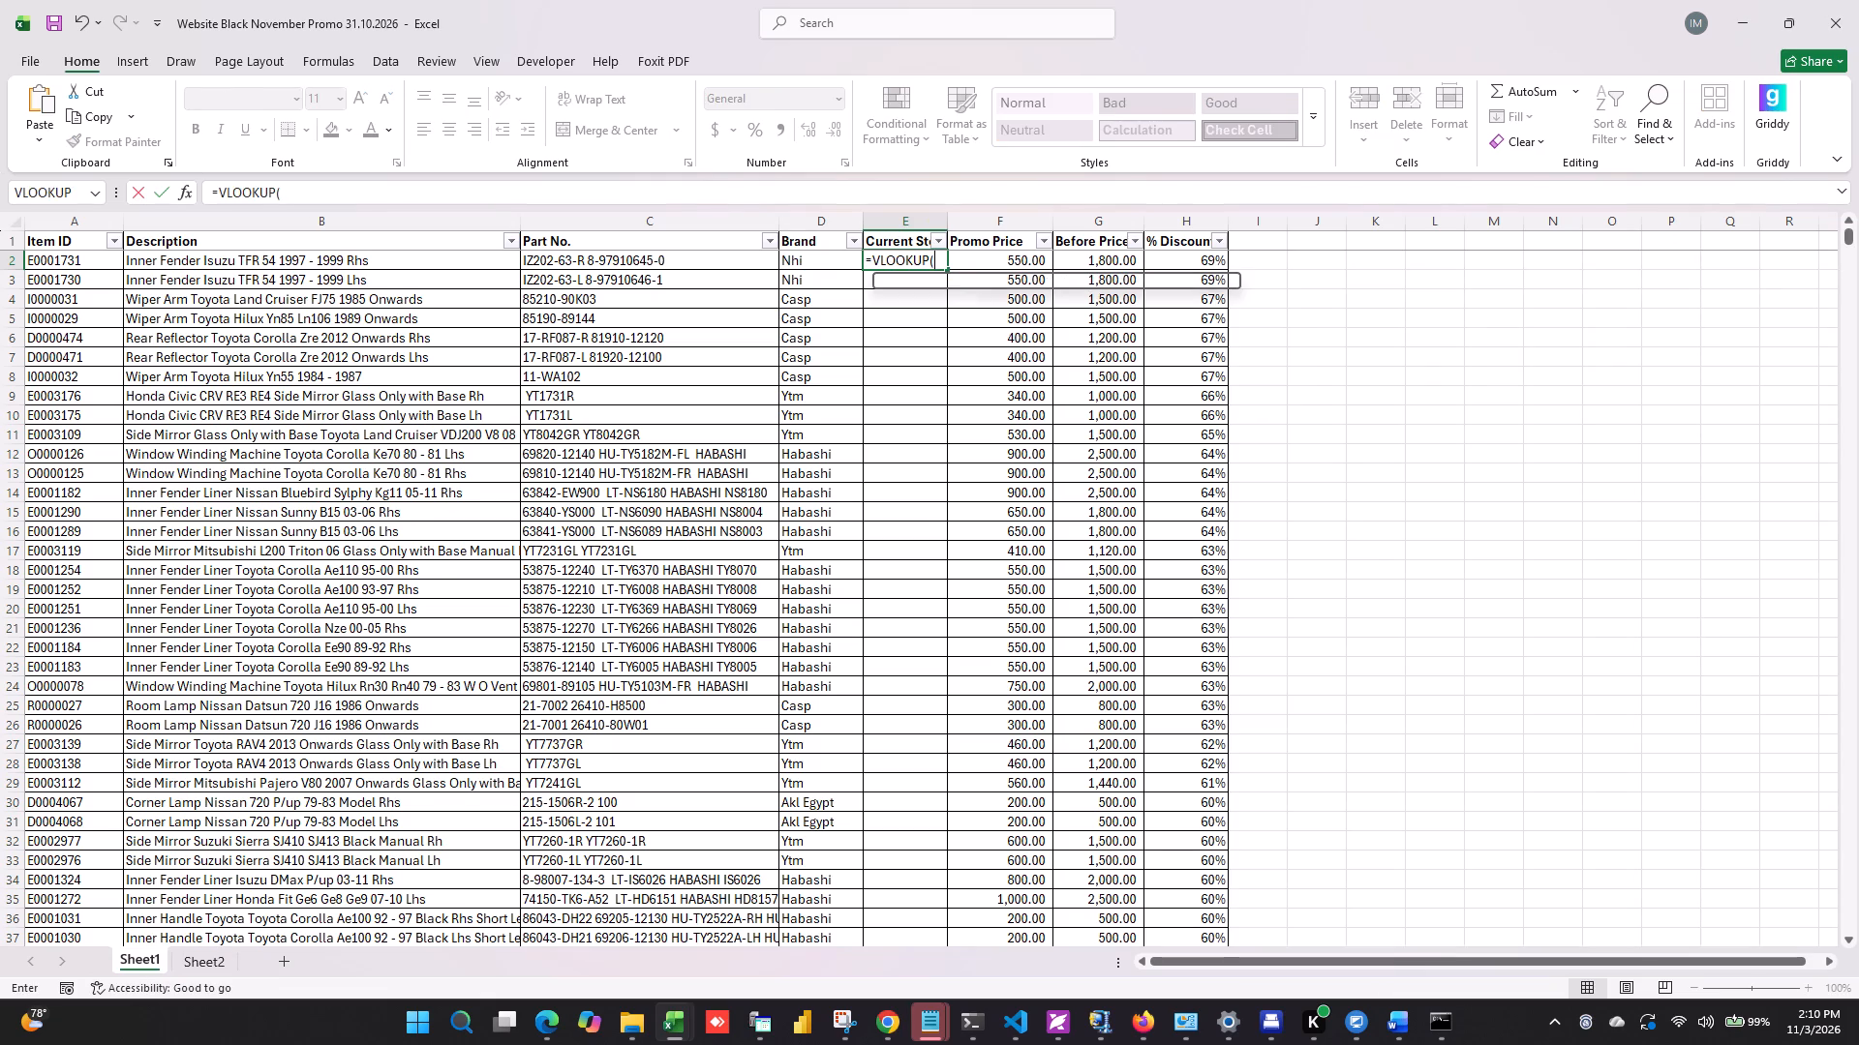
click(84, 261)
key(comma)
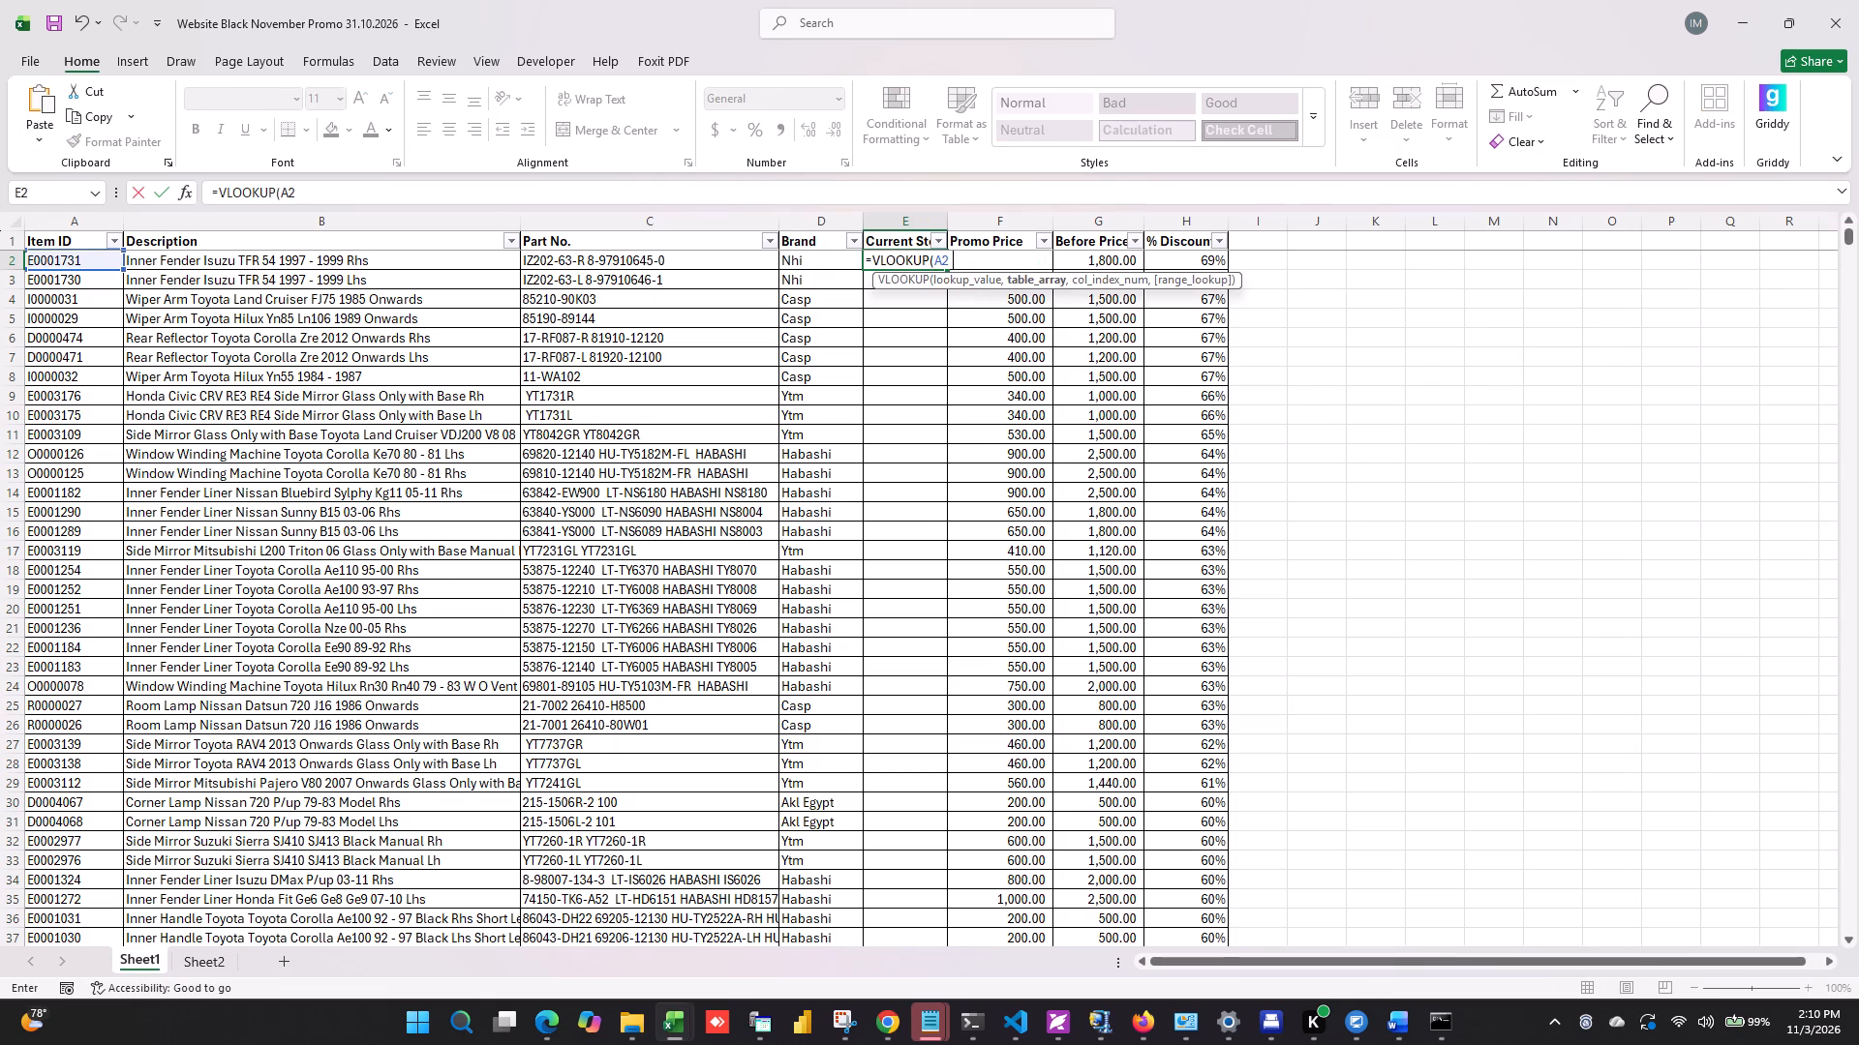
click(223, 973)
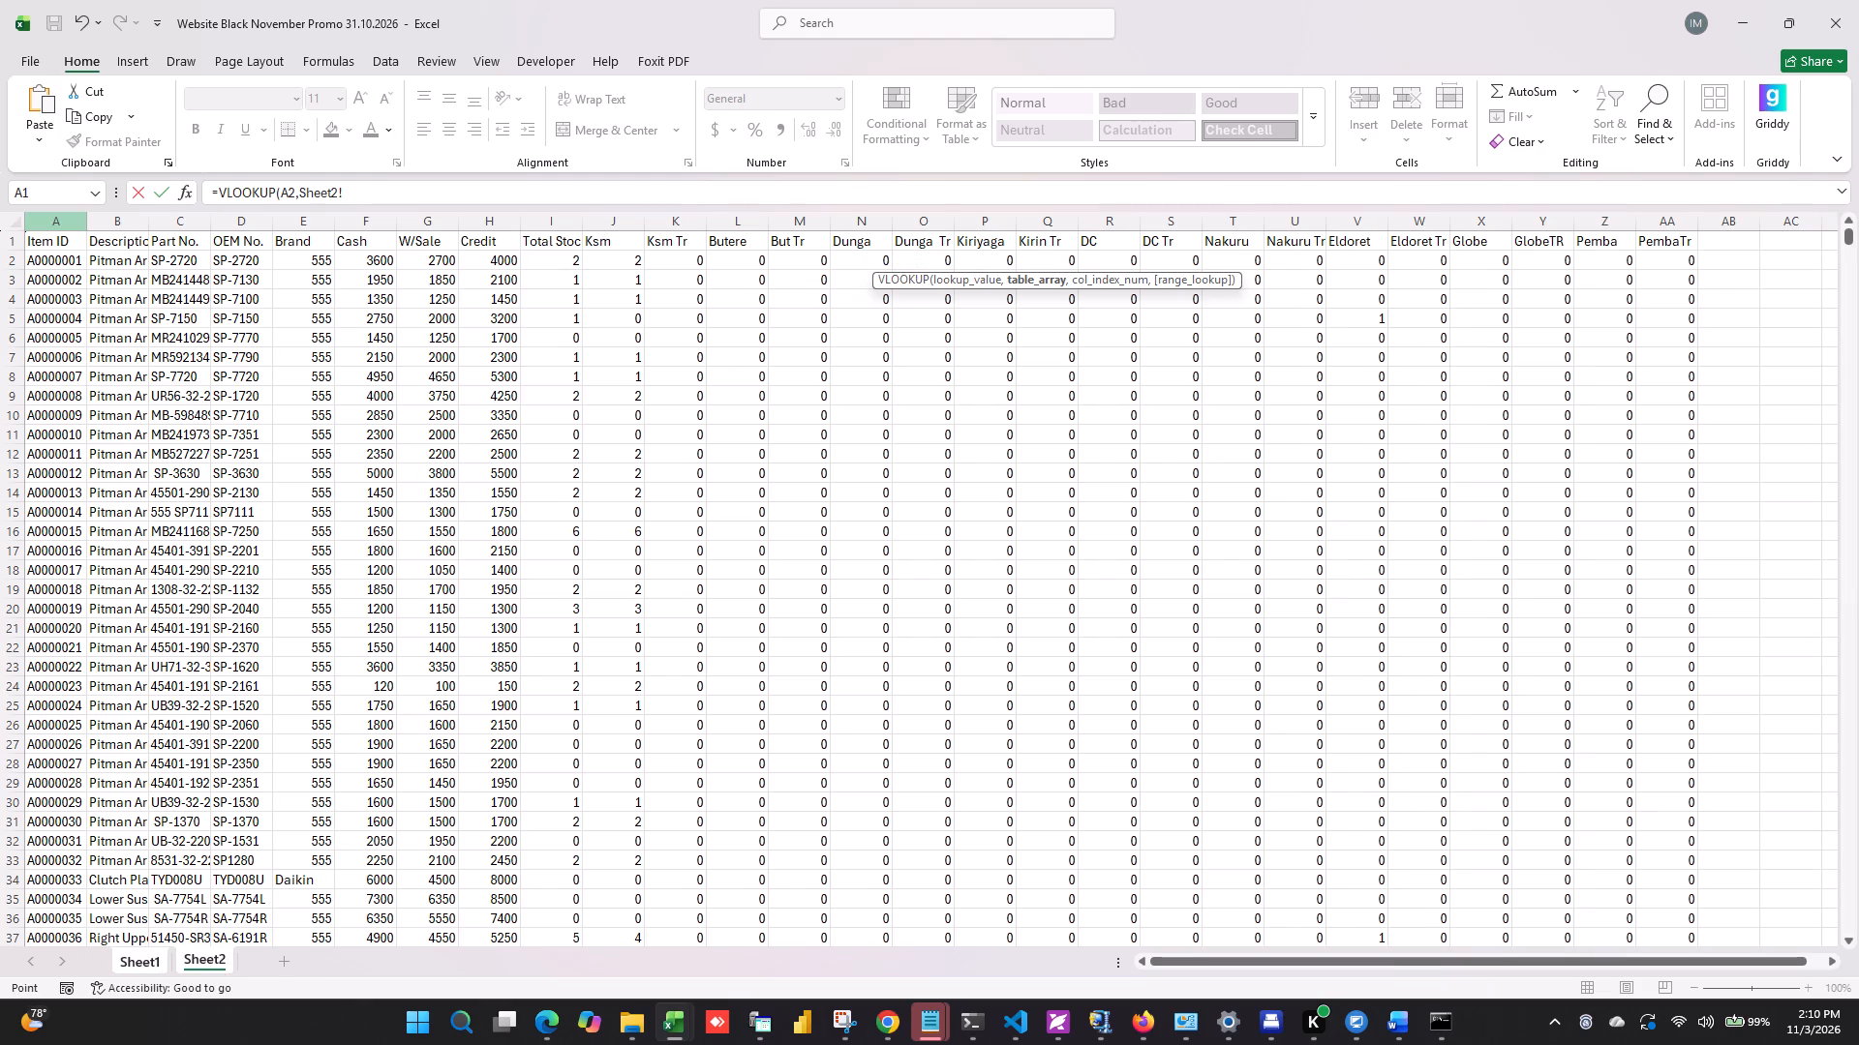
drag(65, 225, 535, 299)
text(,9,0)
key(Return)
Fill the E2 lookup formula down the whole Current Stock column.
click(925, 262)
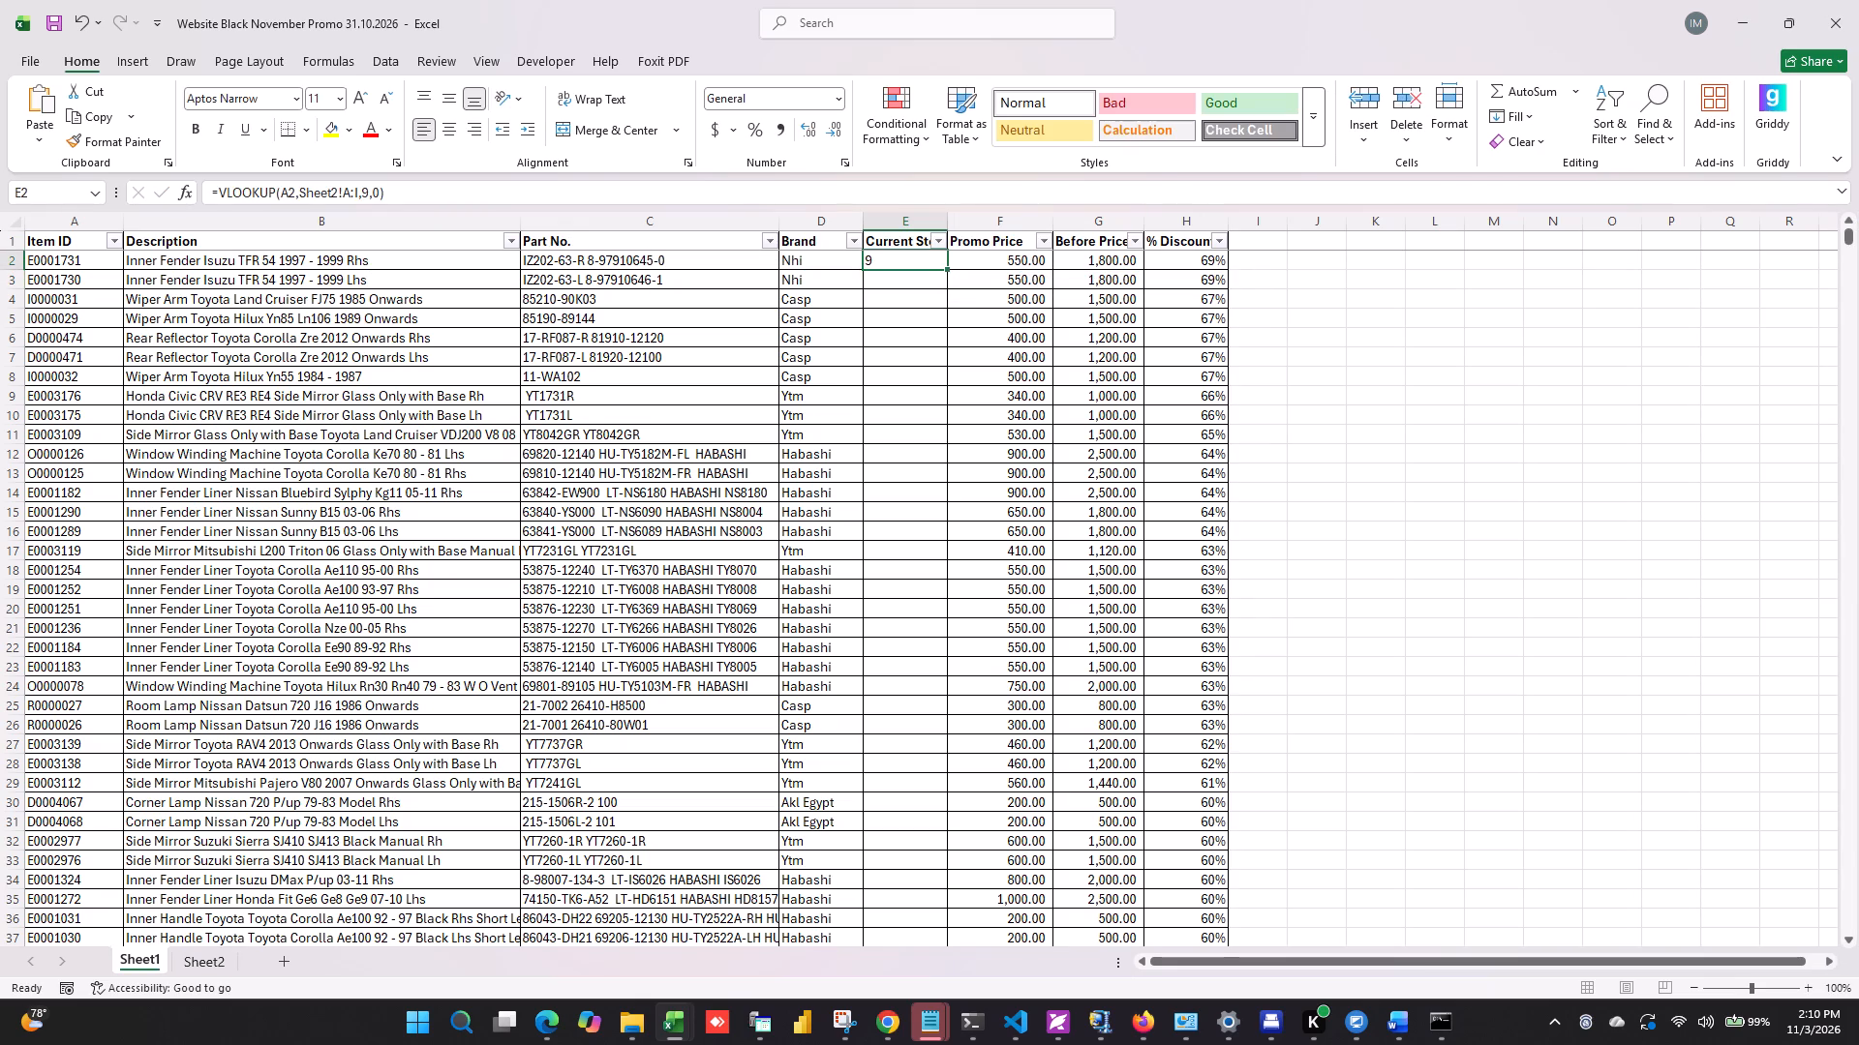
double_click(943, 268)
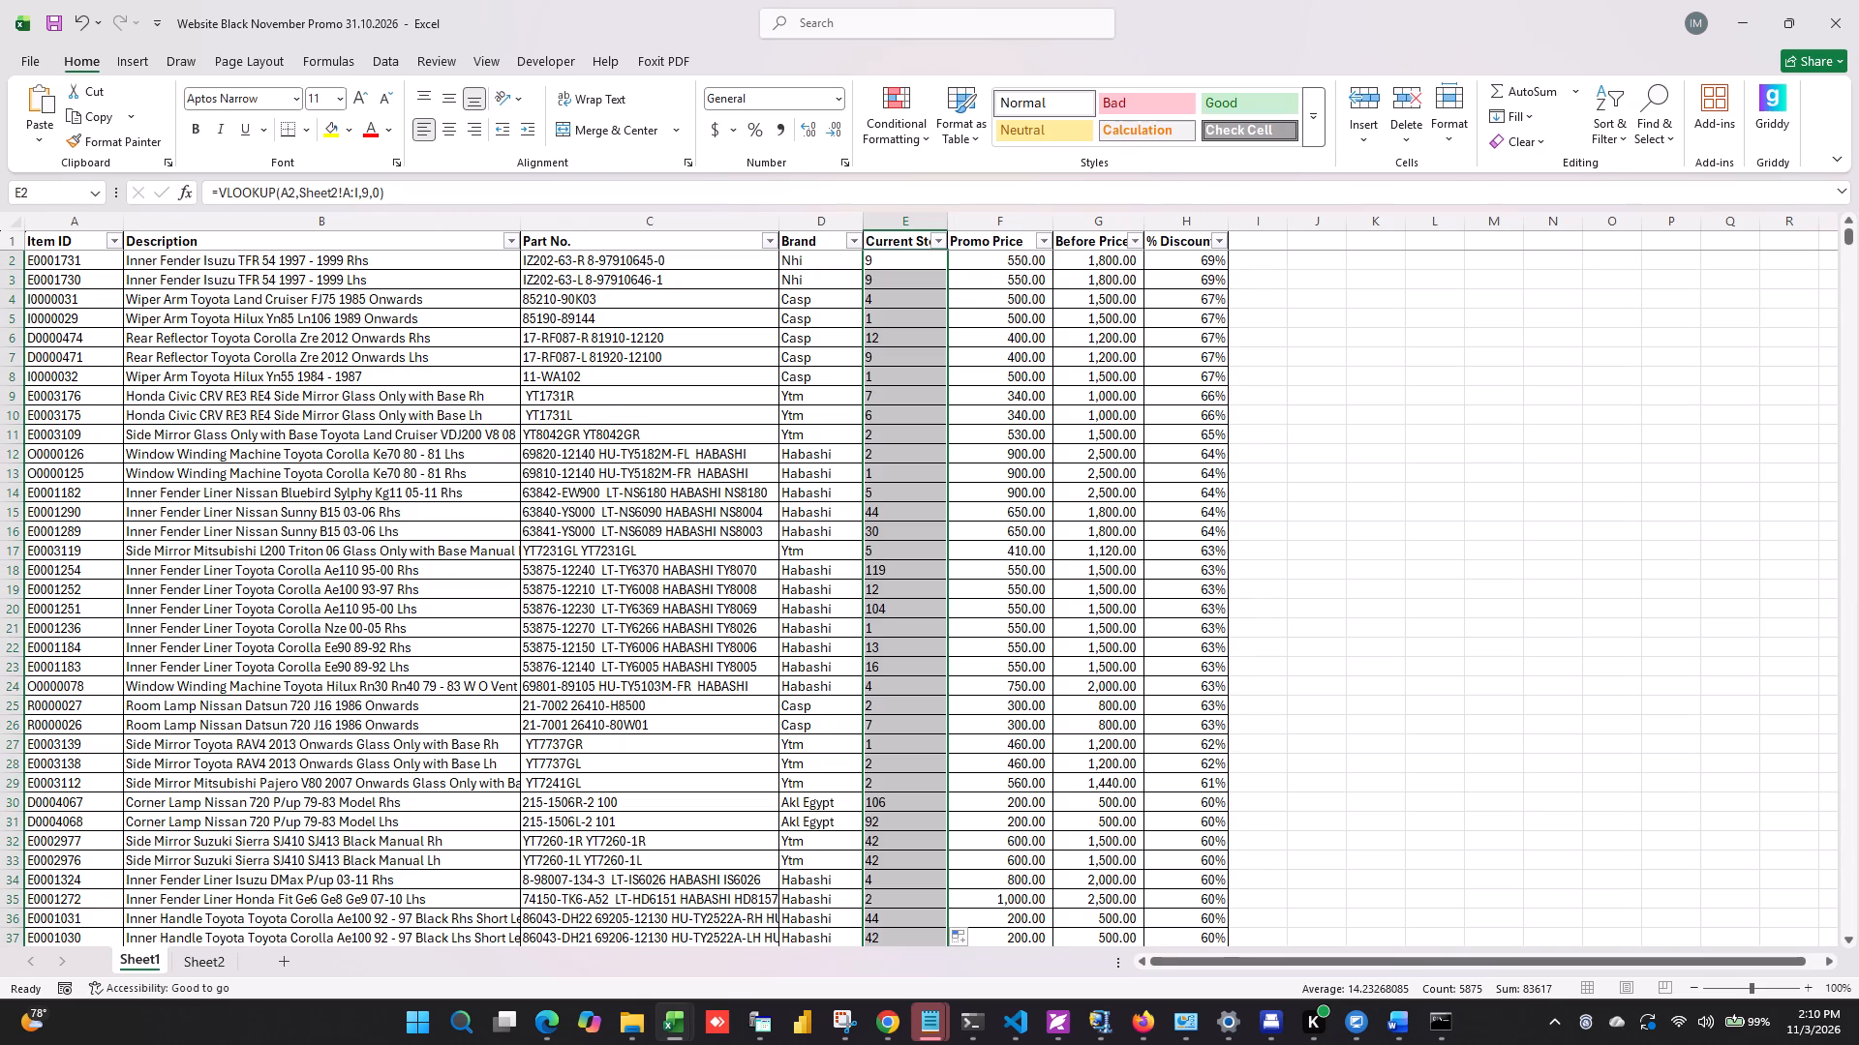
Filter the Current Stock column to show only the values -3, -2 and 0.
click(931, 236)
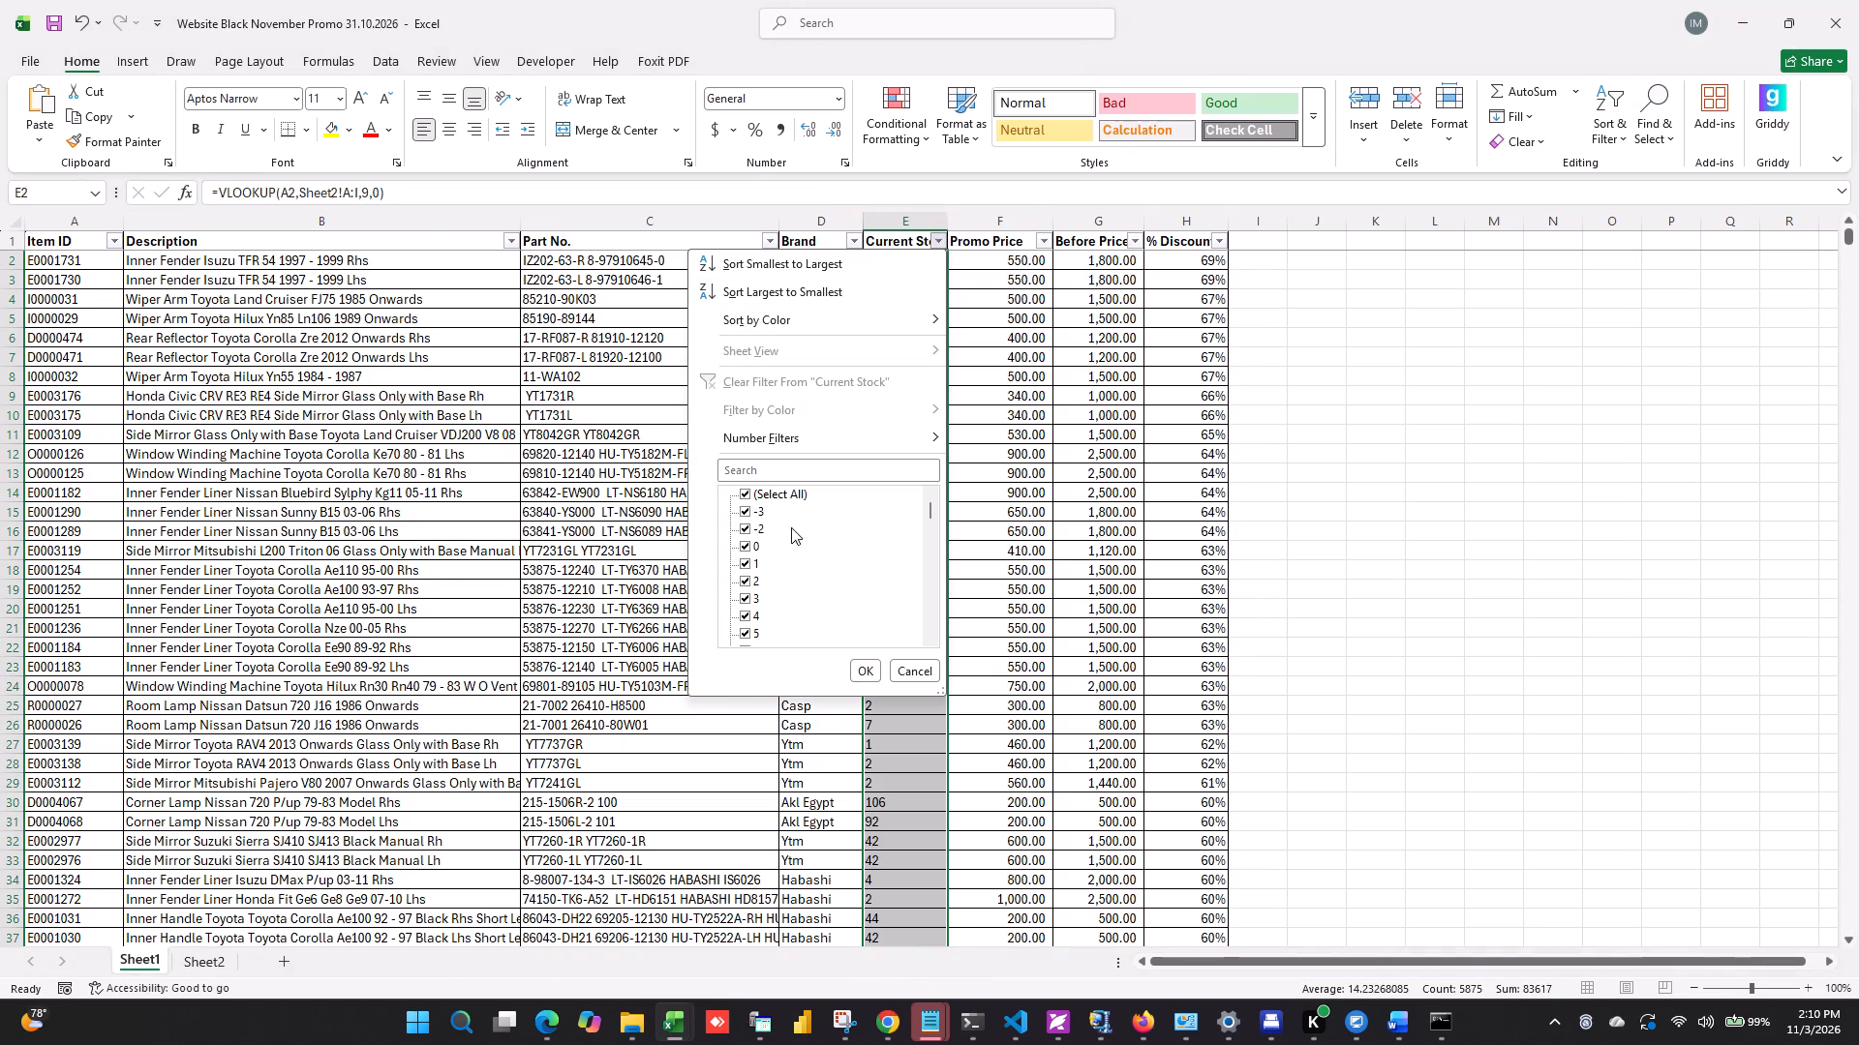
click(778, 486)
click(758, 546)
click(747, 527)
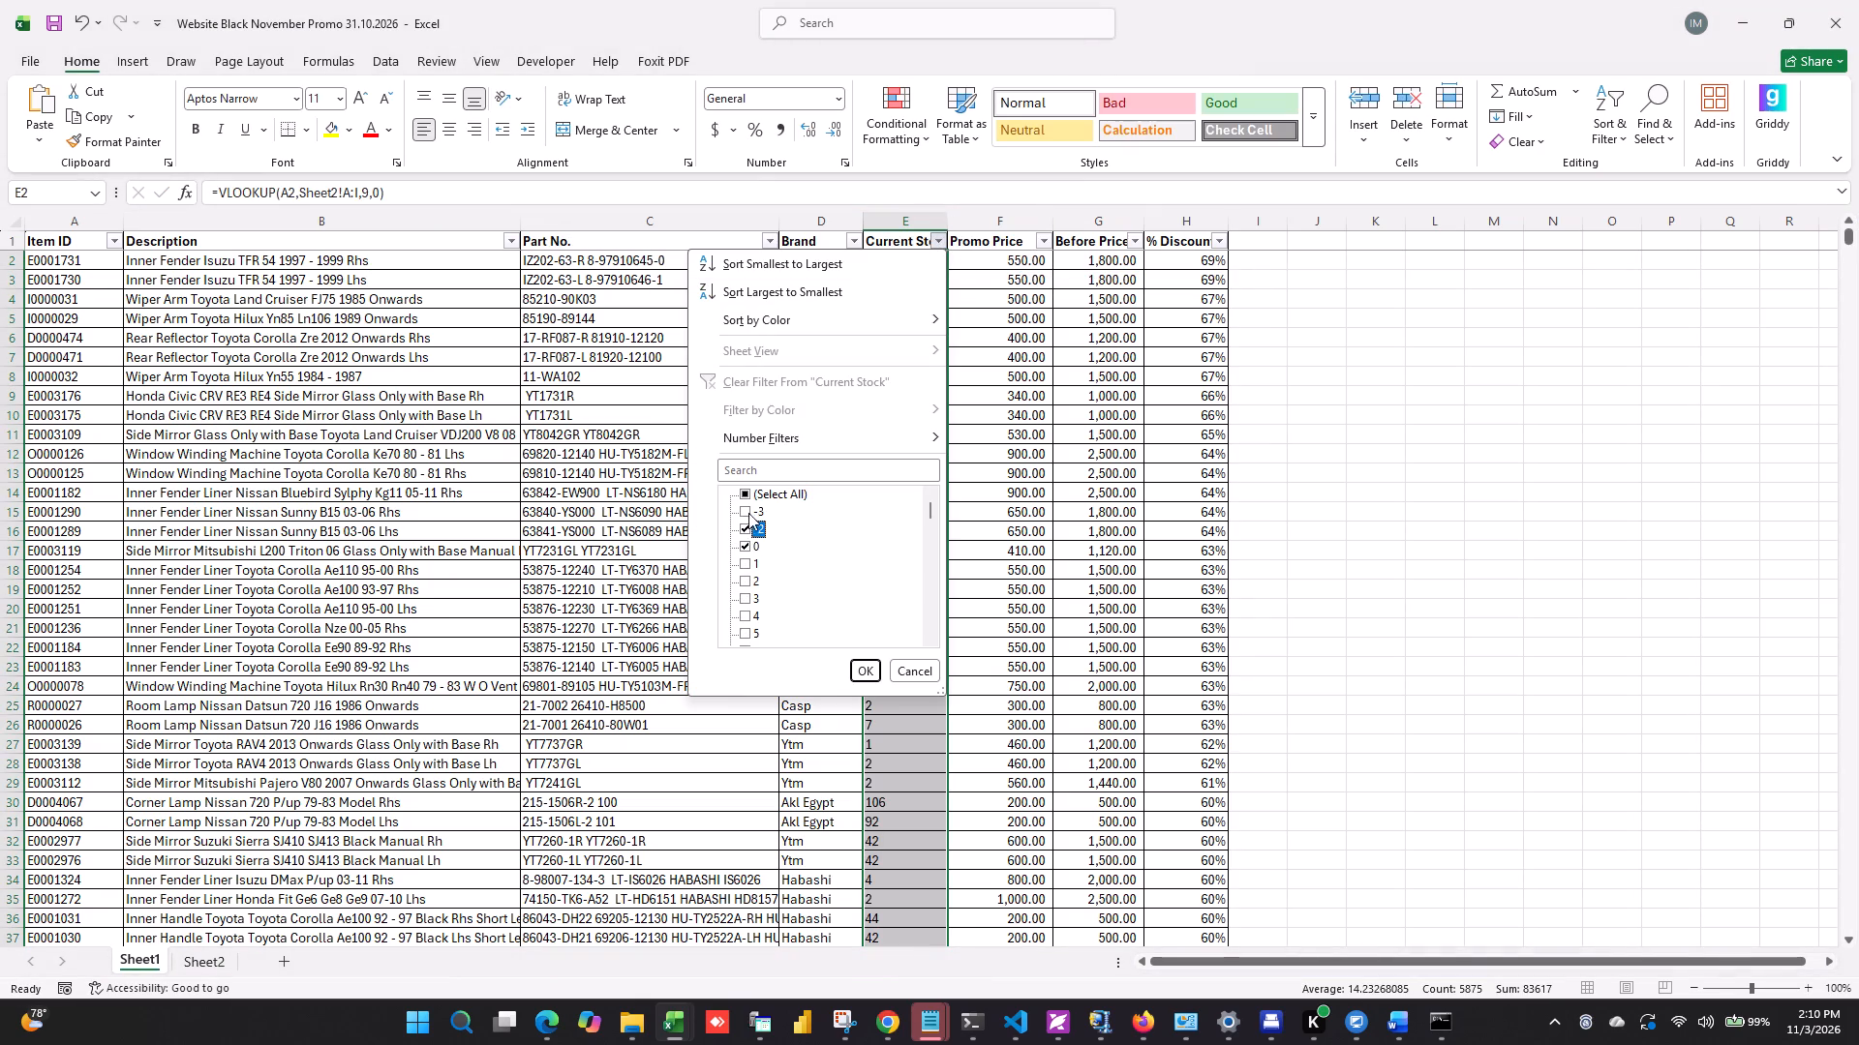
click(748, 512)
click(747, 507)
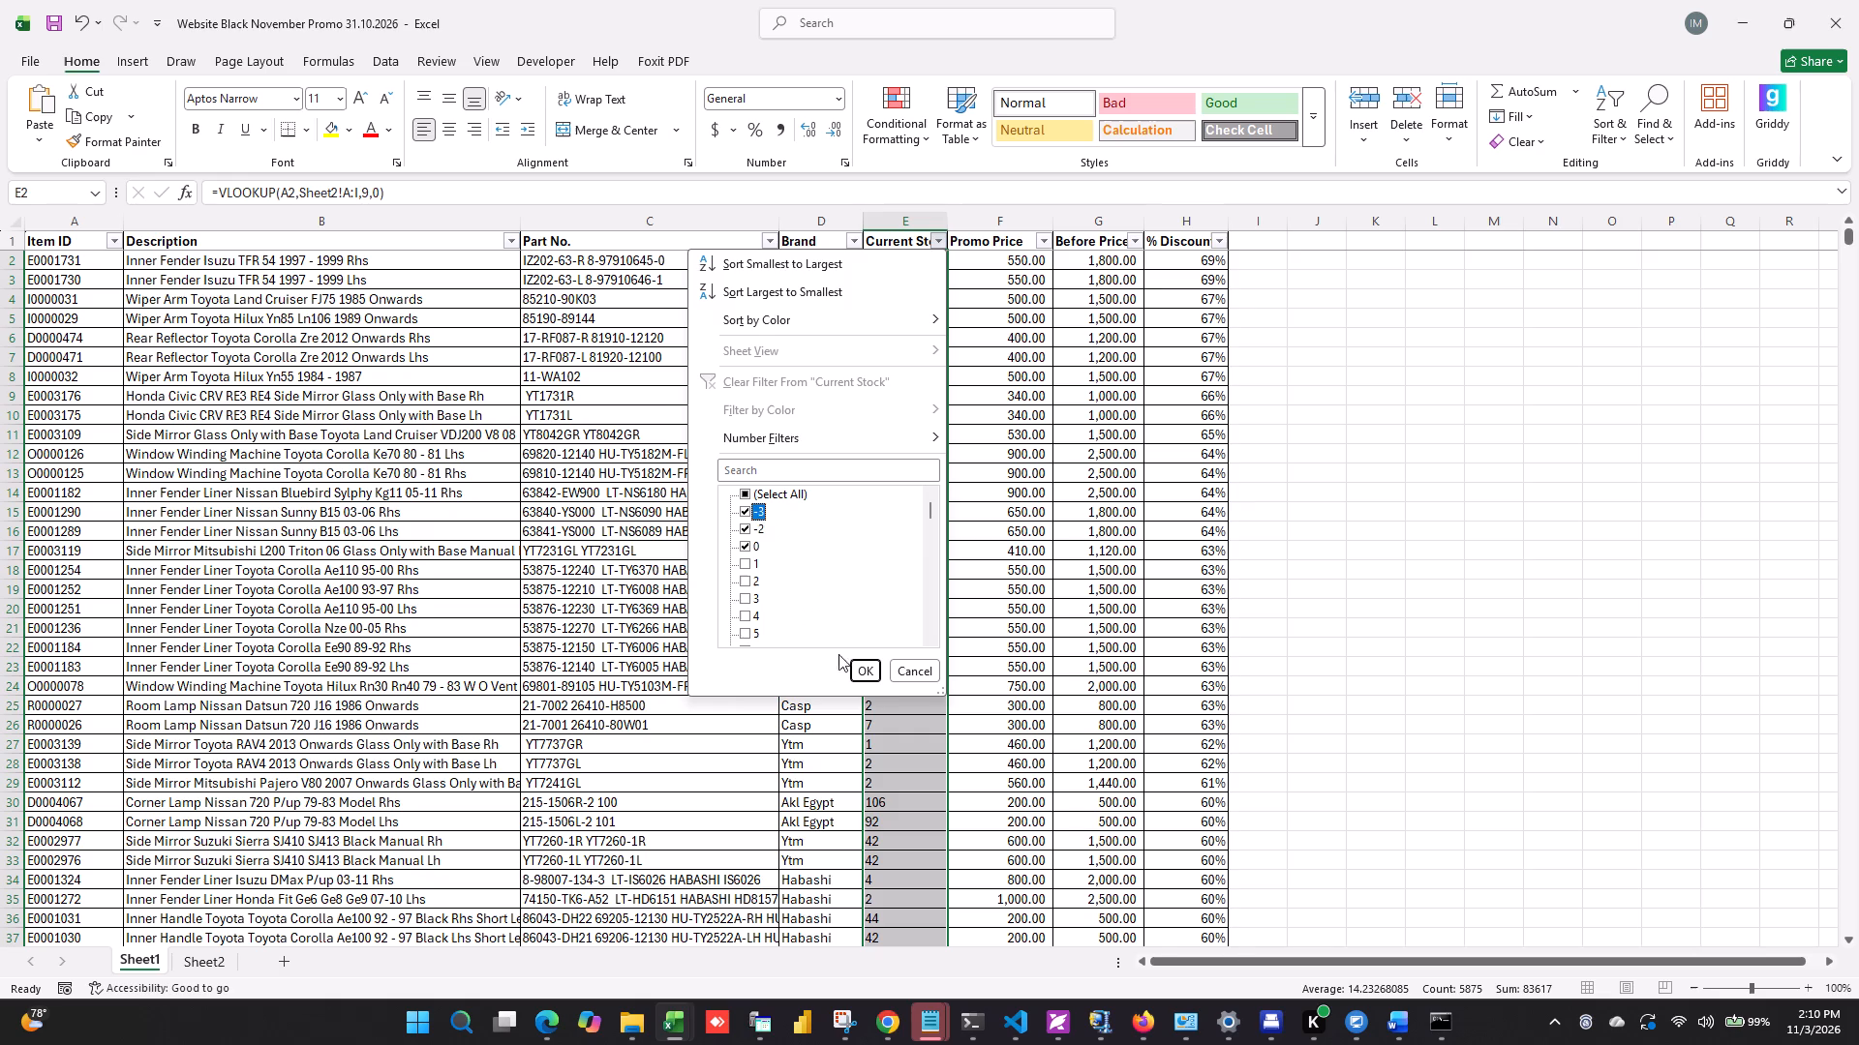
click(863, 671)
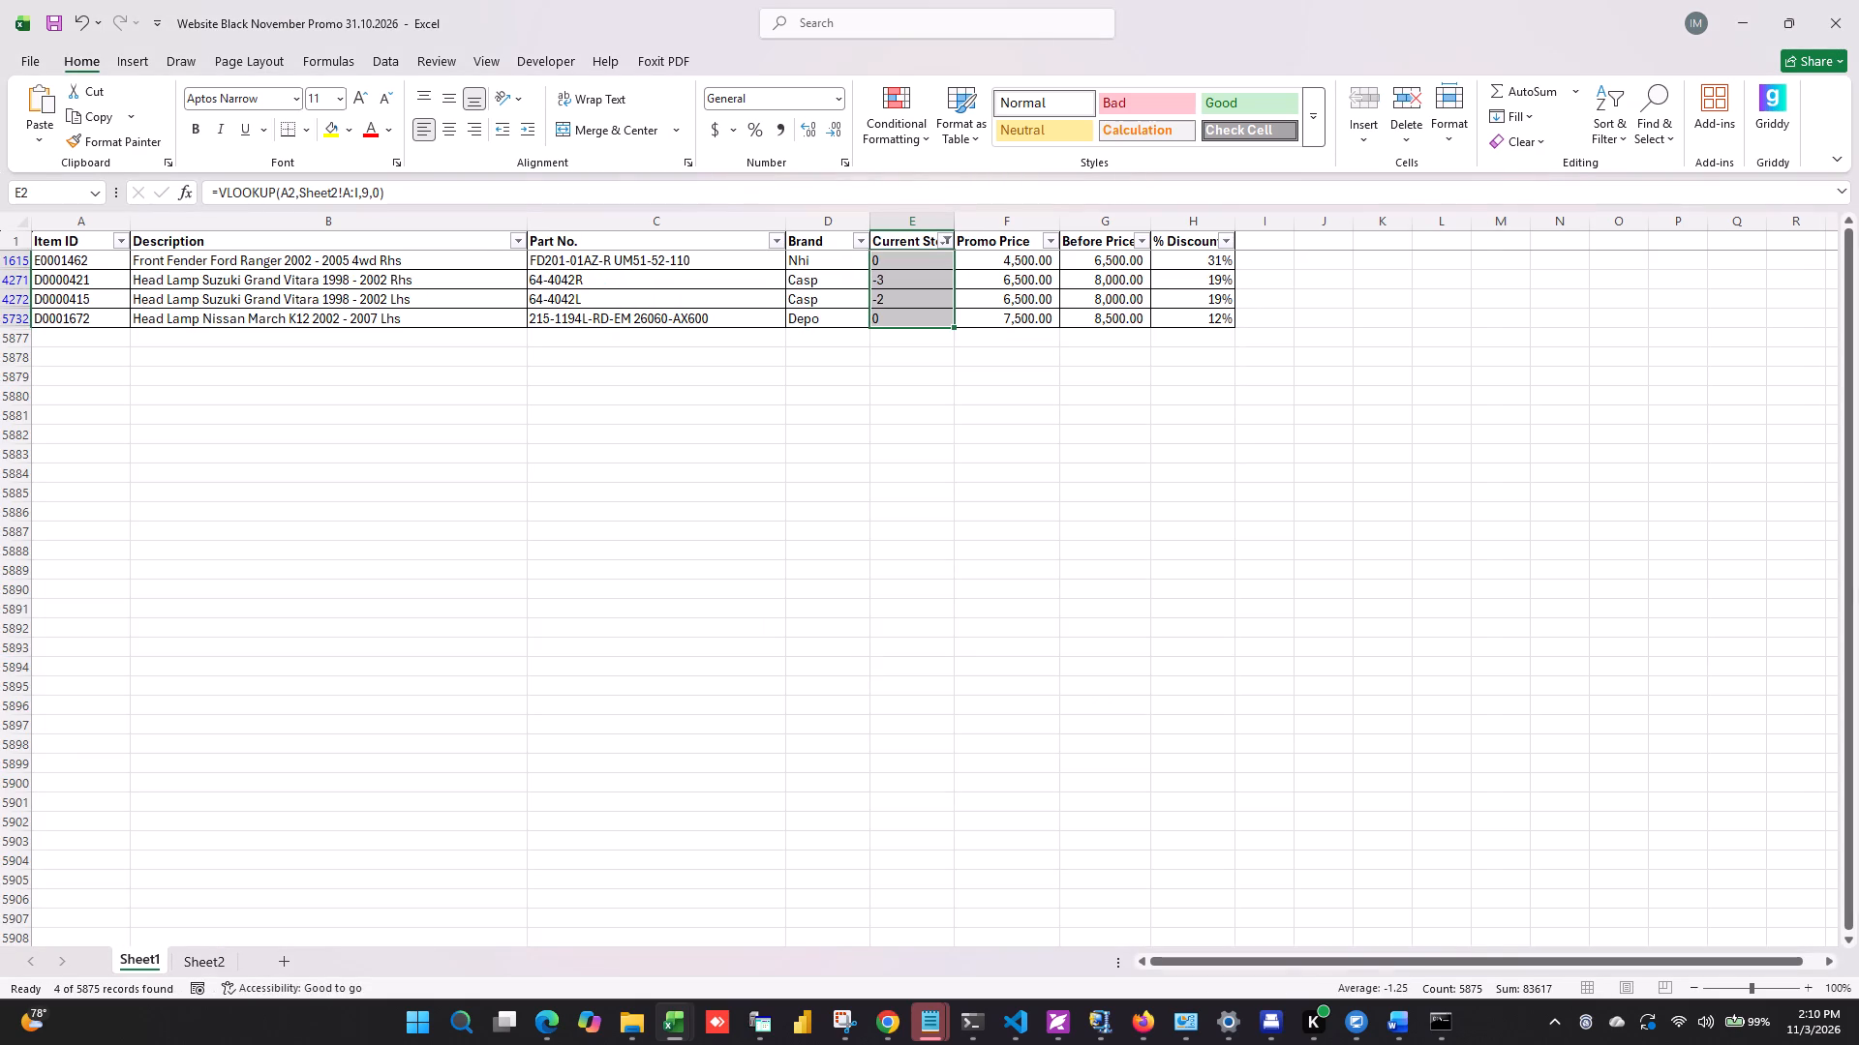
Delete all the filtered item rows with zero or negative stock from Sheet1.
click(158, 536)
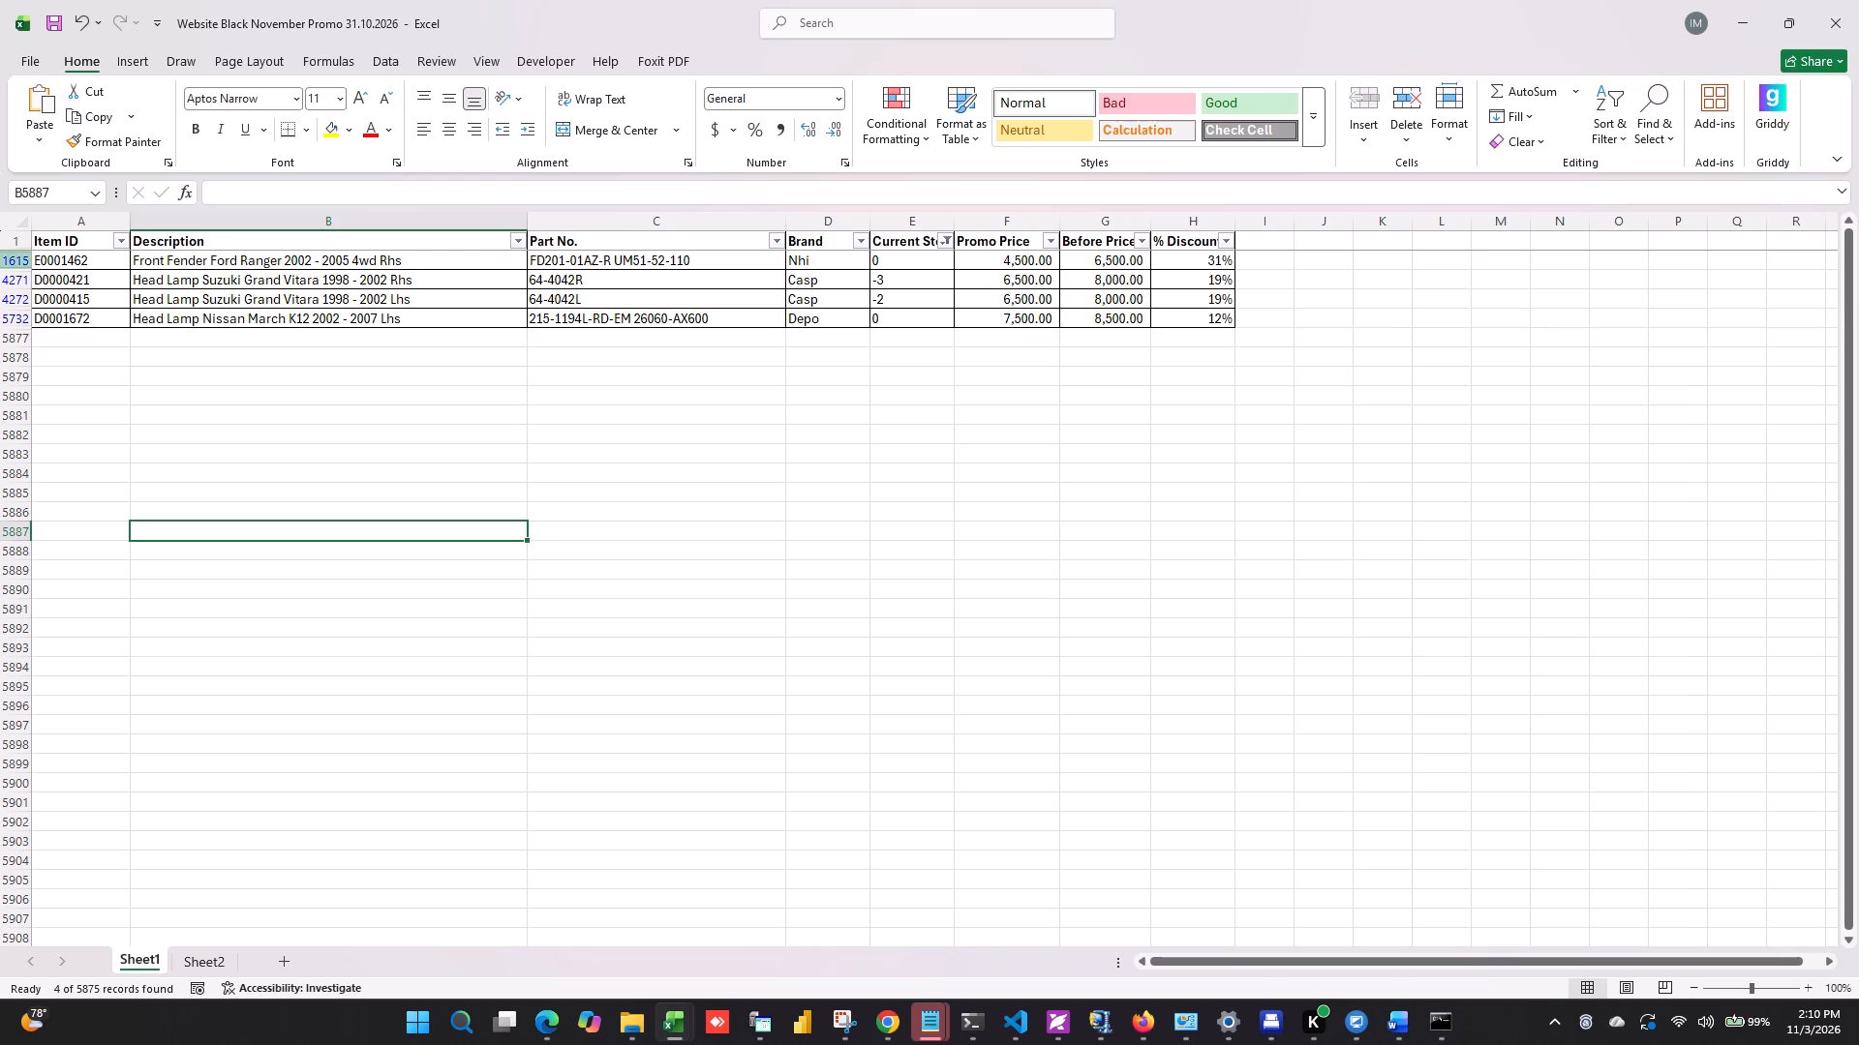
drag(10, 260, 7, 314)
key(ctrl+minus)
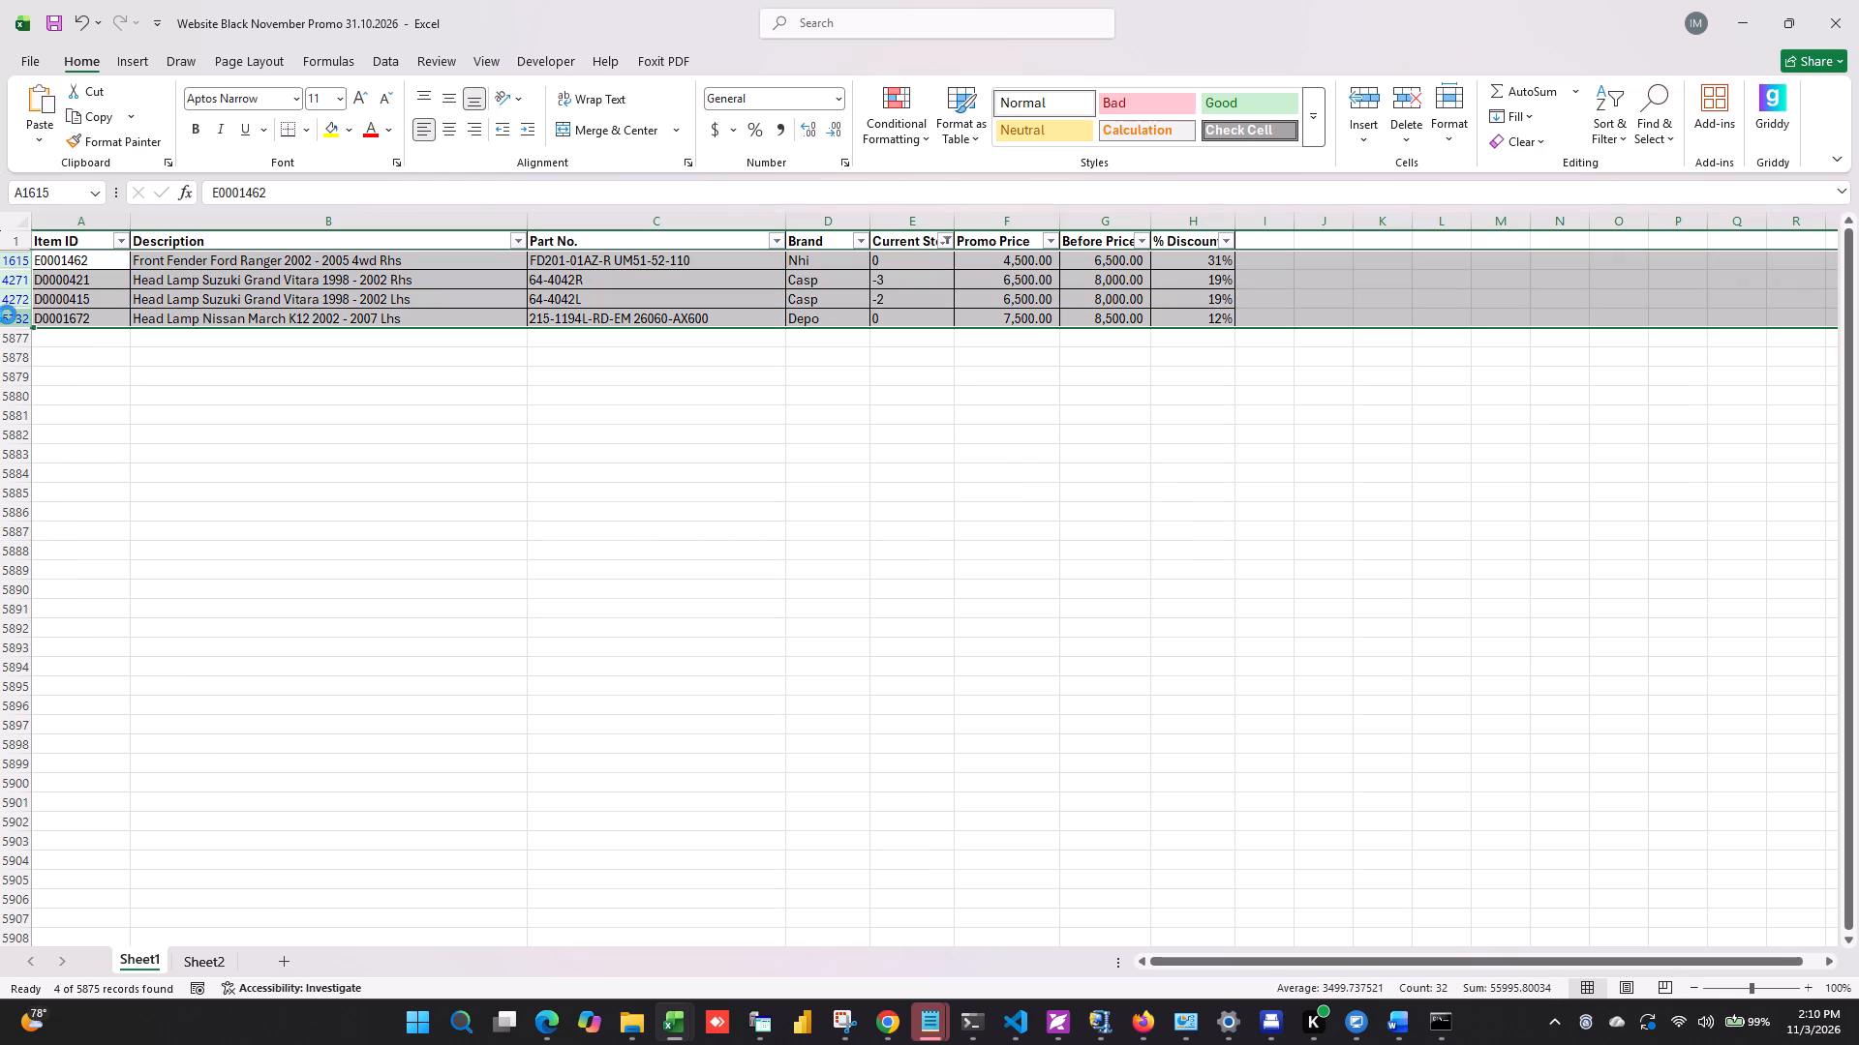
click(778, 474)
Clear the Current Stock filter so the full promo list is shown again.
click(388, 62)
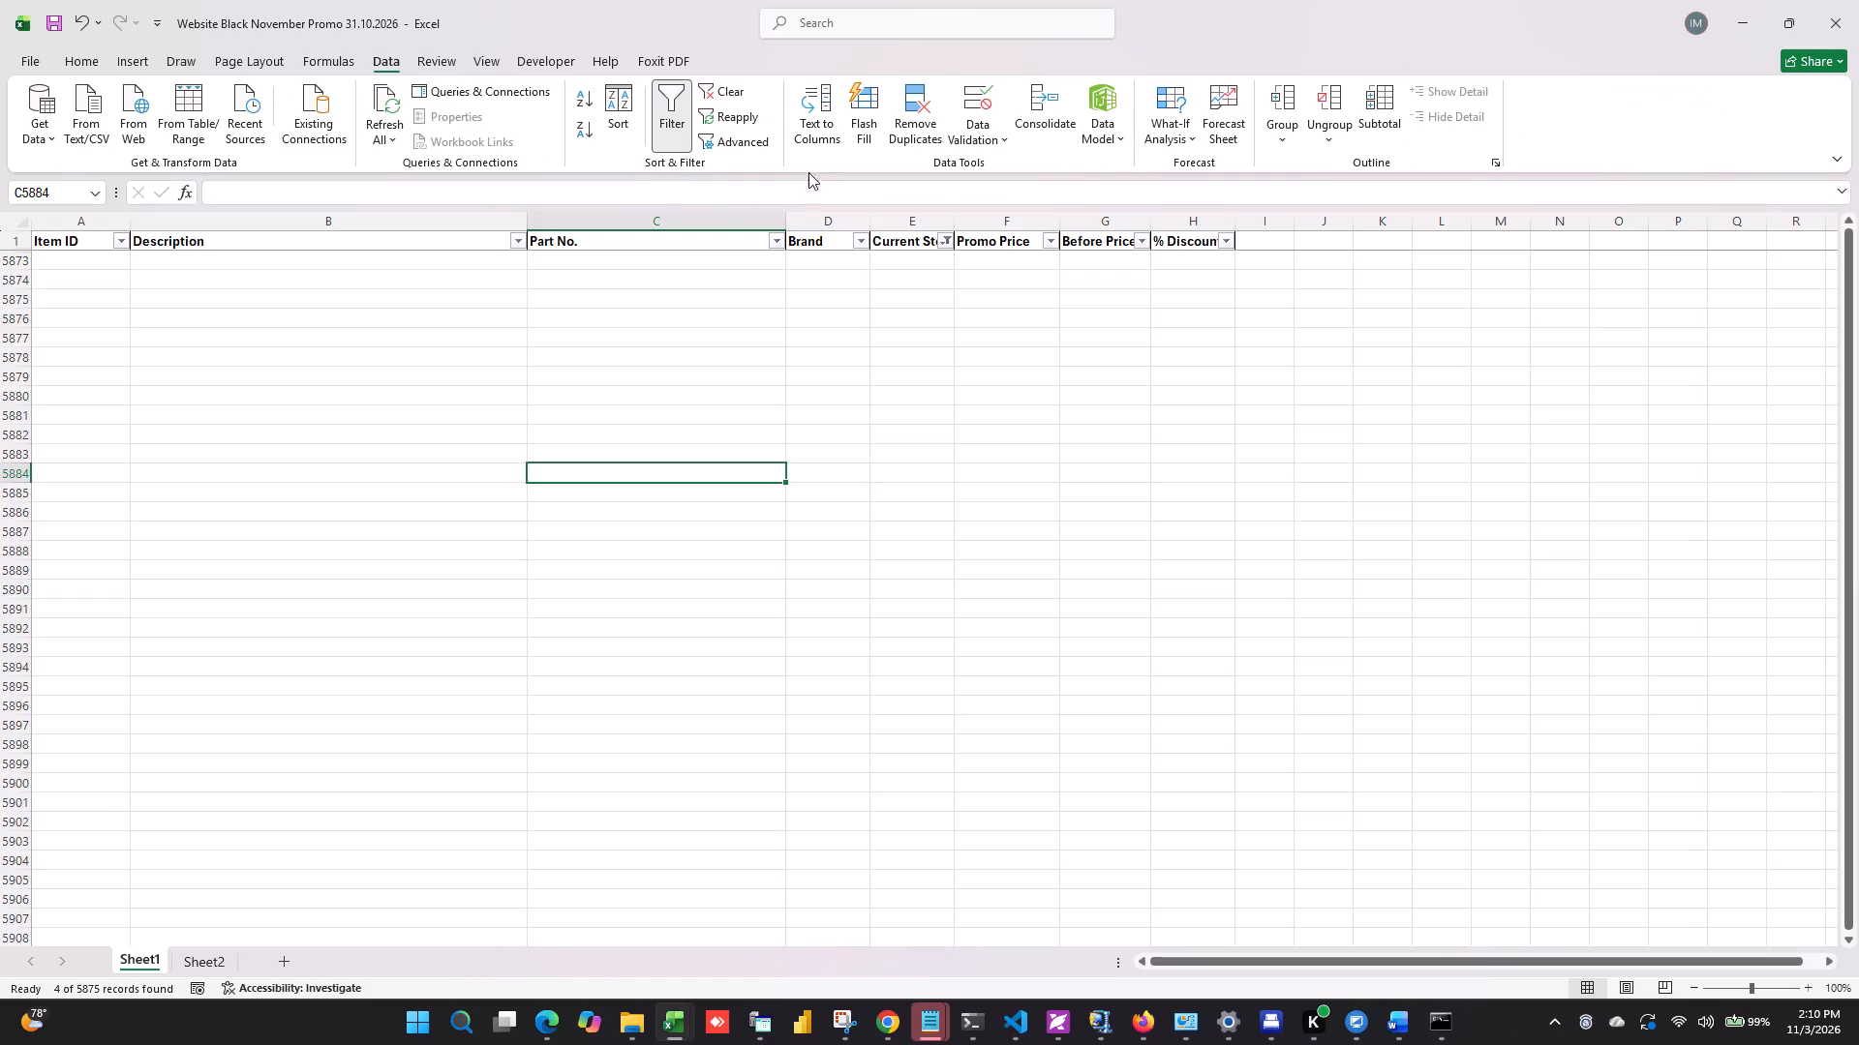
click(737, 88)
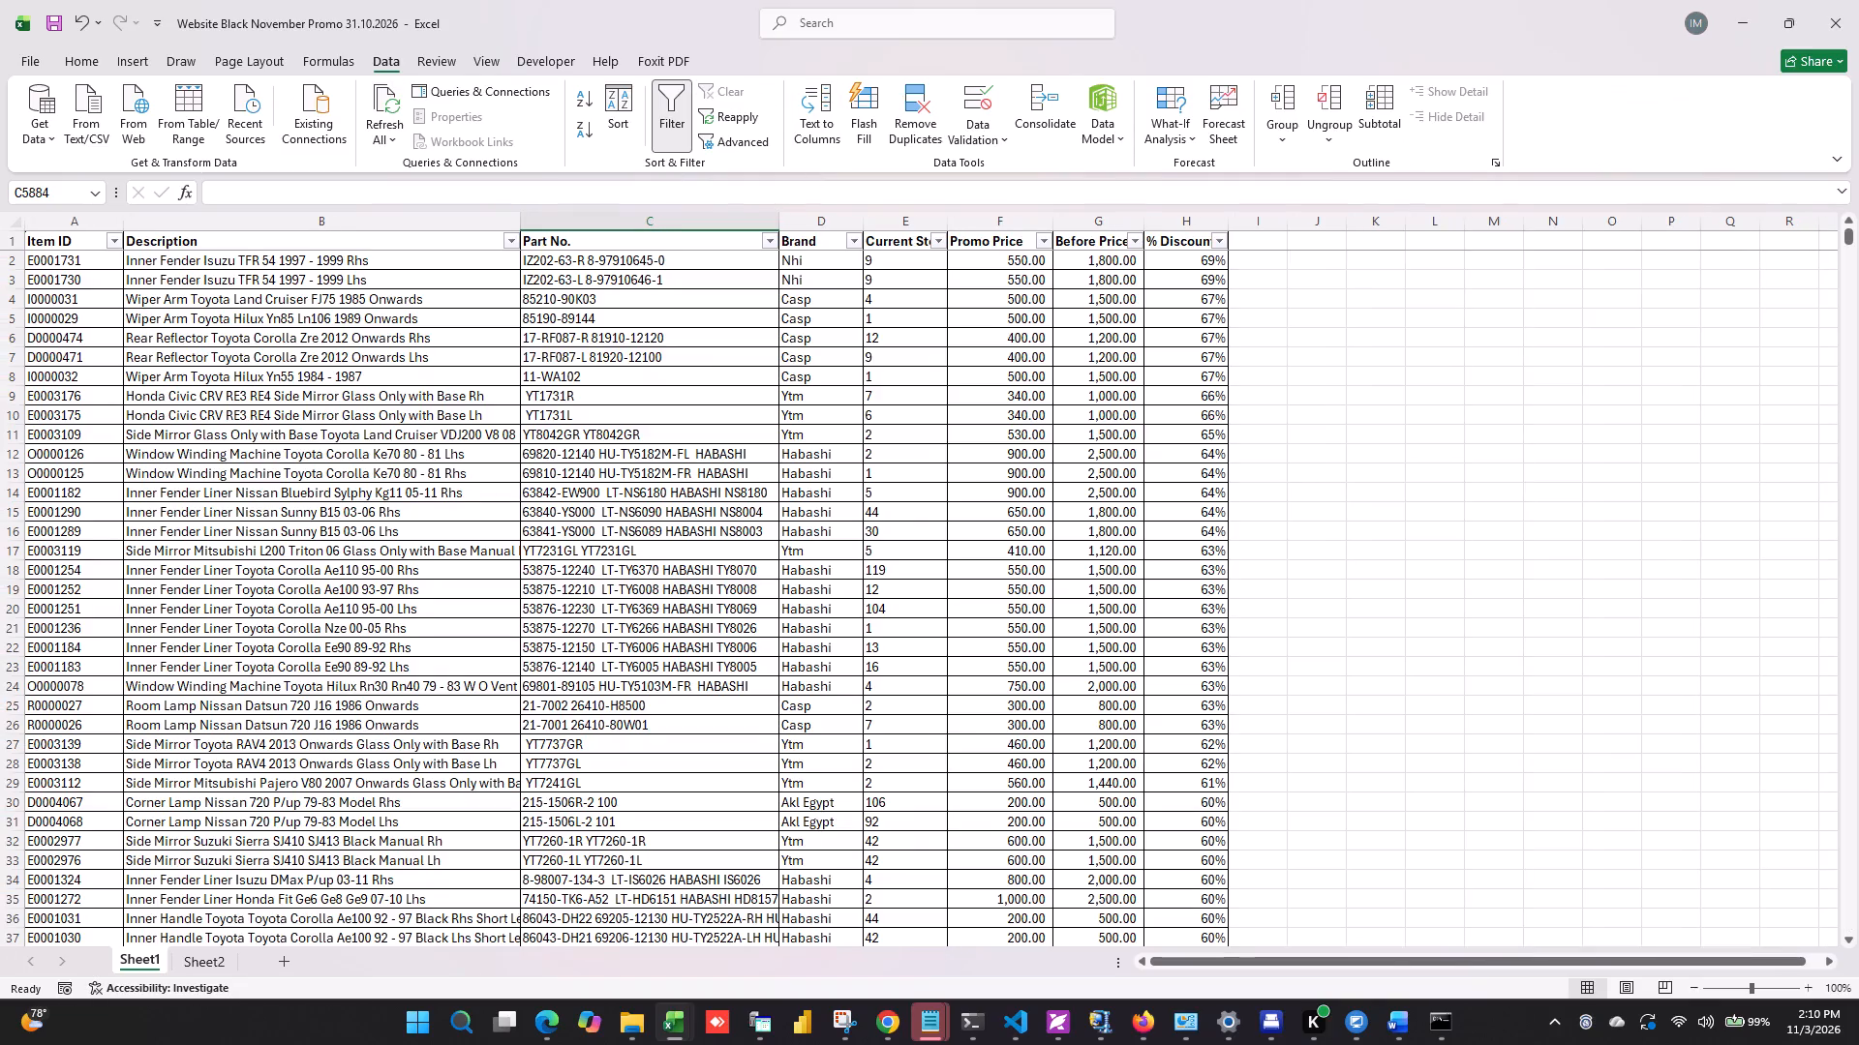
click(1518, 447)
Save a copy of the workbook in the Desktop's New folder as Website Black November Promo 03.11.2026.
click(27, 66)
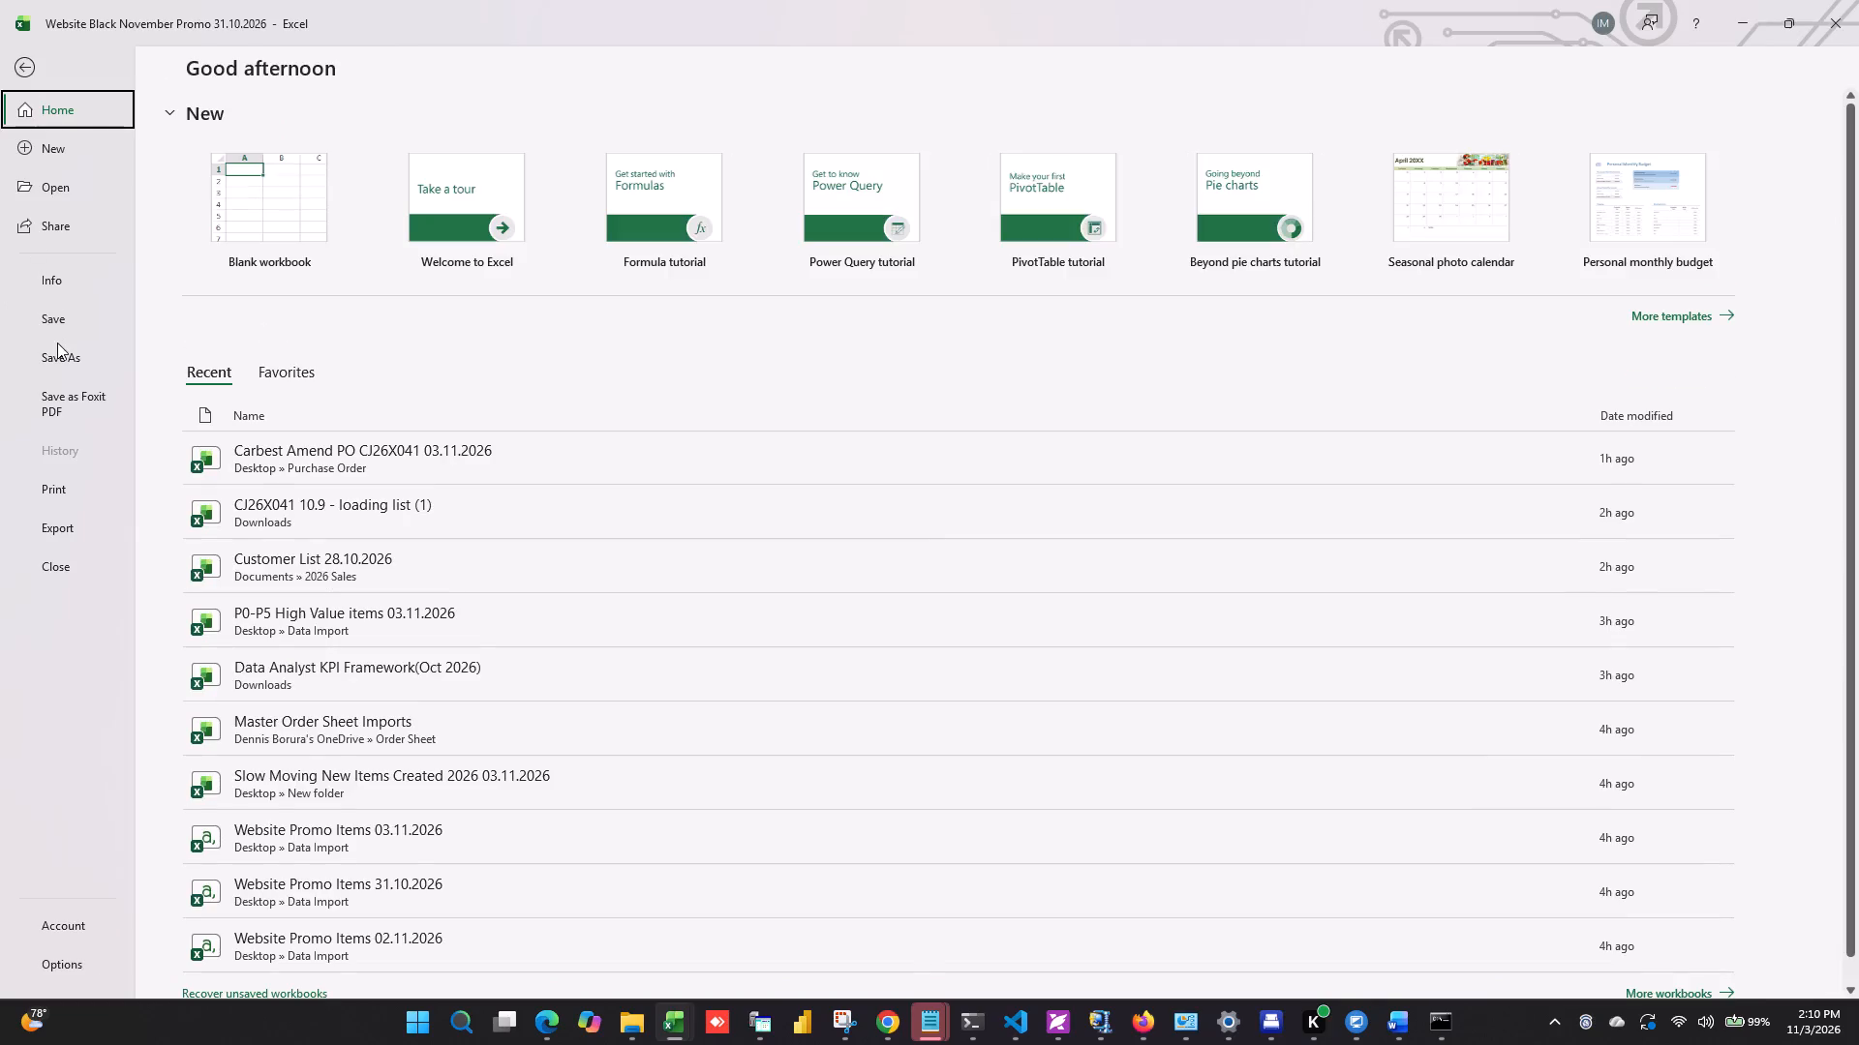
click(57, 350)
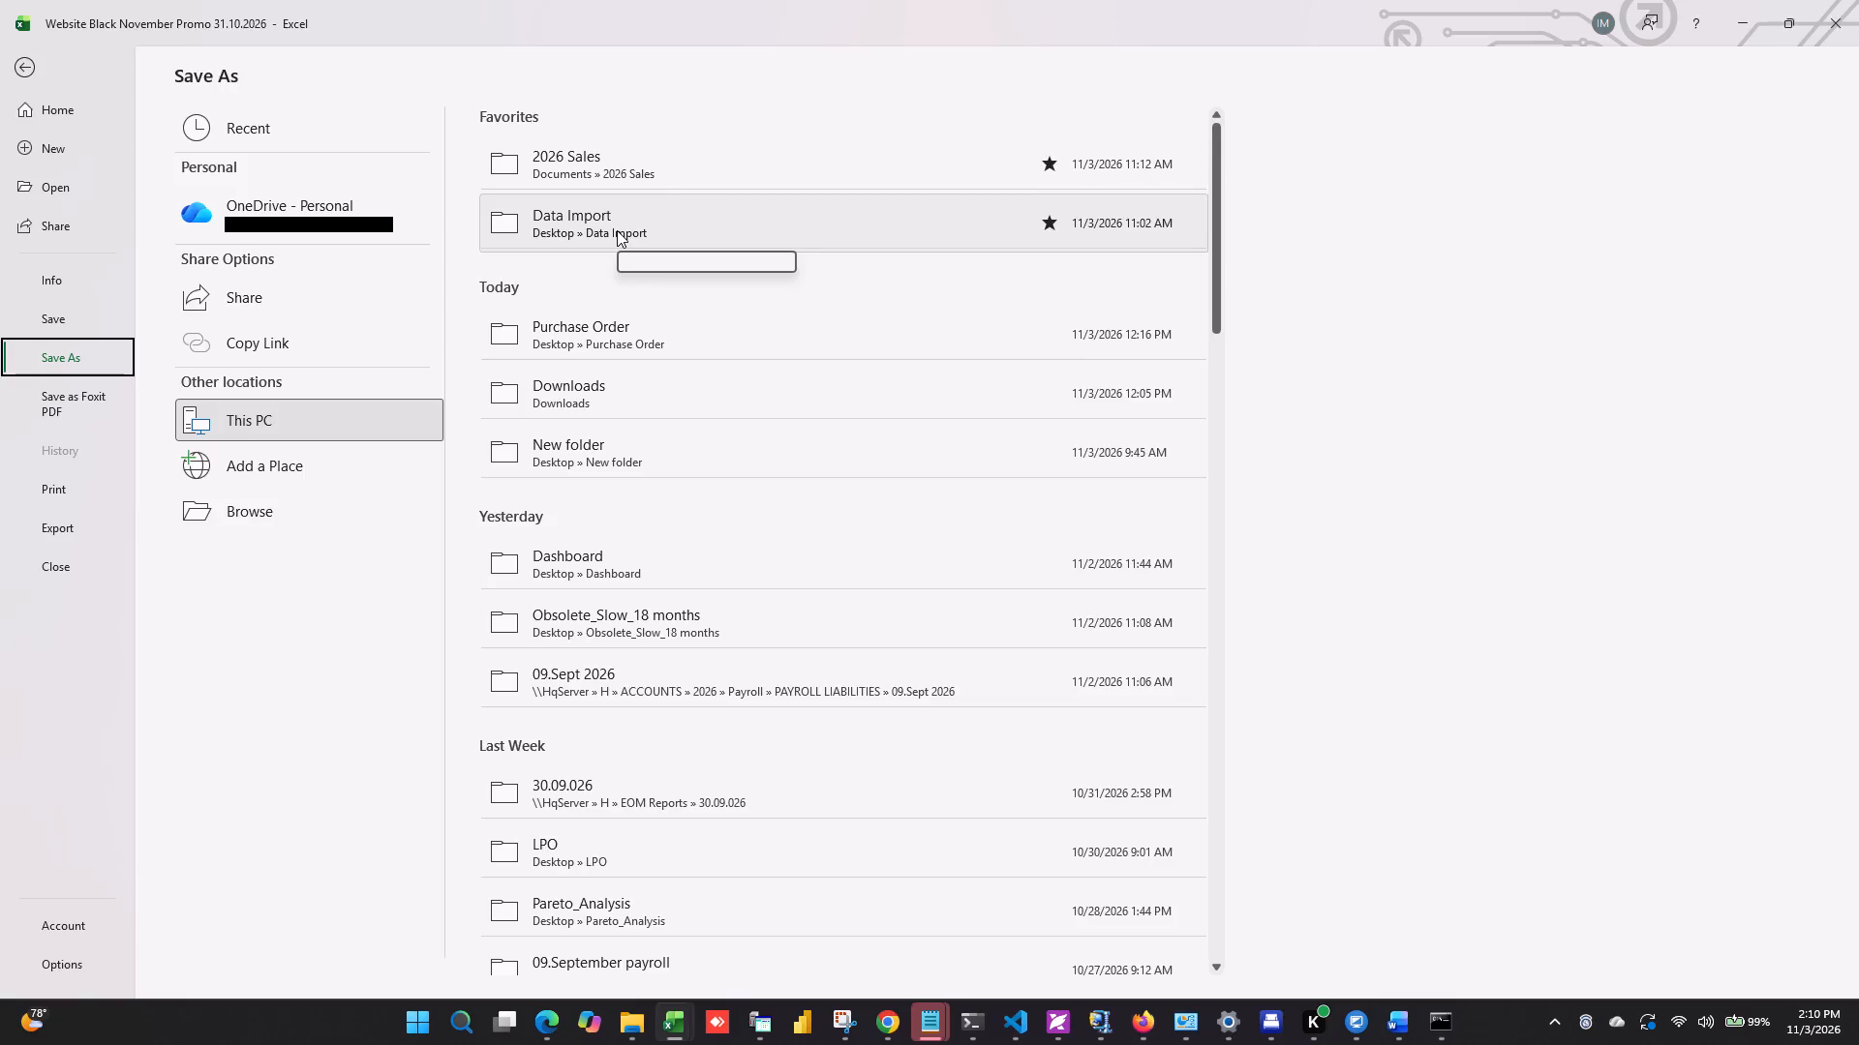
click(585, 445)
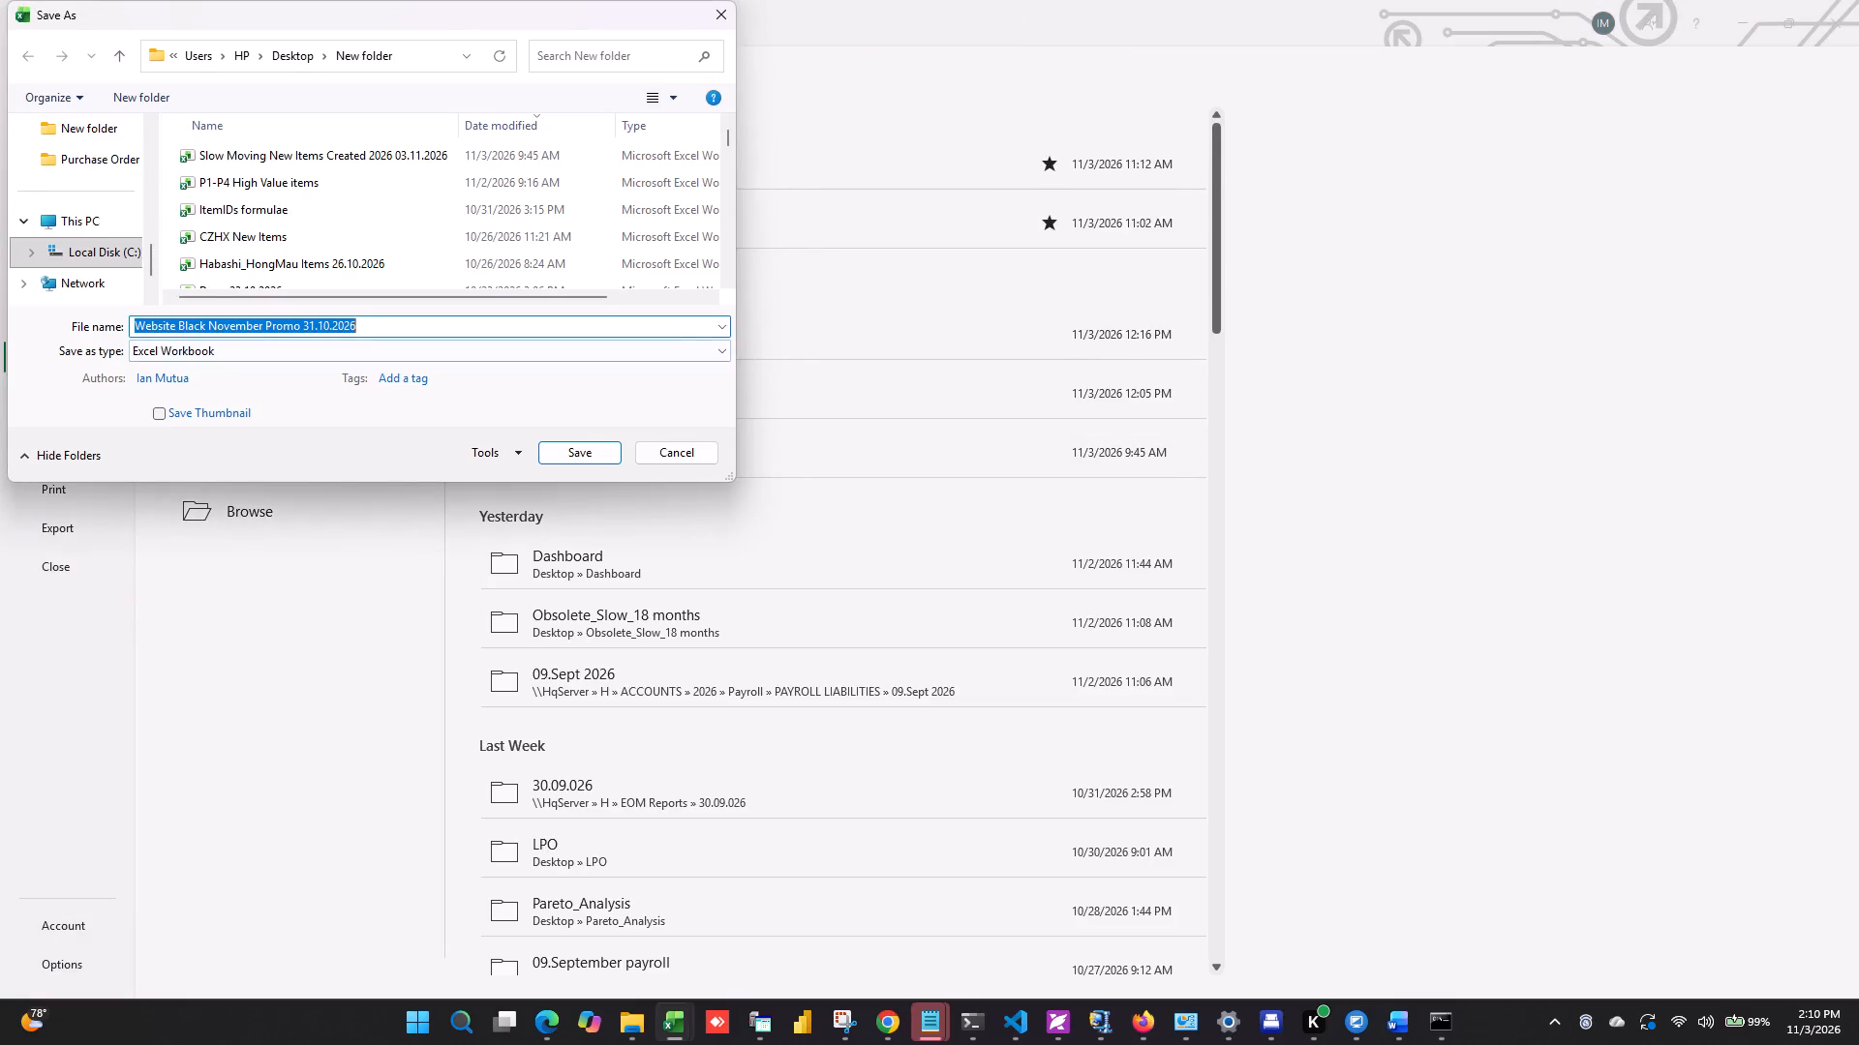
click(407, 323)
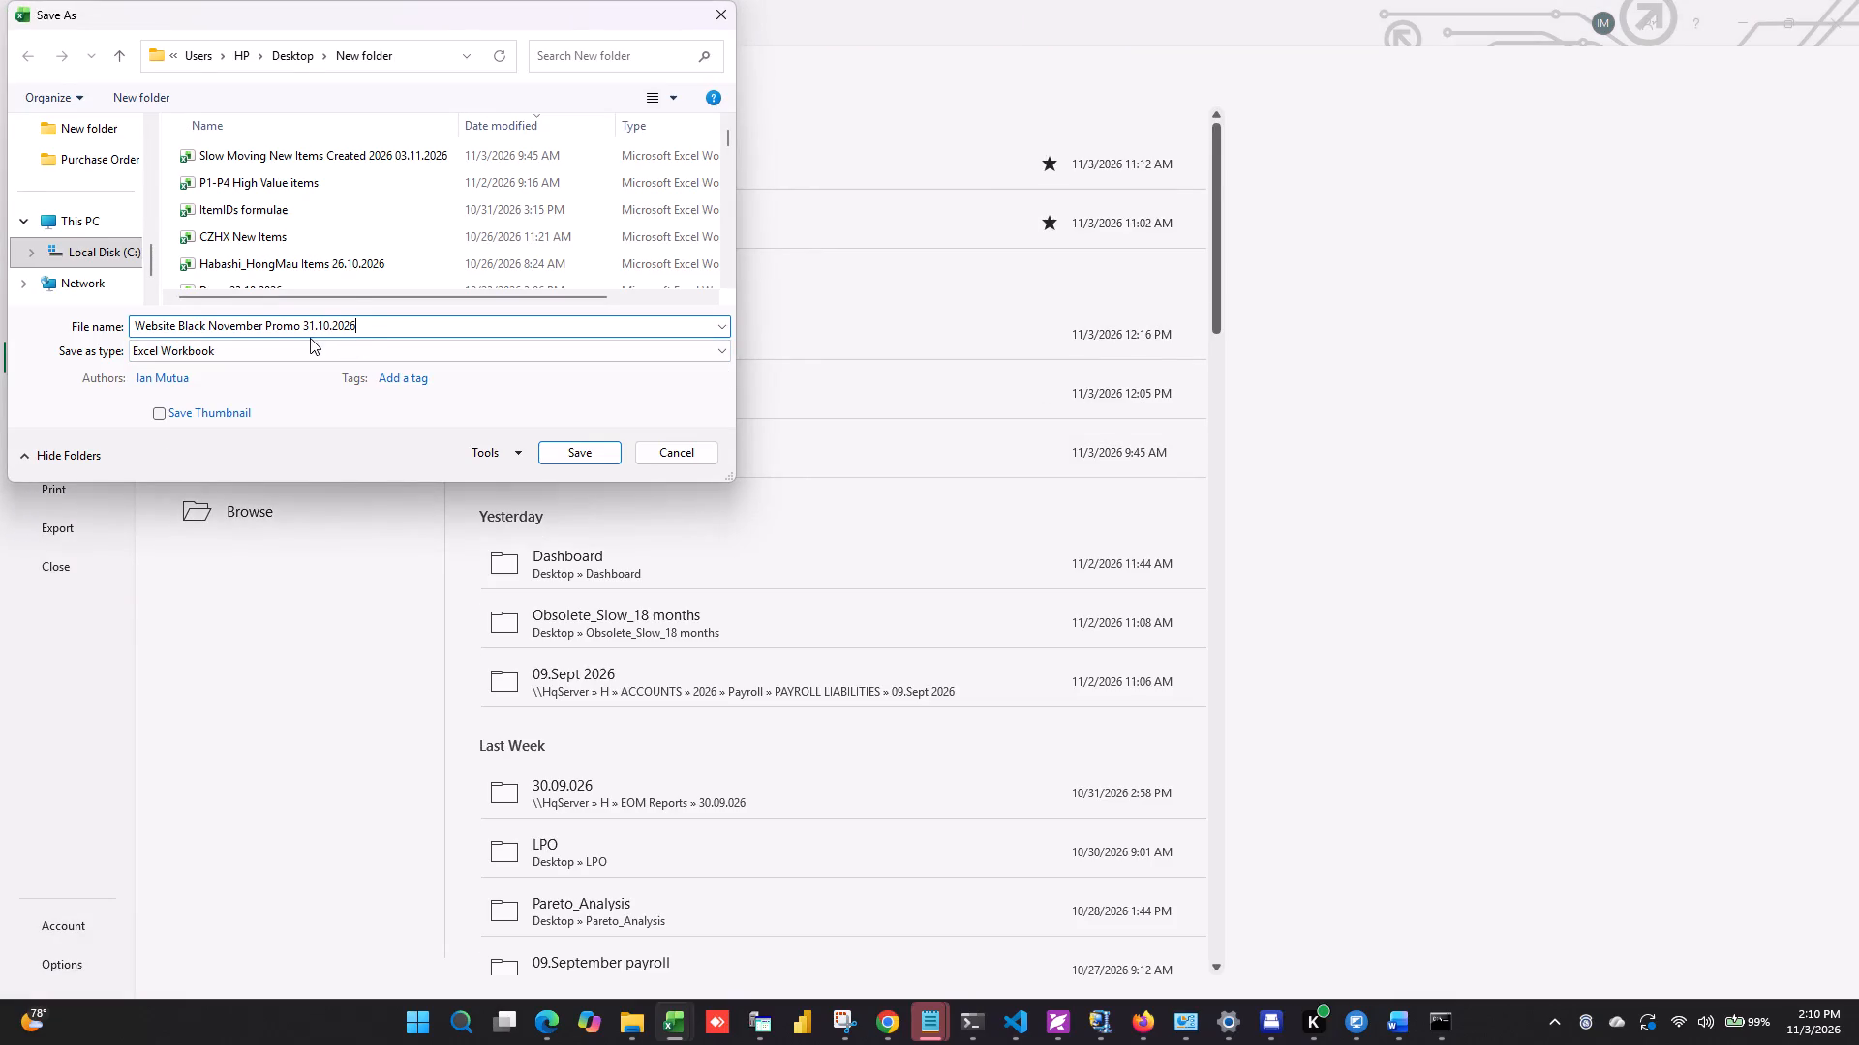
click(314, 332)
key(BackSpace)
key(BackSpace)
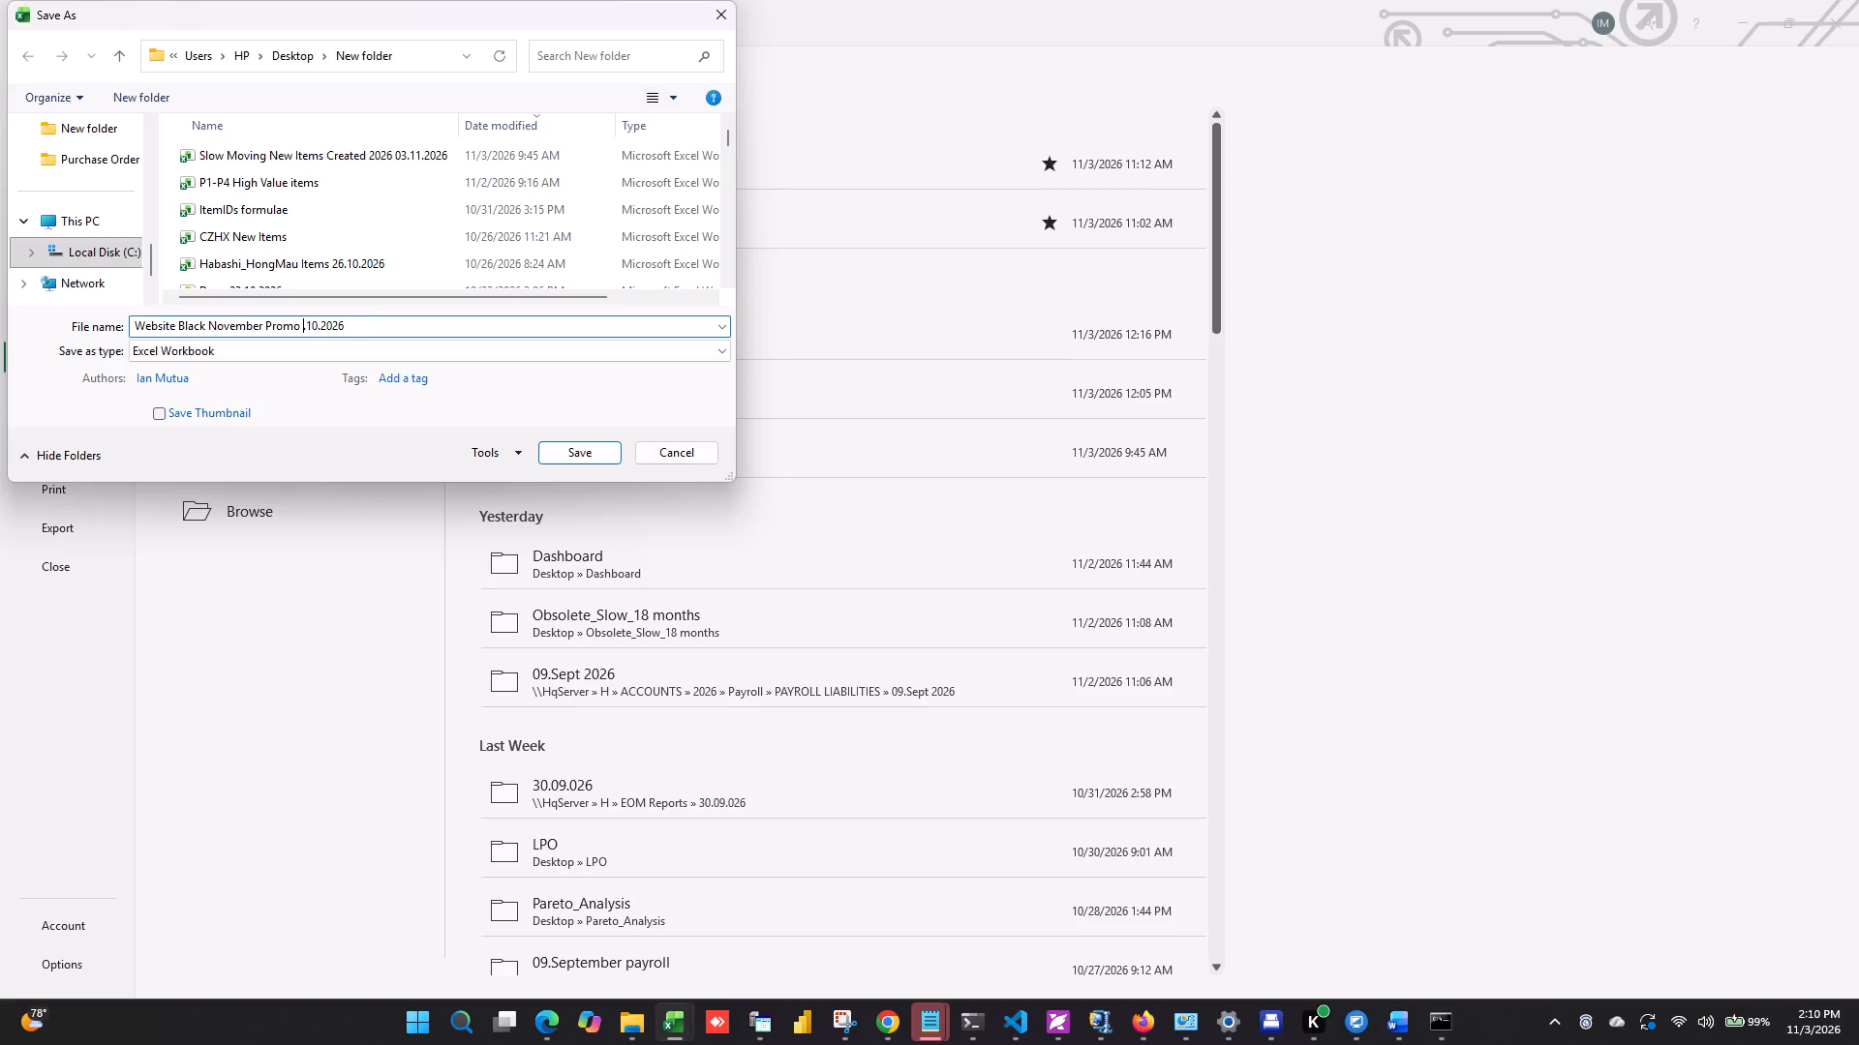
text(03)
key(Right)
key(Right)
key(Delete)
key(1)
key(Return)
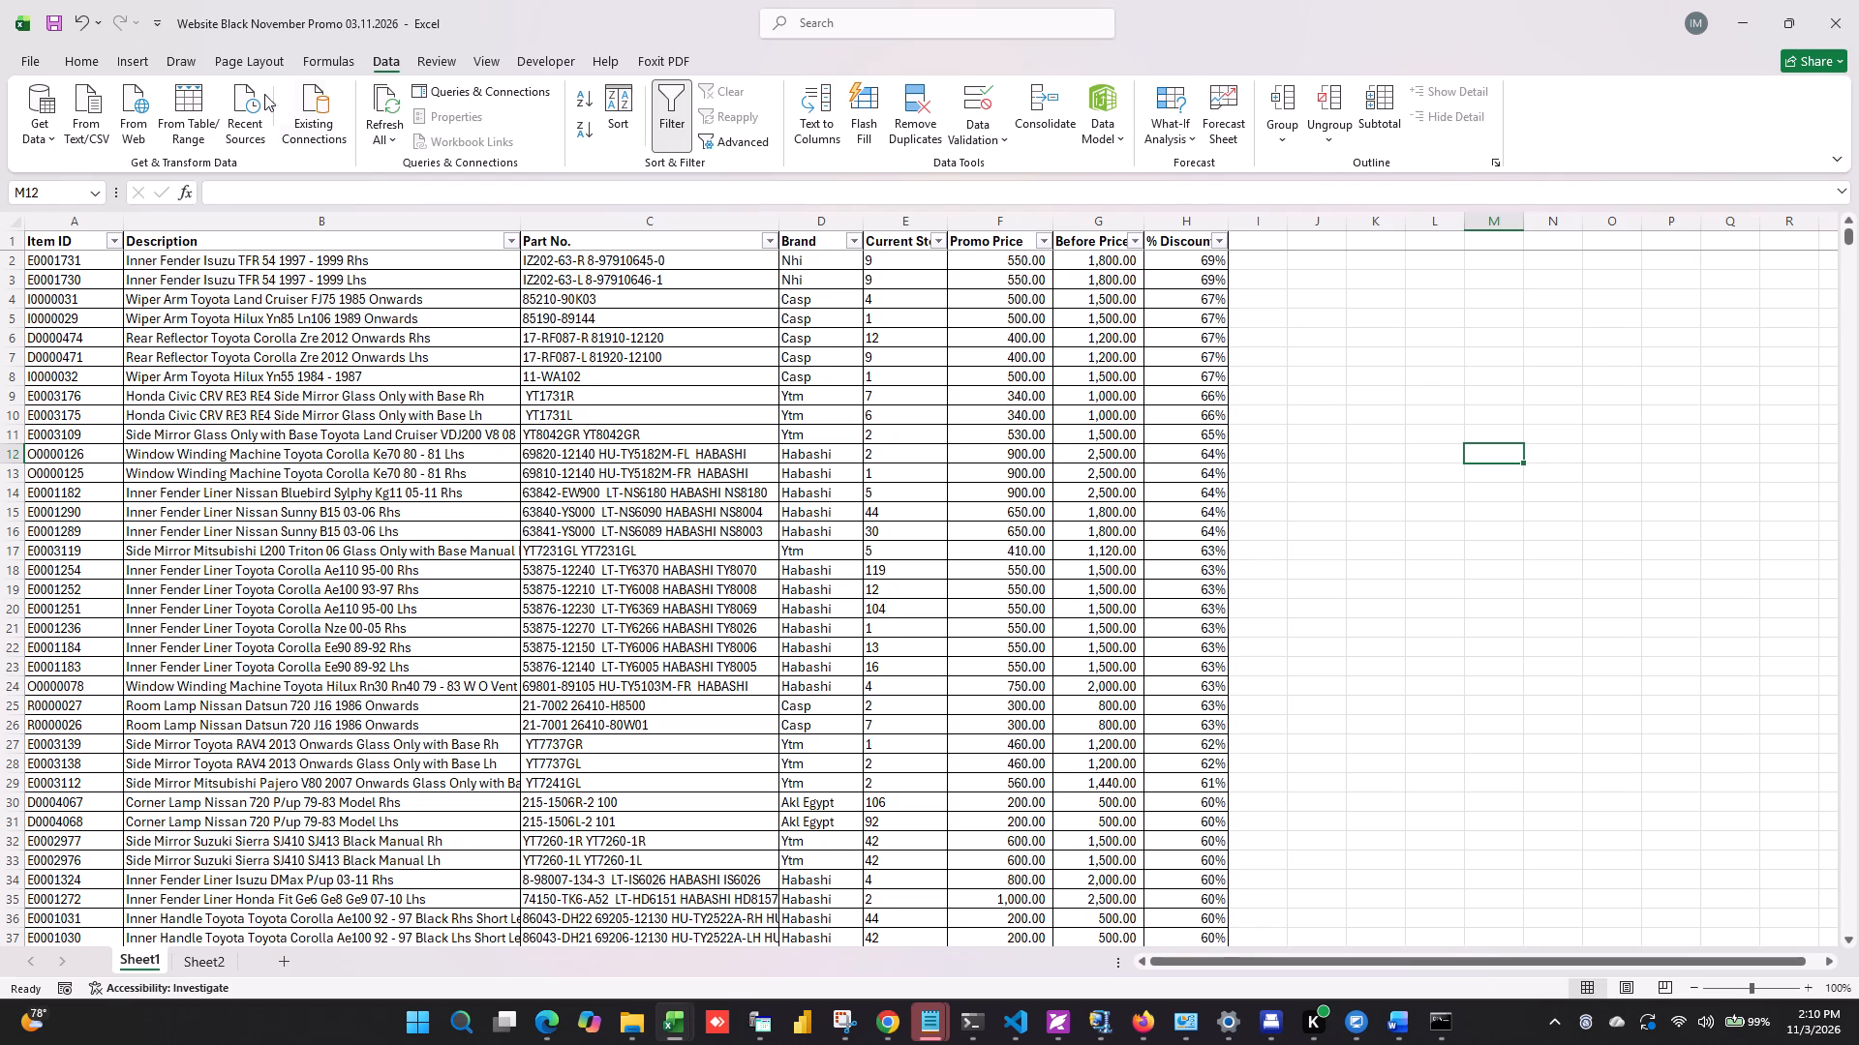
Save the renamed promo workbook again.
double_click(56, 25)
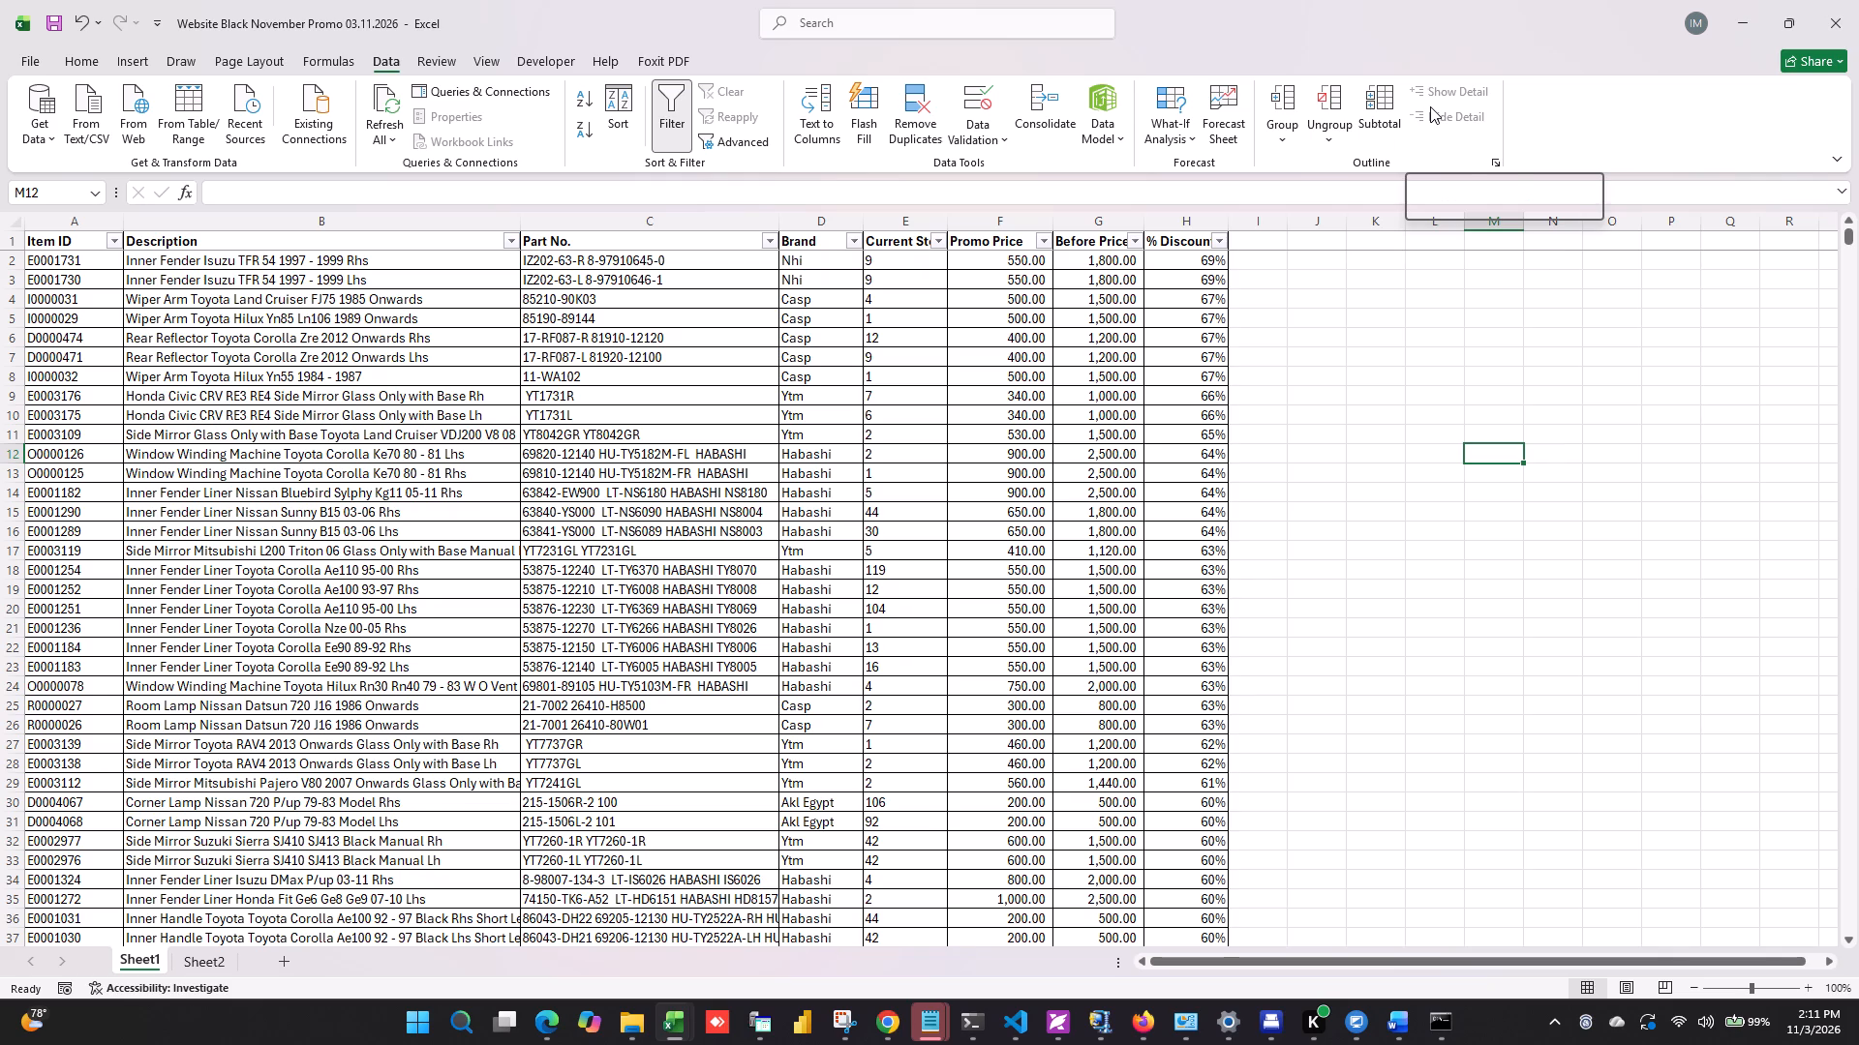
double_click(55, 31)
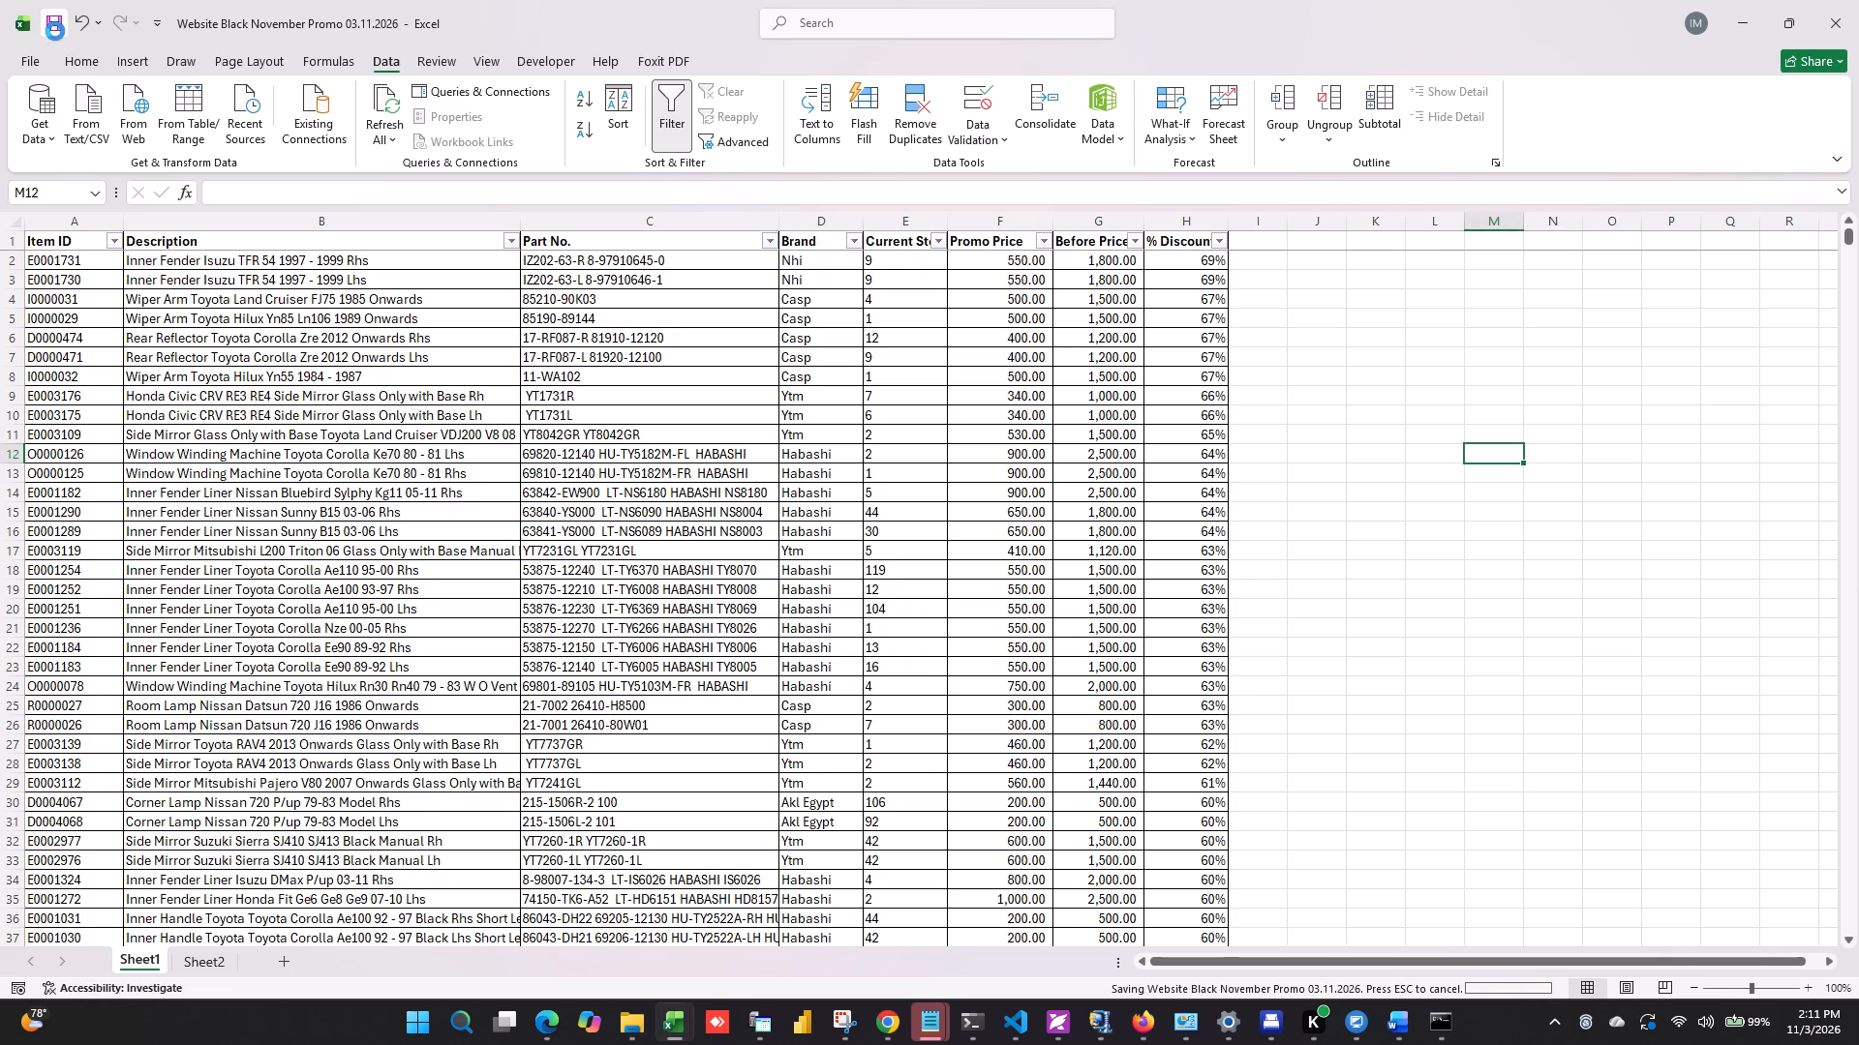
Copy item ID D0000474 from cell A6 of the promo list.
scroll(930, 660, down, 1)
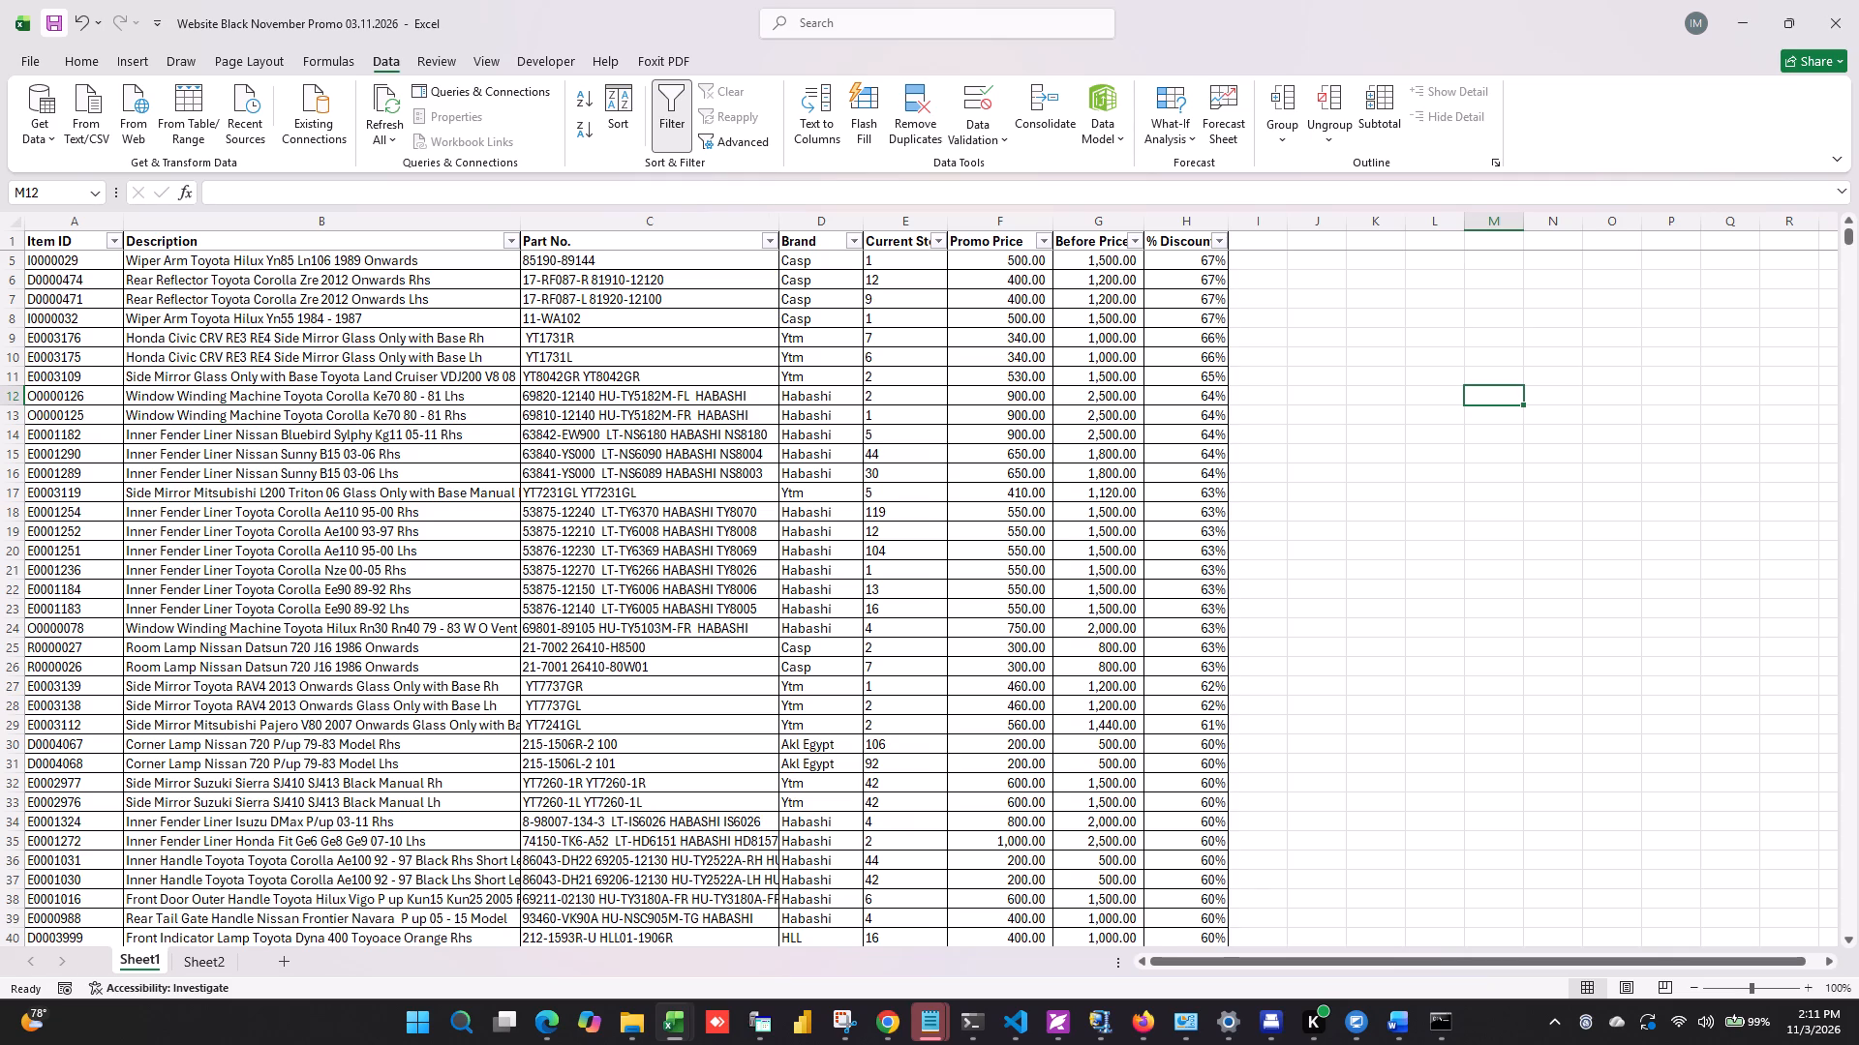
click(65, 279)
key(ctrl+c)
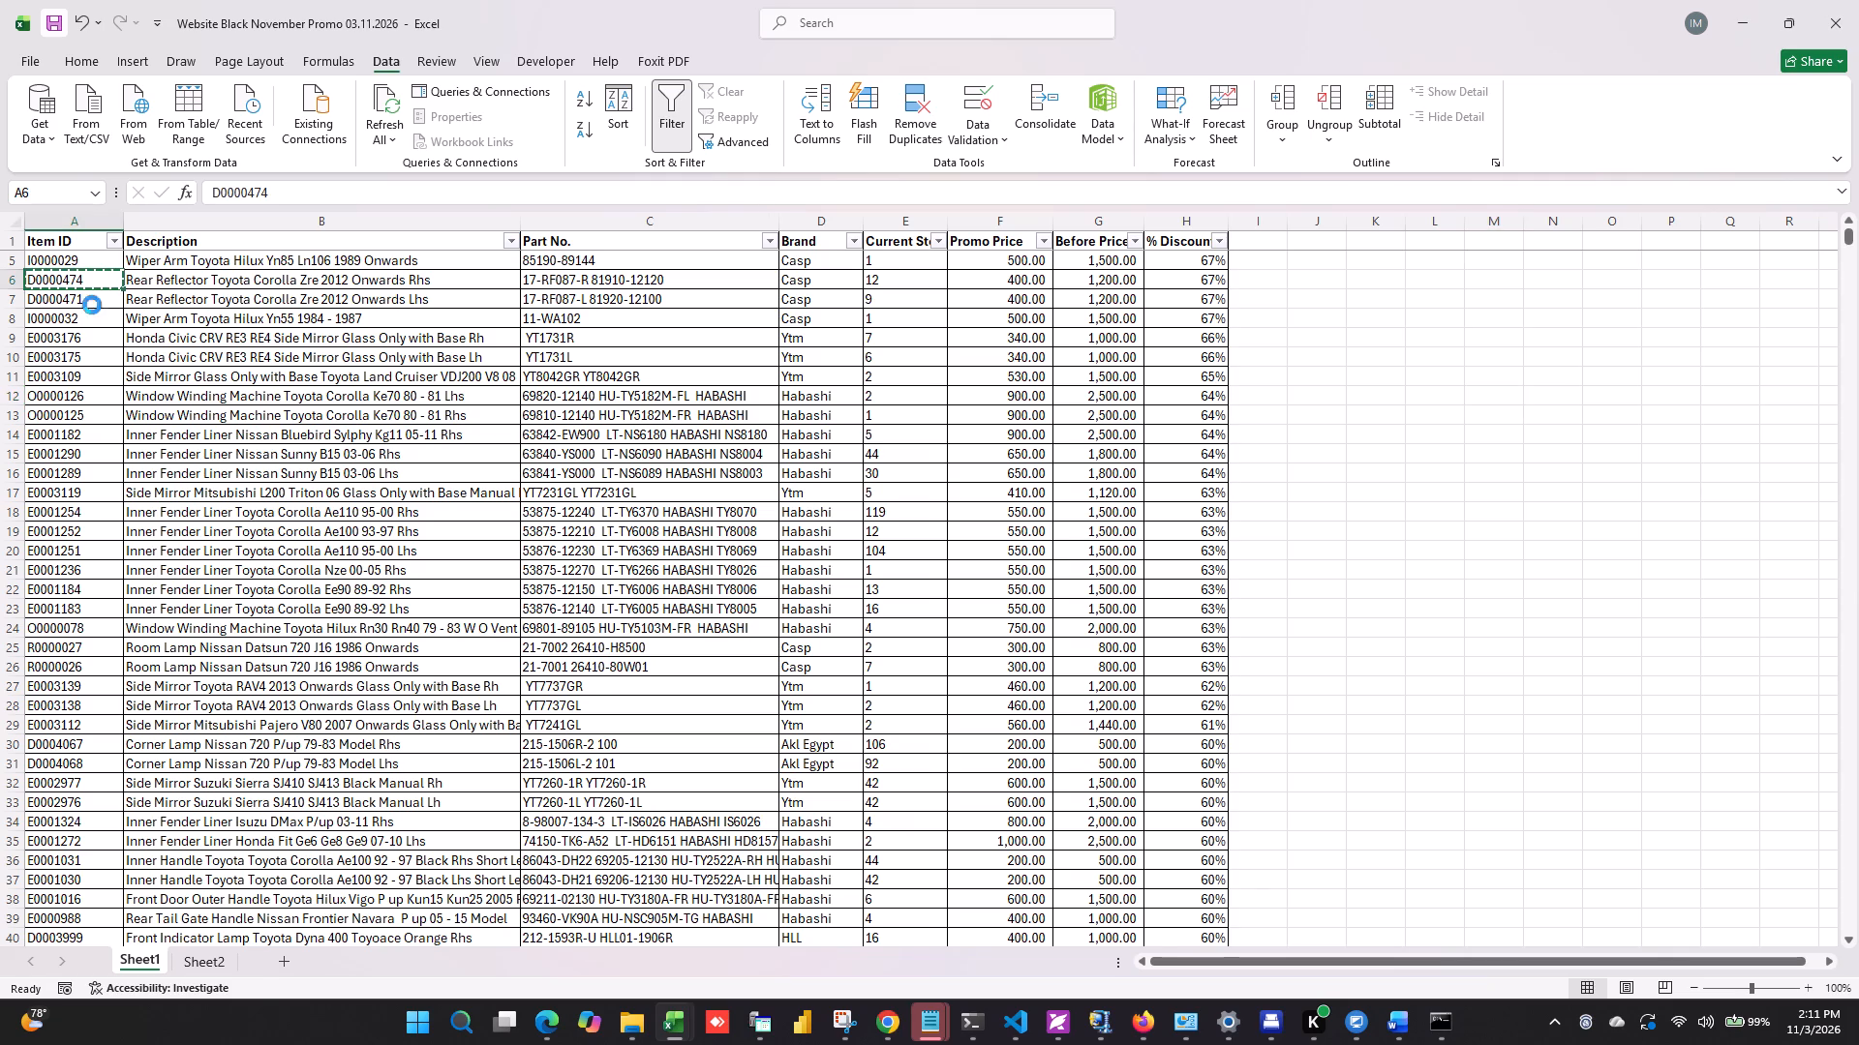
Look through the whole promo list down to its last rows and back, including the Part No. and Description columns.
click(1379, 683)
scroll(1379, 683, down, 7)
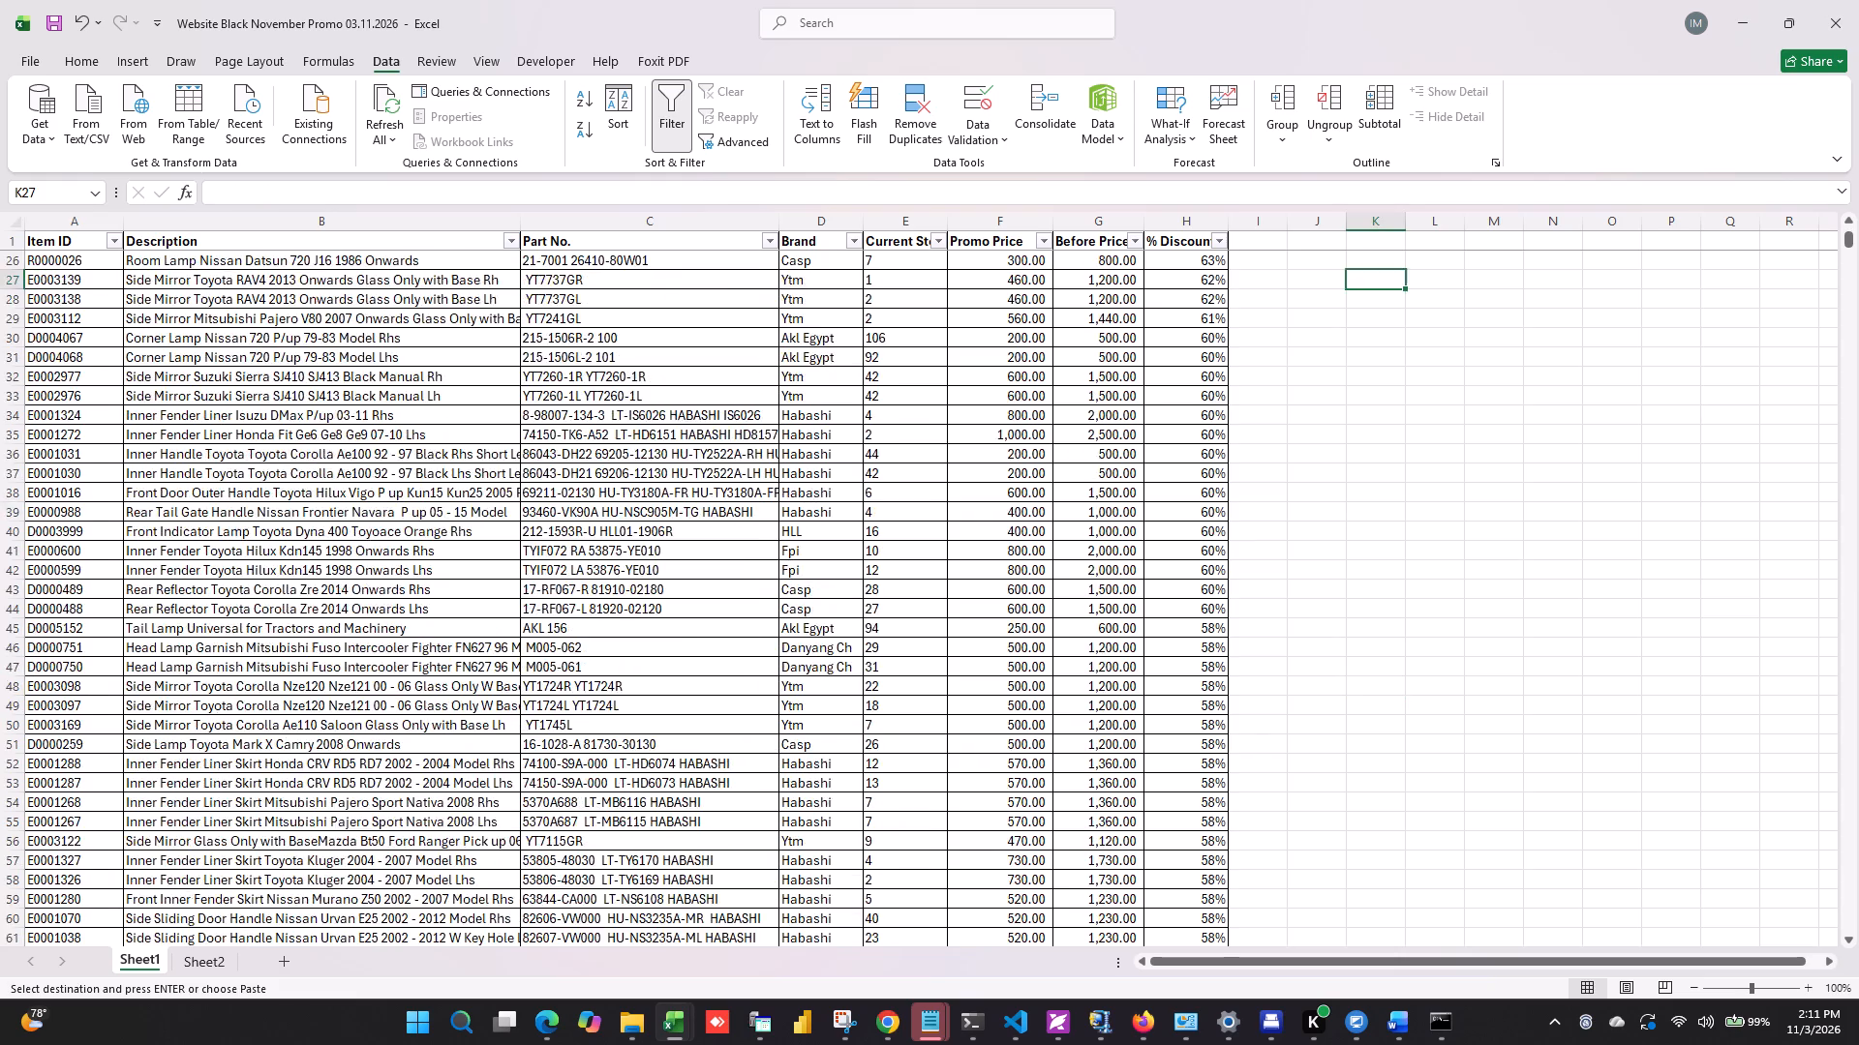
scroll(1378, 717, down, 14)
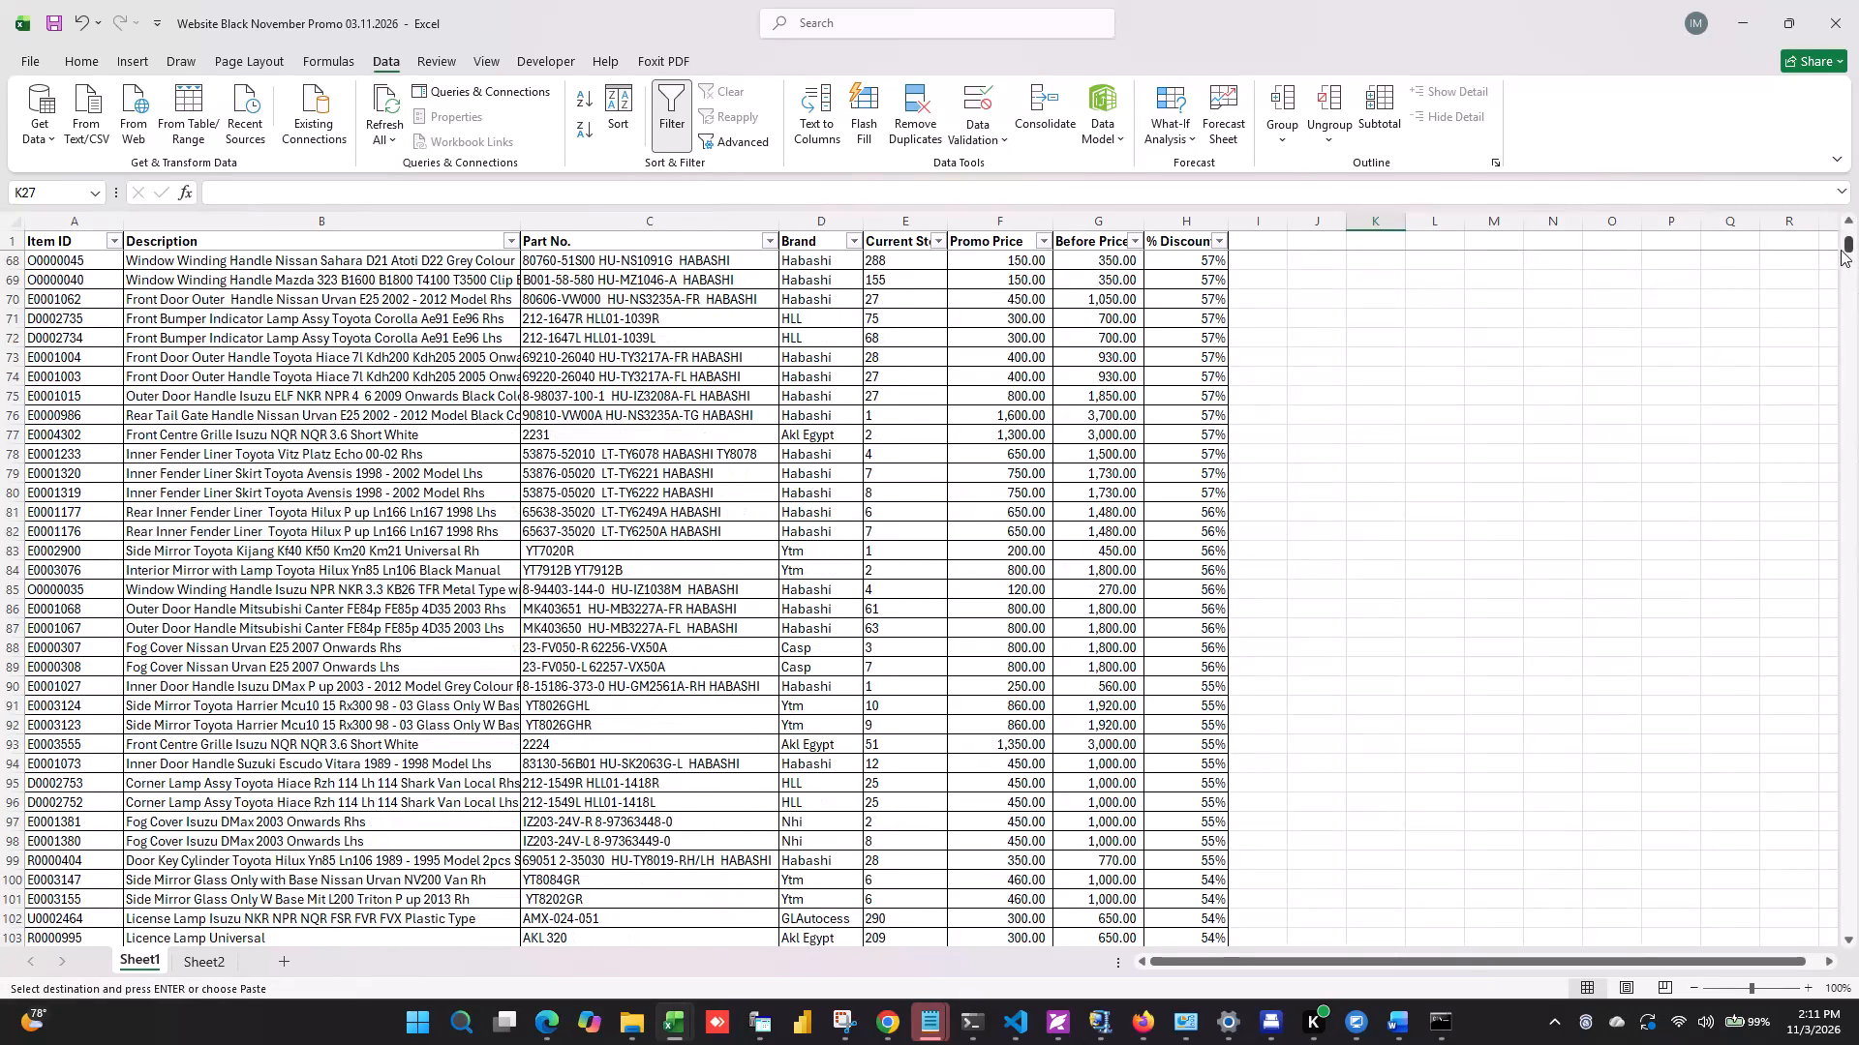
drag(1844, 247, 1858, 903)
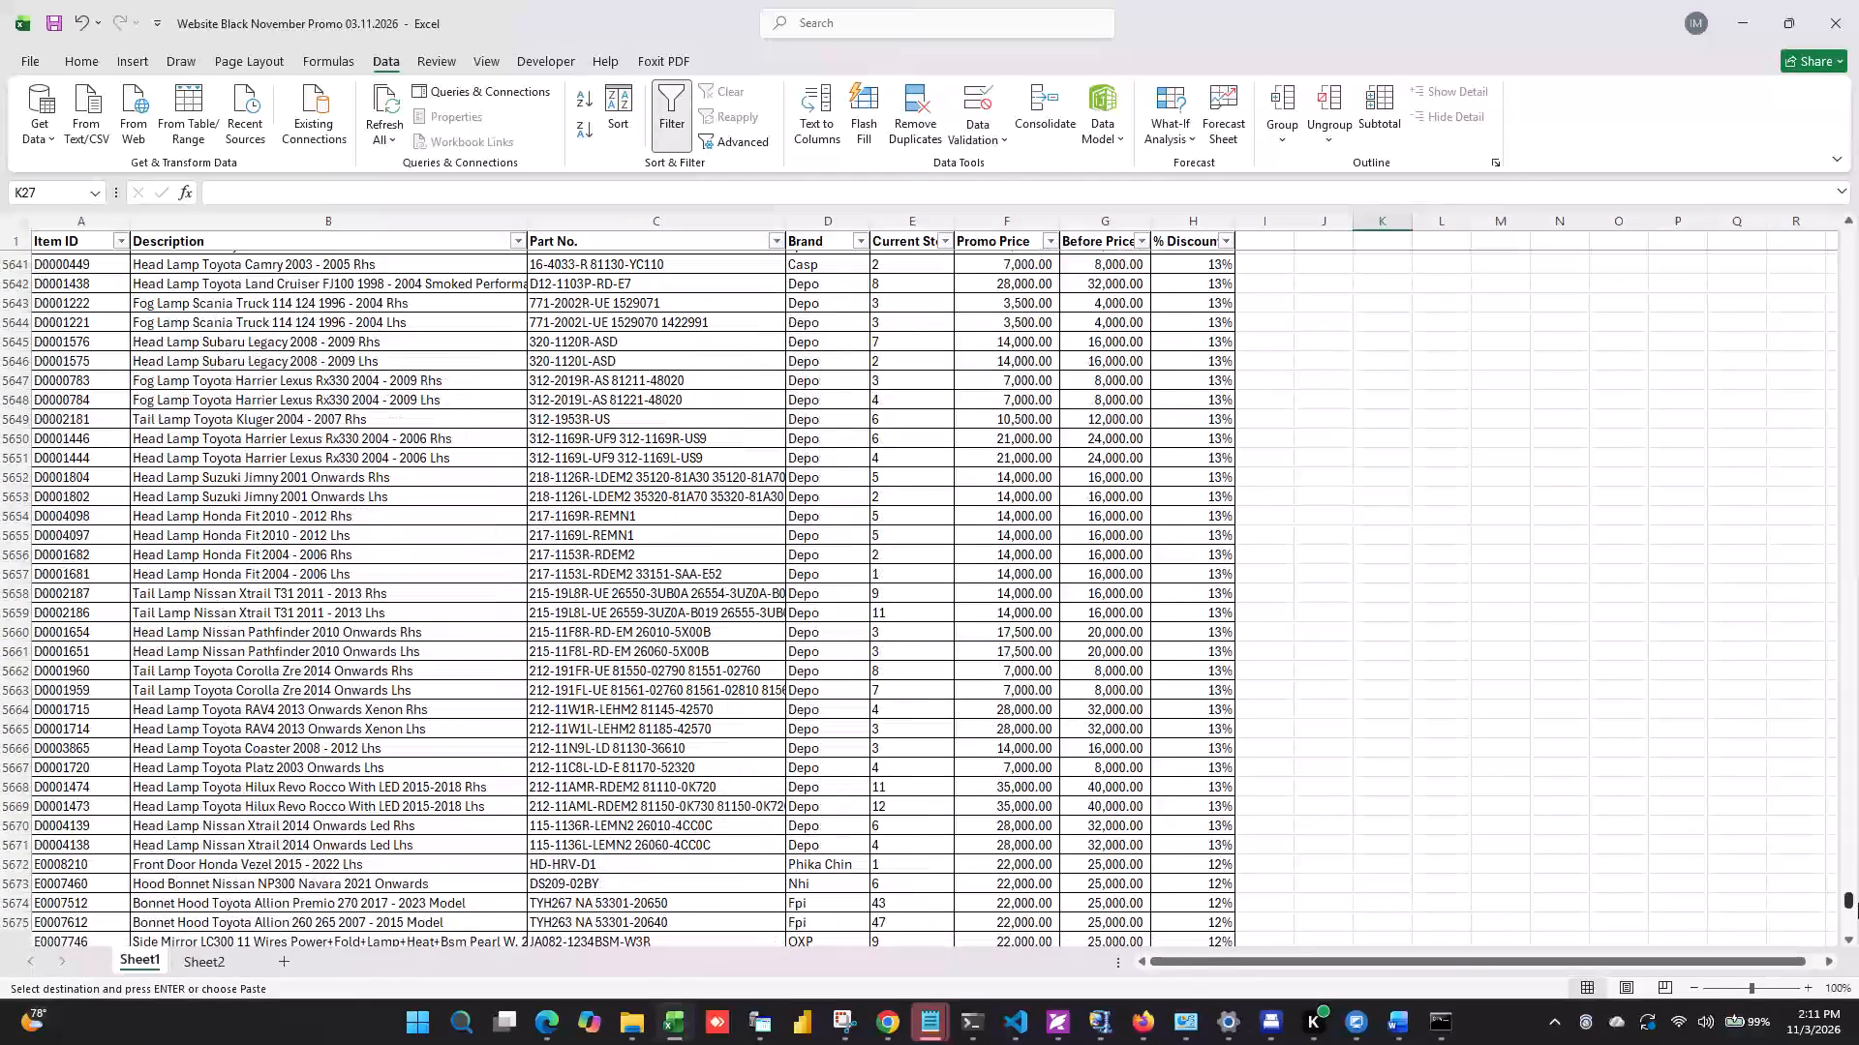
drag(1858, 903, 1858, 1018)
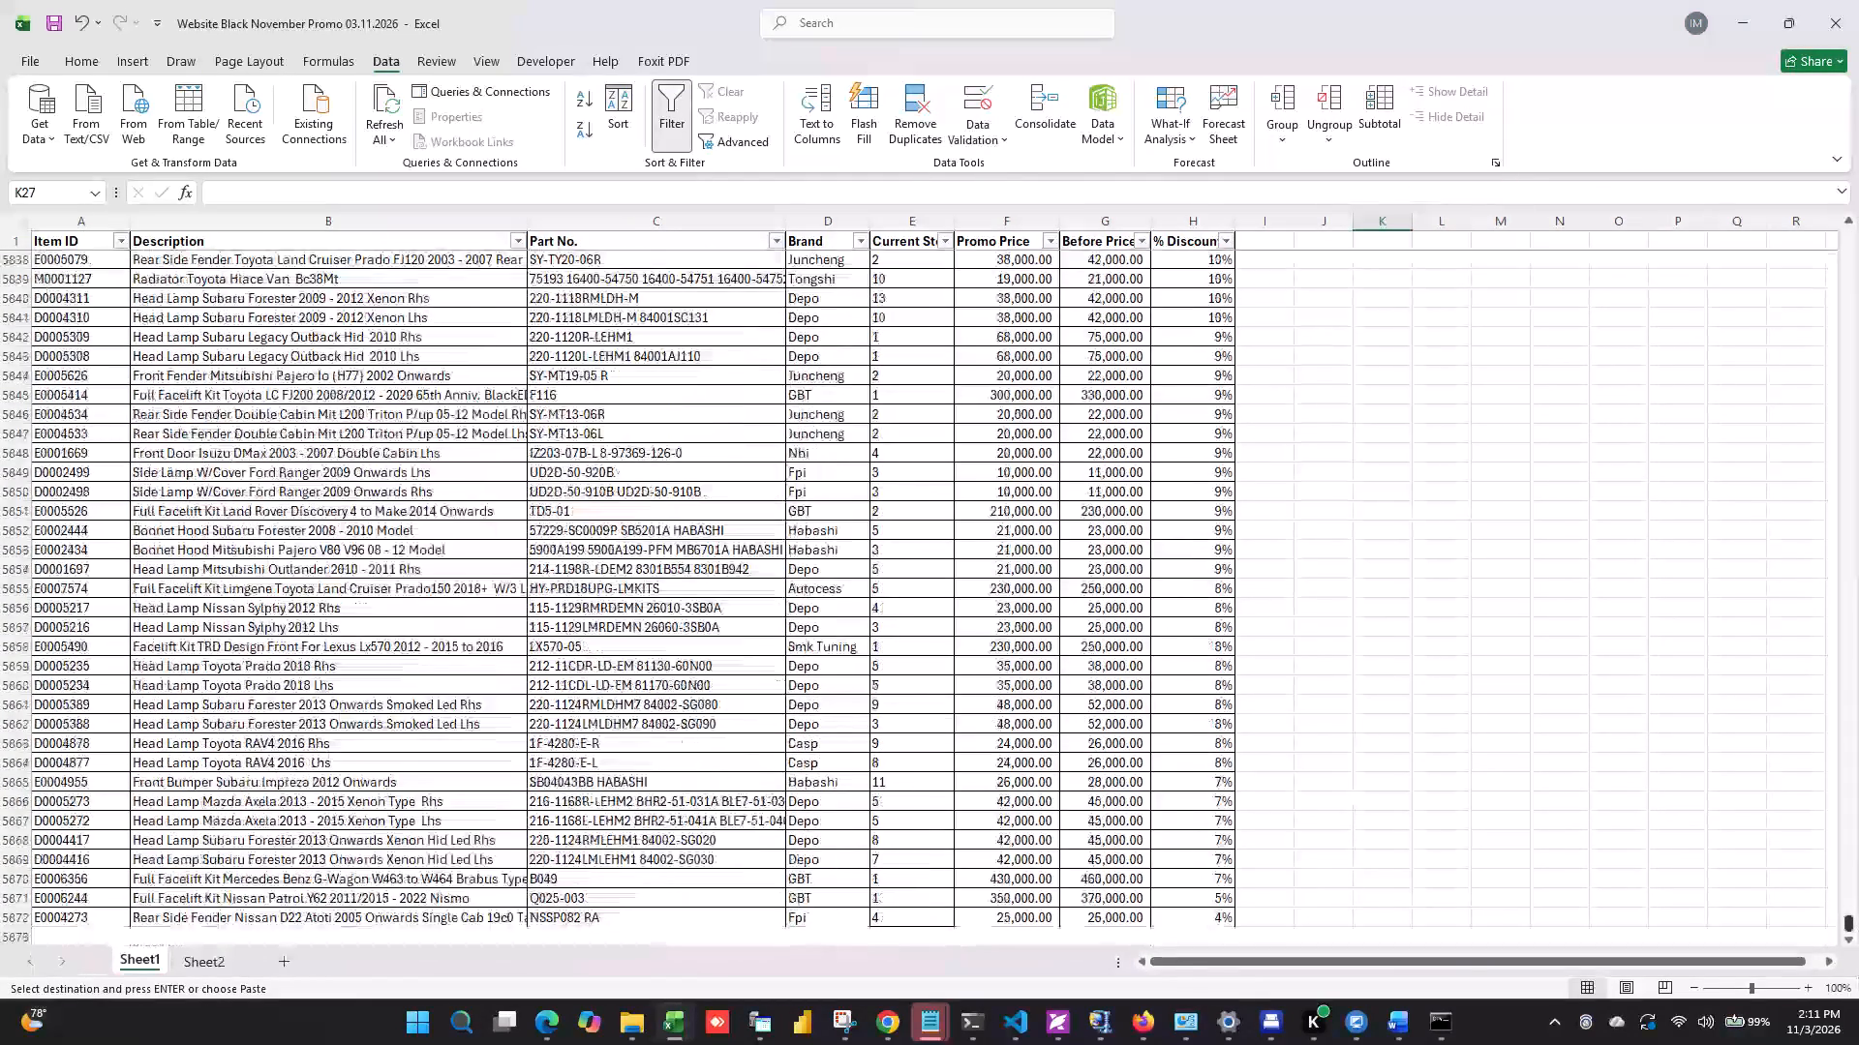
drag(1858, 1018, 1743, 0)
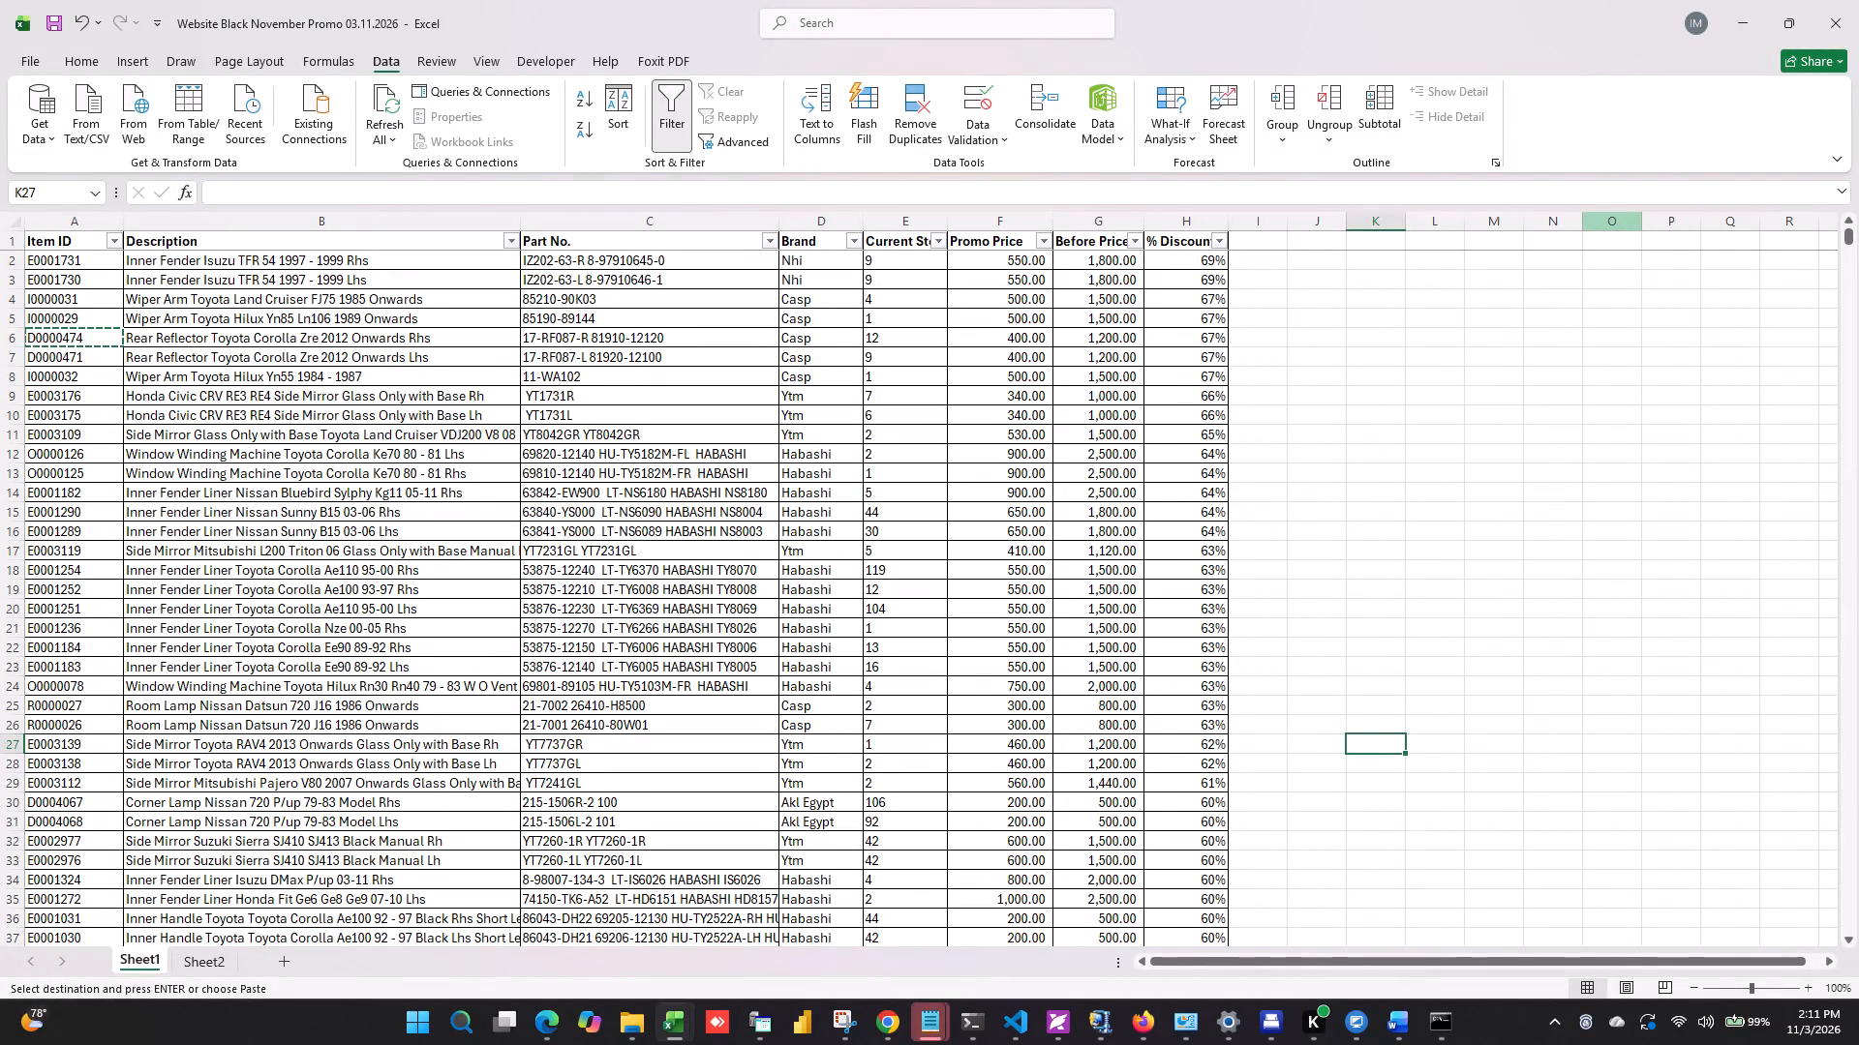
click(563, 218)
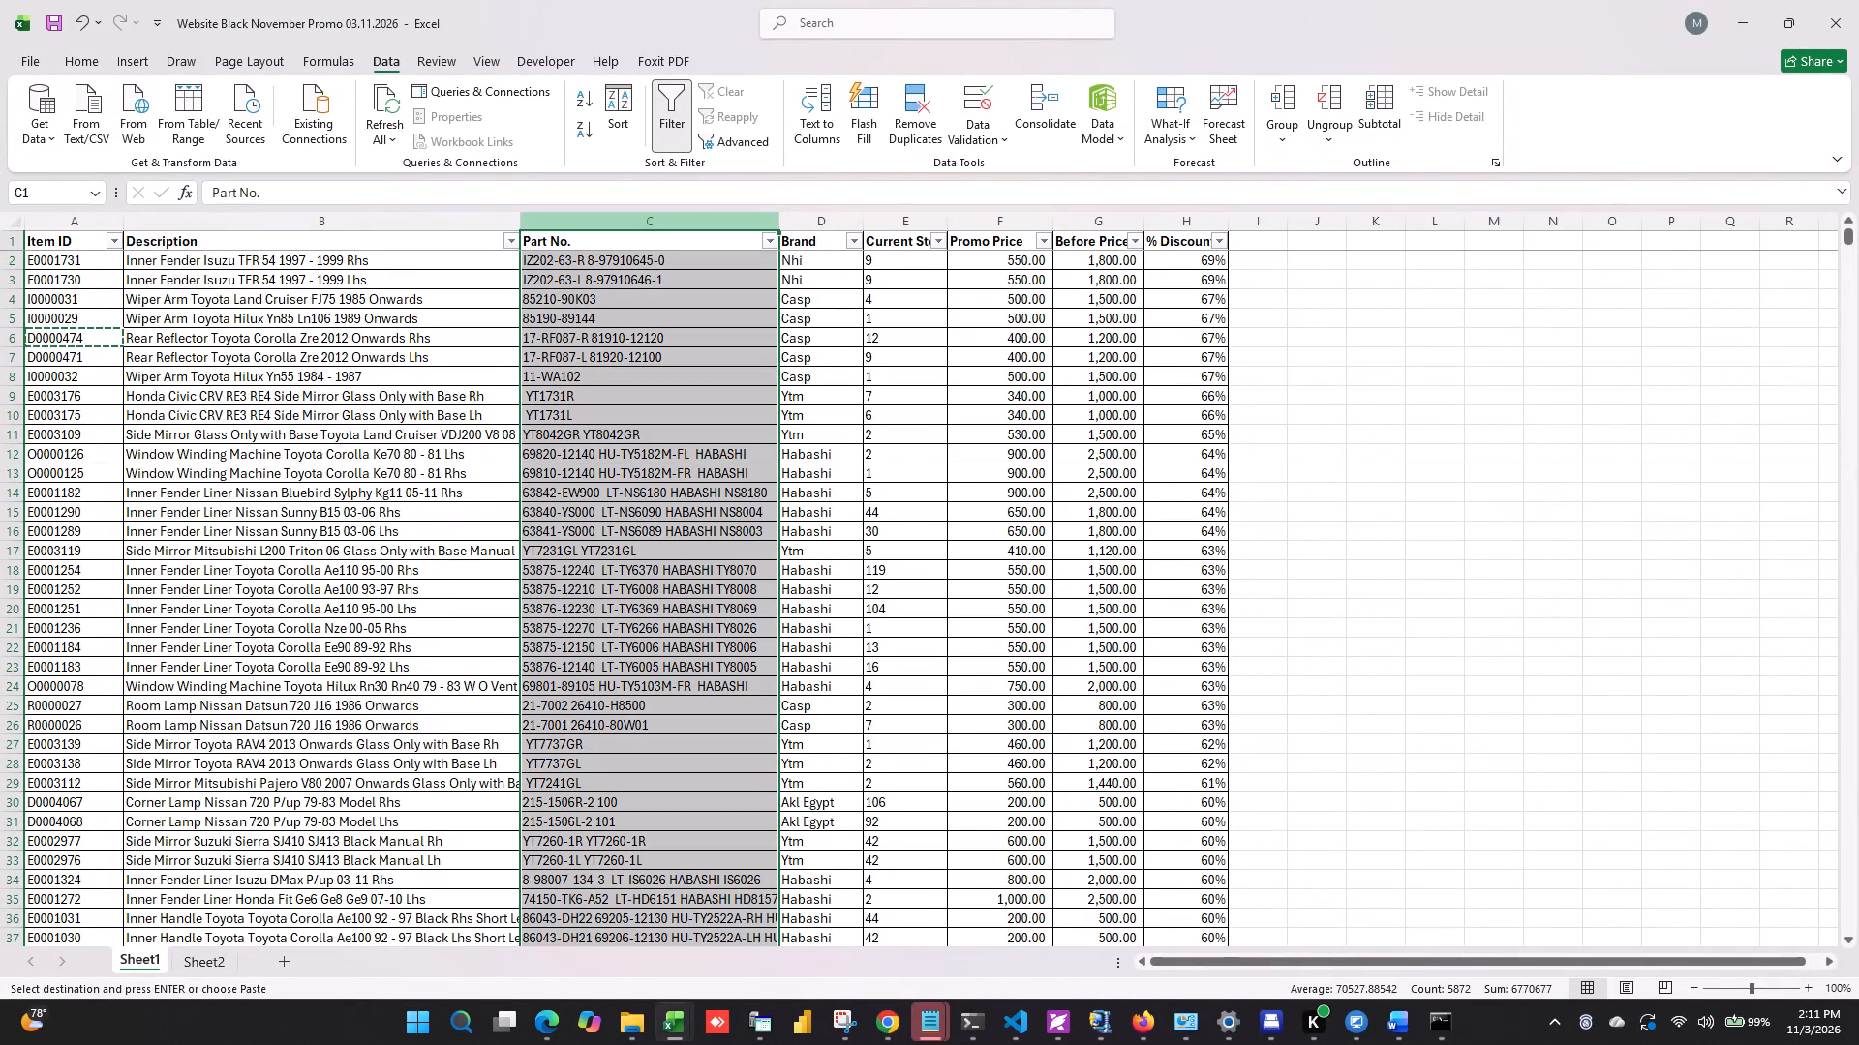
click(398, 224)
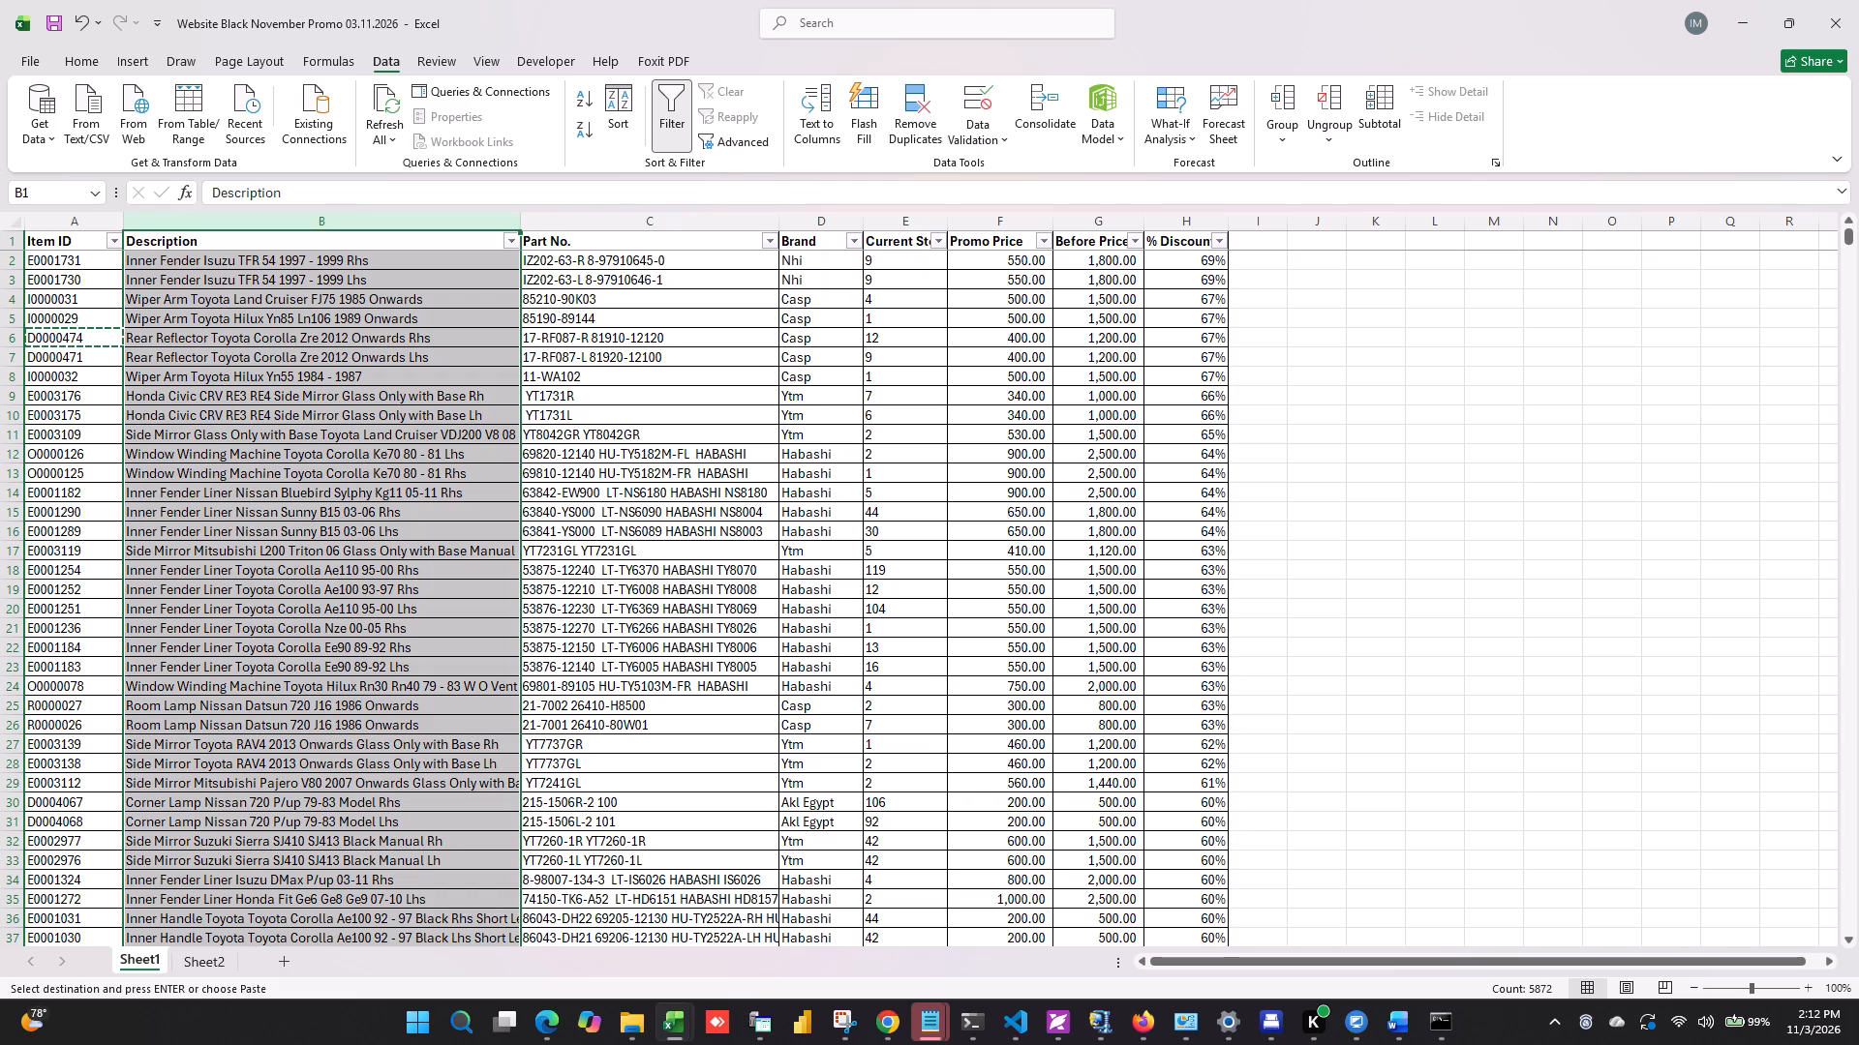
click(692, 437)
key(Escape)
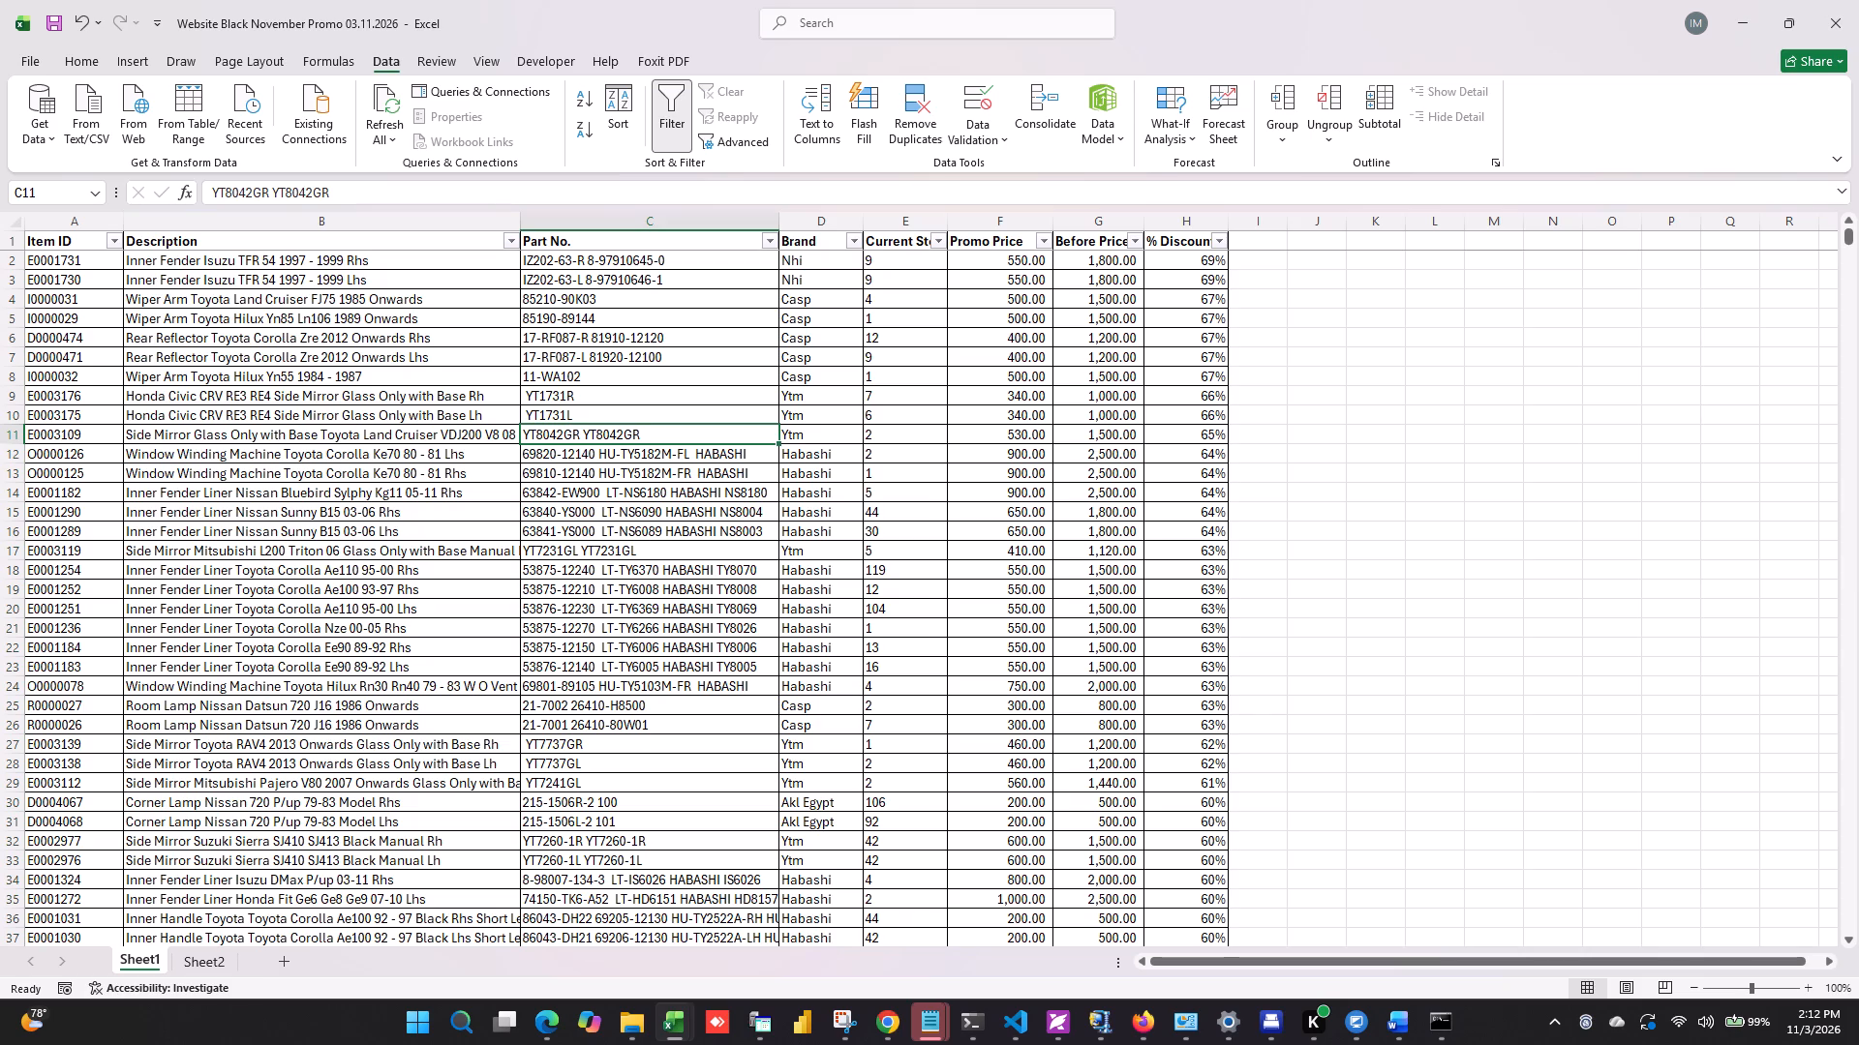
Delete the entire Part No. column from Sheet1.
click(677, 216)
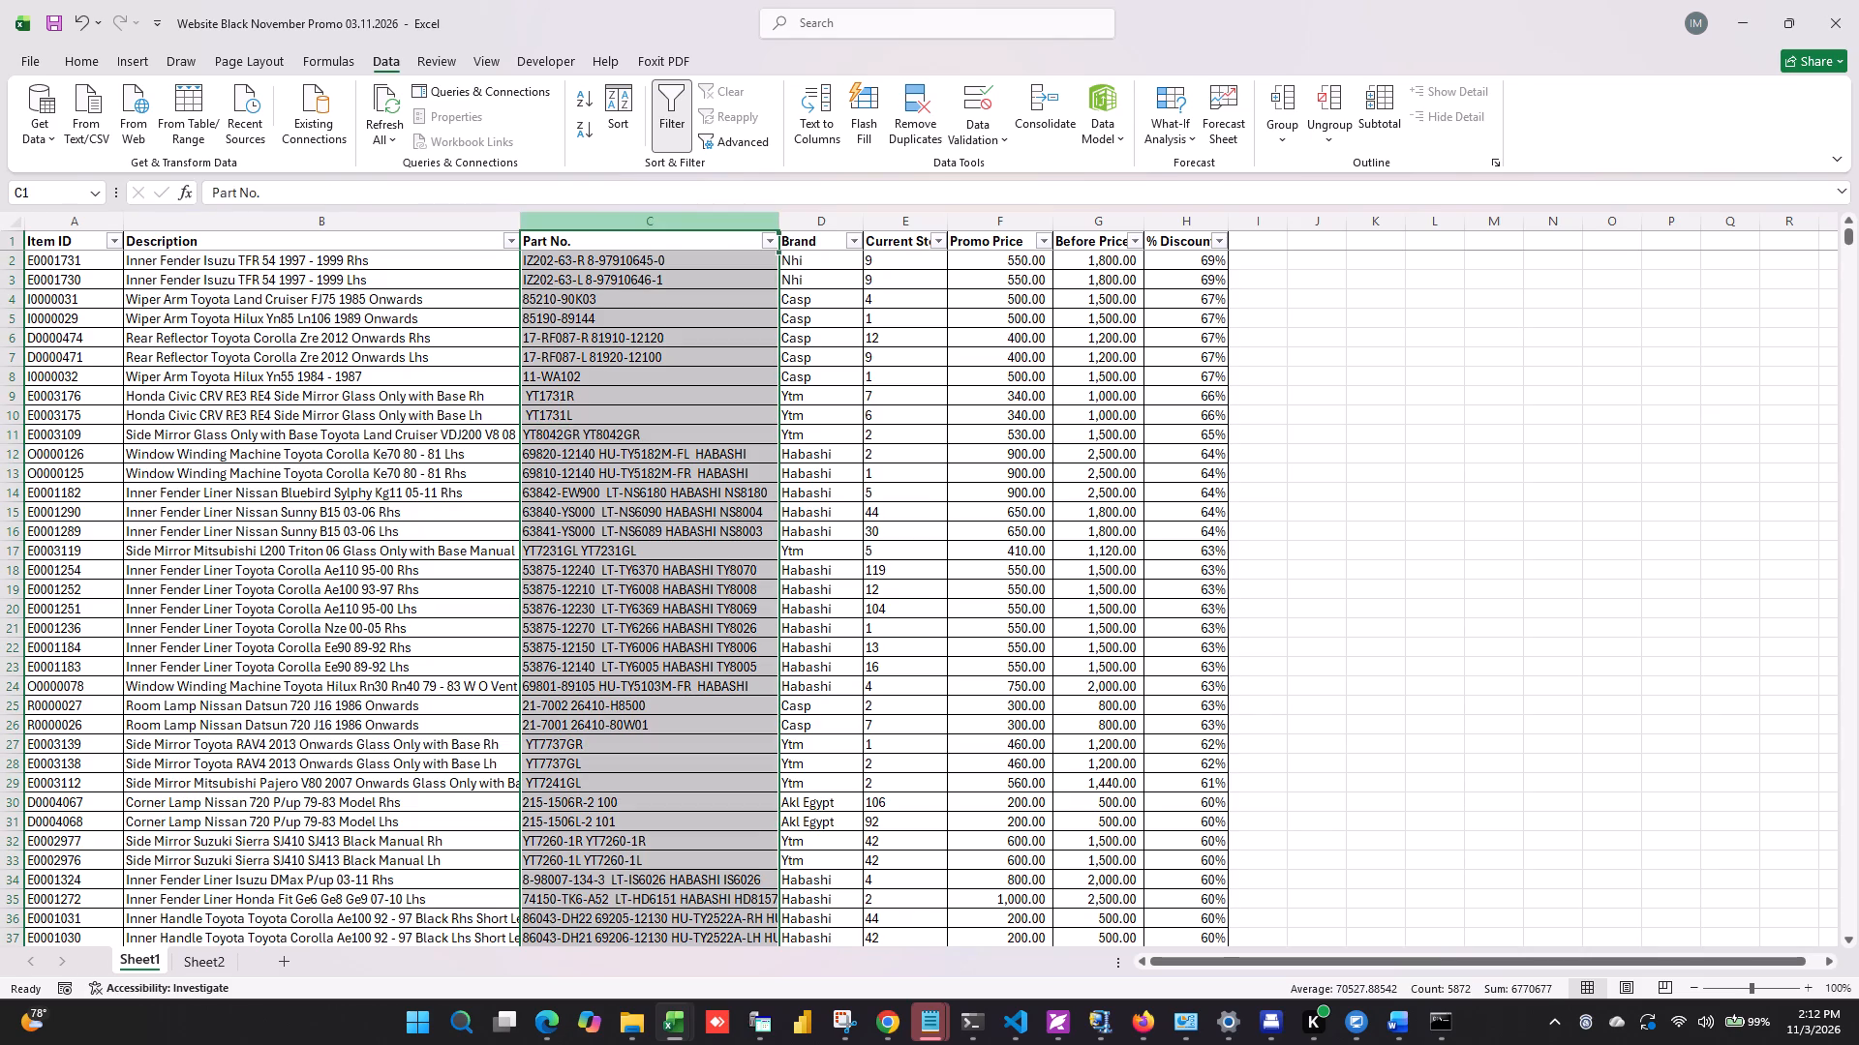
key(ctrl+minus)
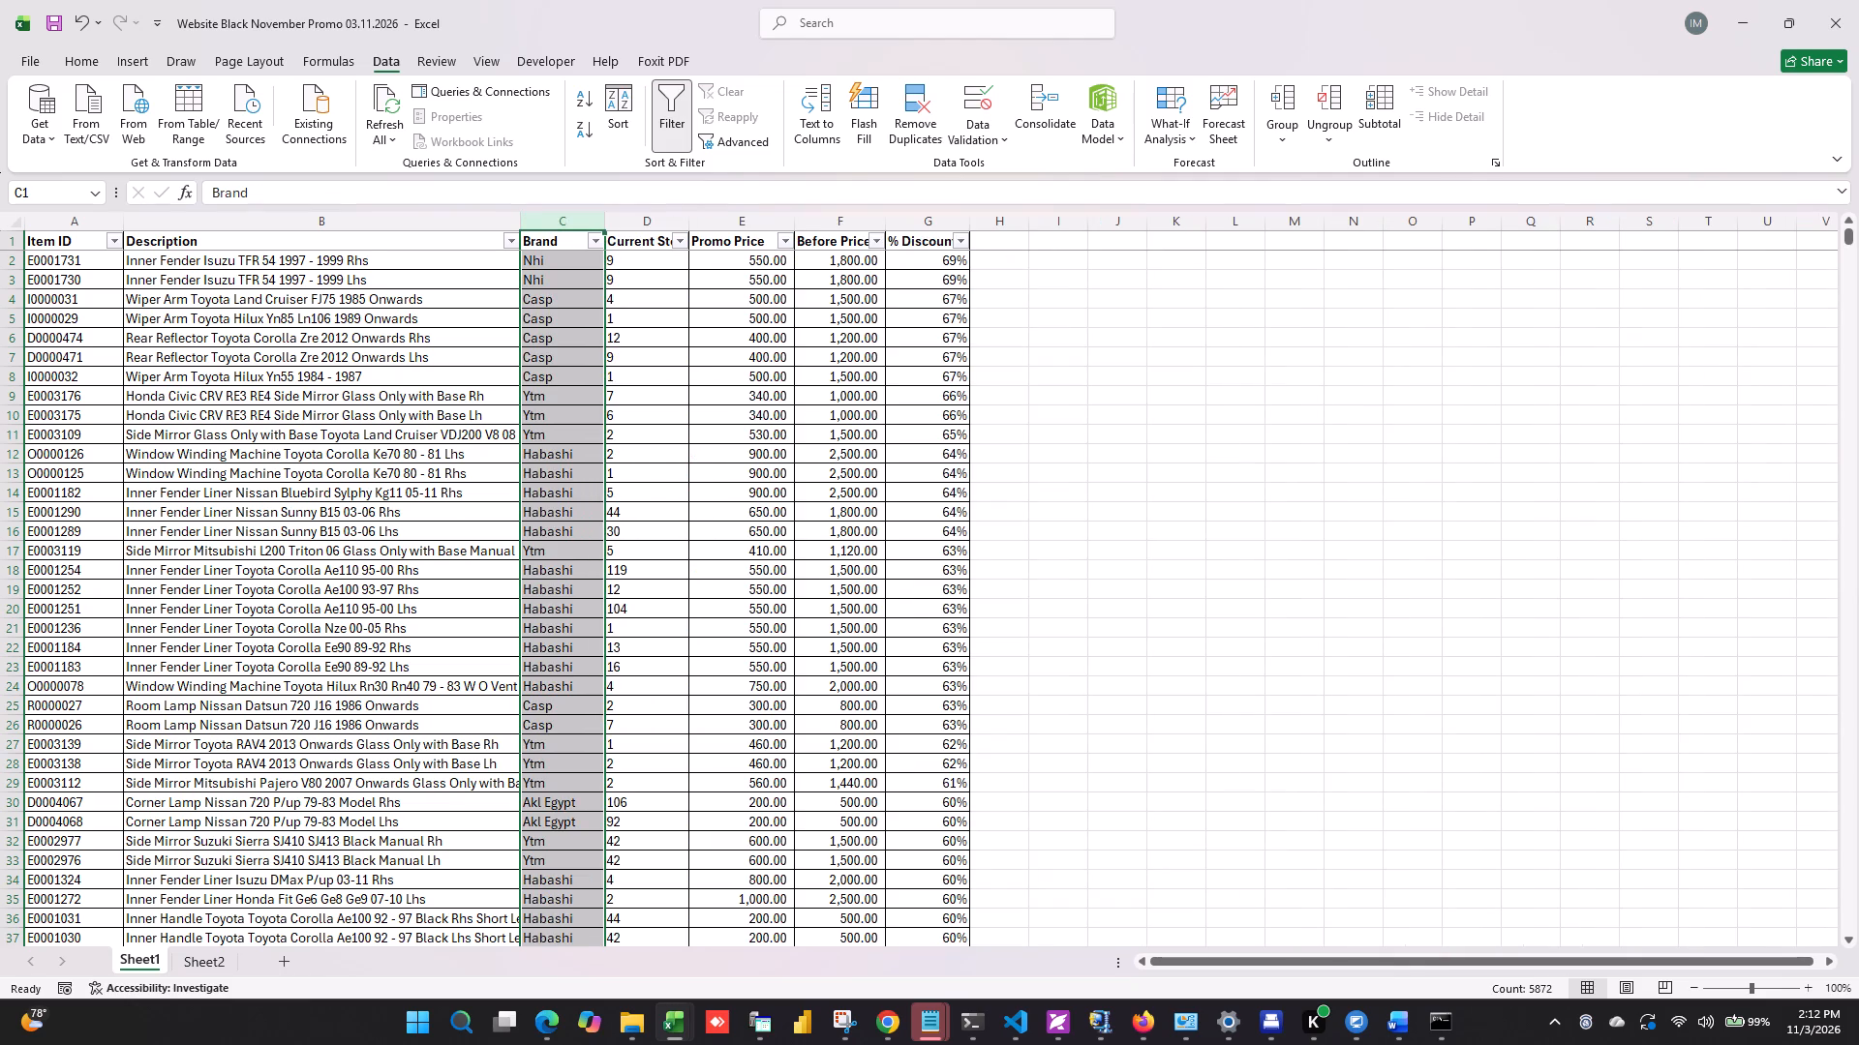
click(1418, 455)
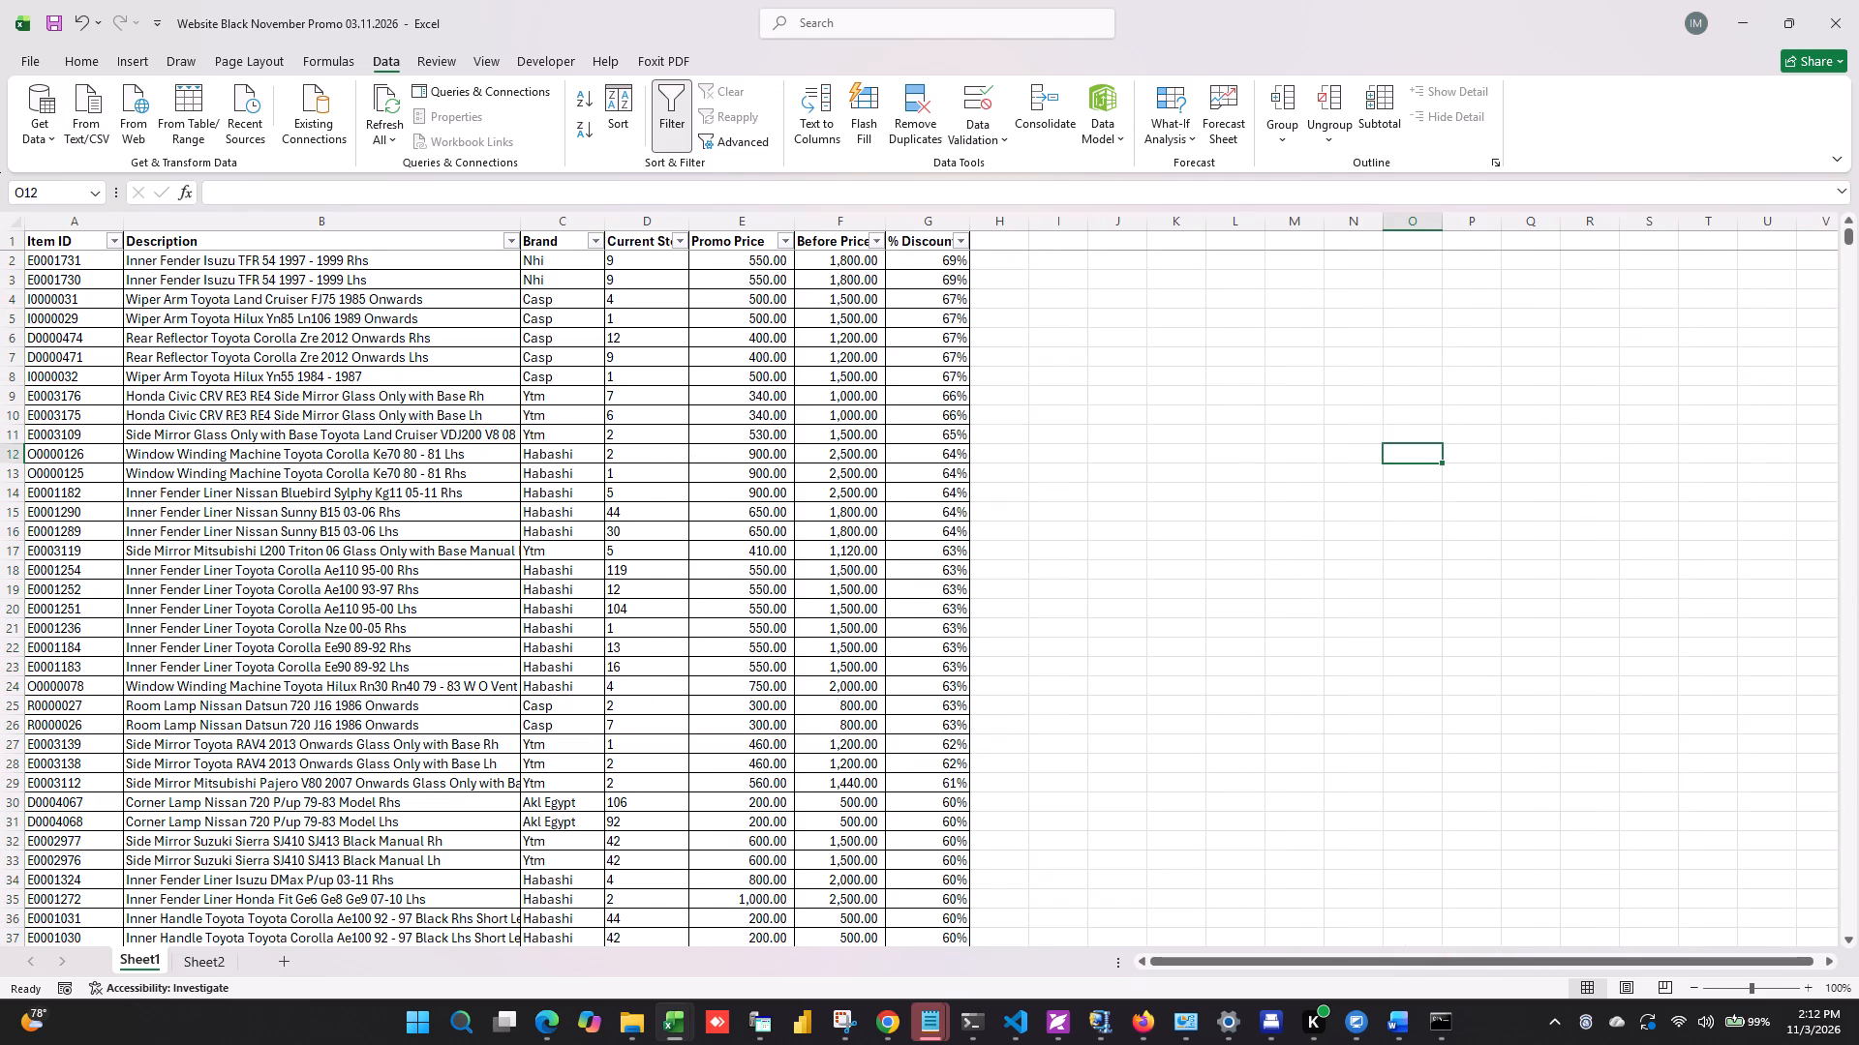
Delete the entire Current Stock column from Sheet1.
click(643, 227)
key(ctrl+minus)
click(1307, 460)
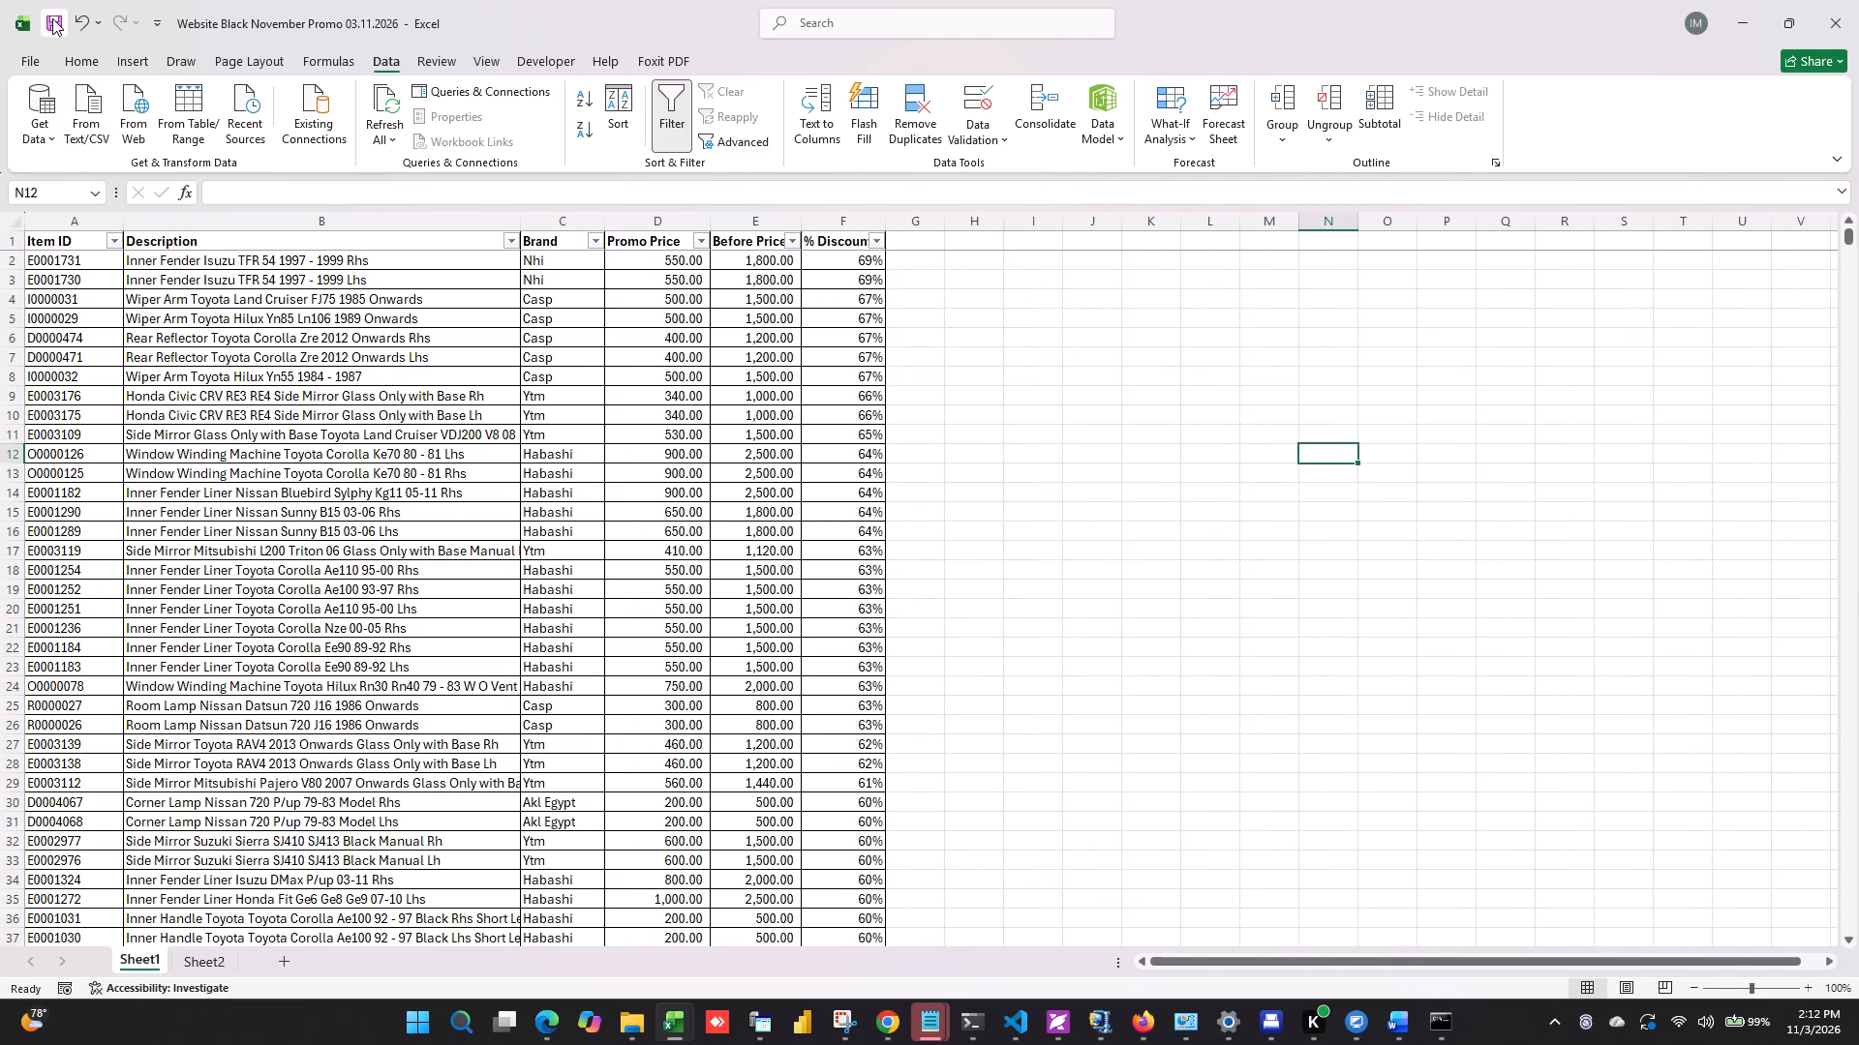
Save the promo workbook with the two columns removed.
double_click(52, 18)
Examine the trimmed promo list from its first rows down to the end.
click(1364, 711)
scroll(592, 821, down, 6)
scroll(593, 821, up, 2)
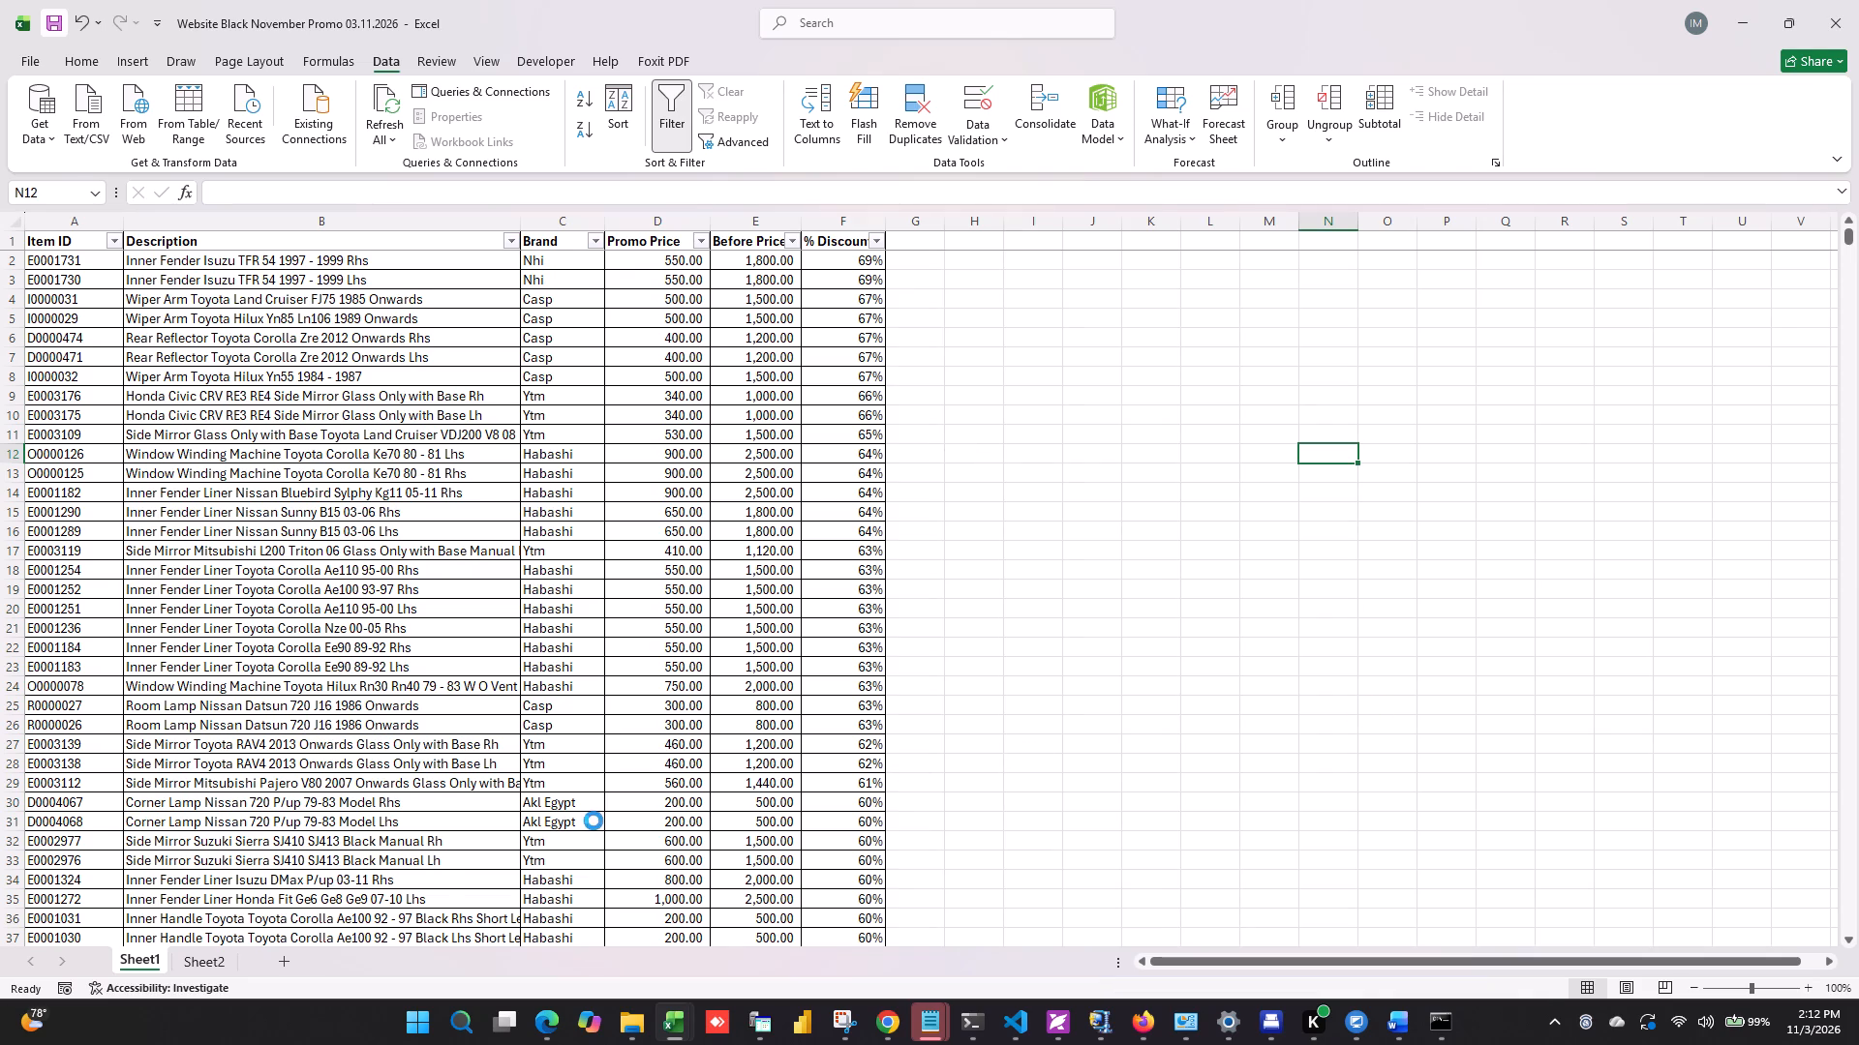
scroll(622, 790, down, 8)
scroll(622, 790, up, 9)
scroll(622, 790, up, 15)
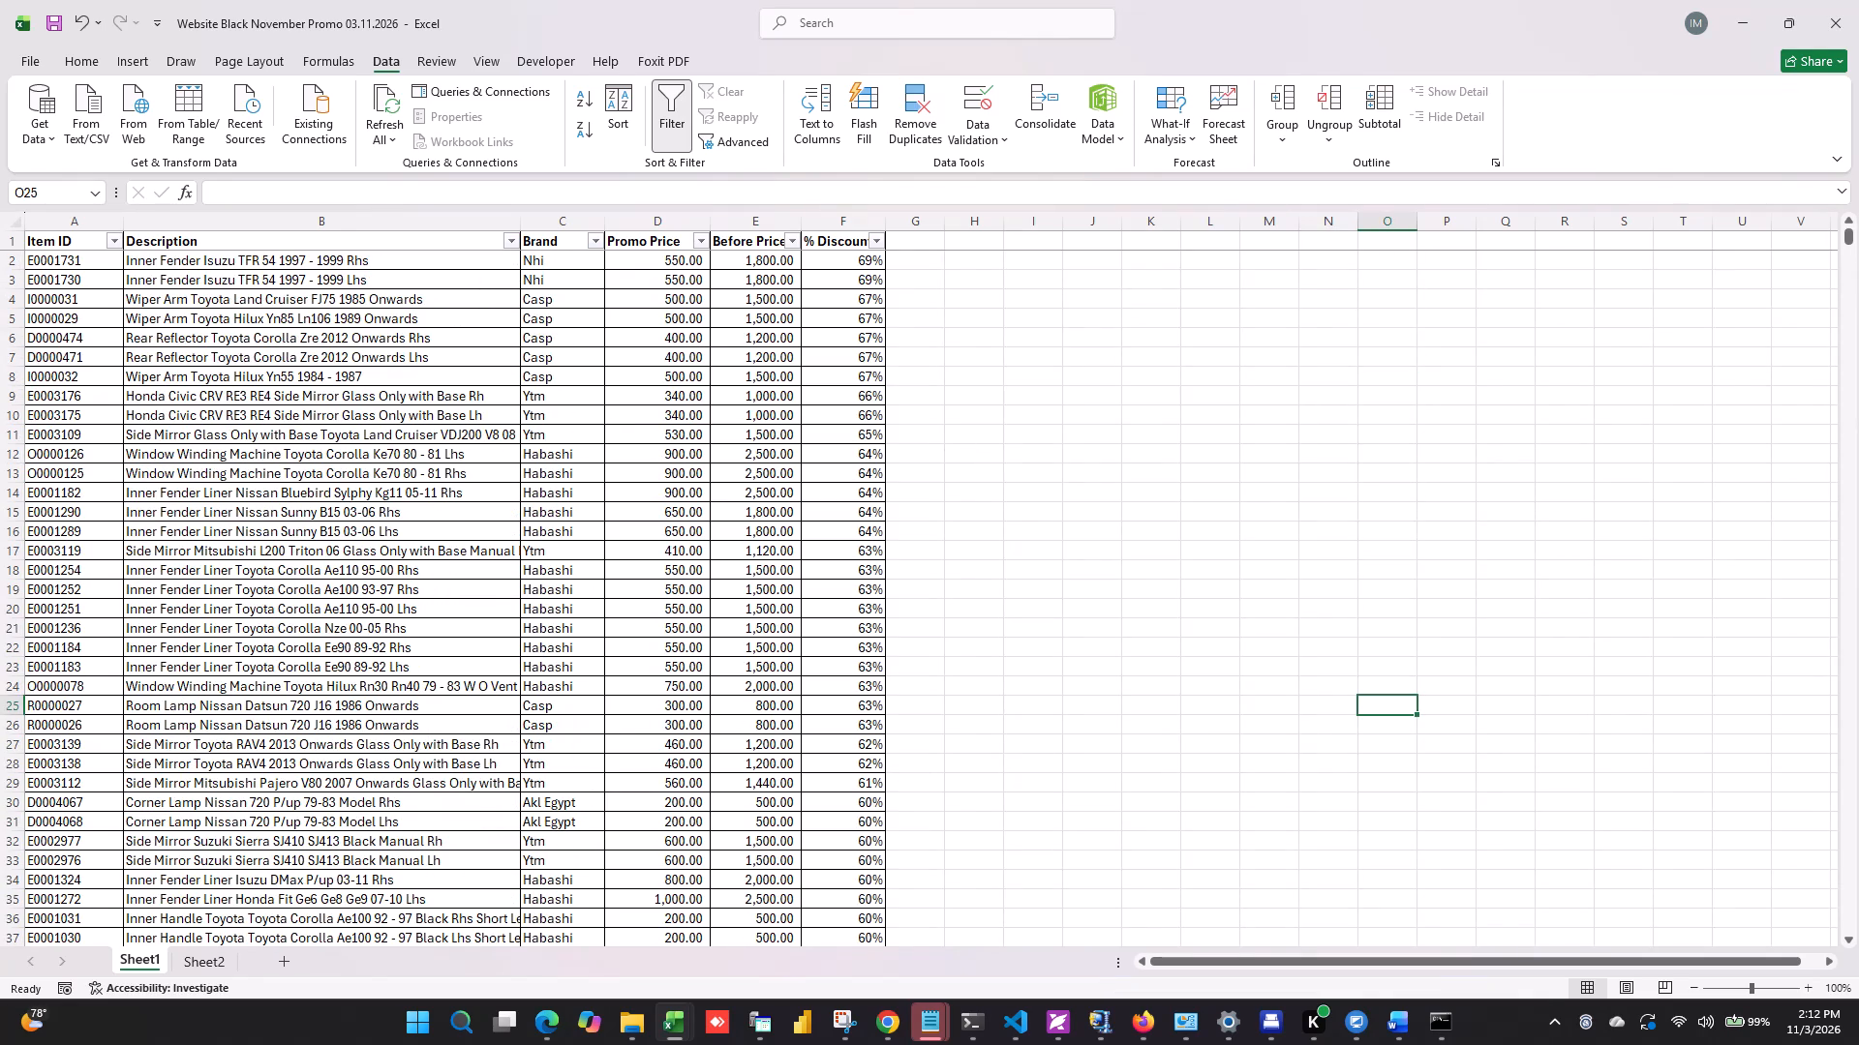
drag(1844, 232, 1858, 983)
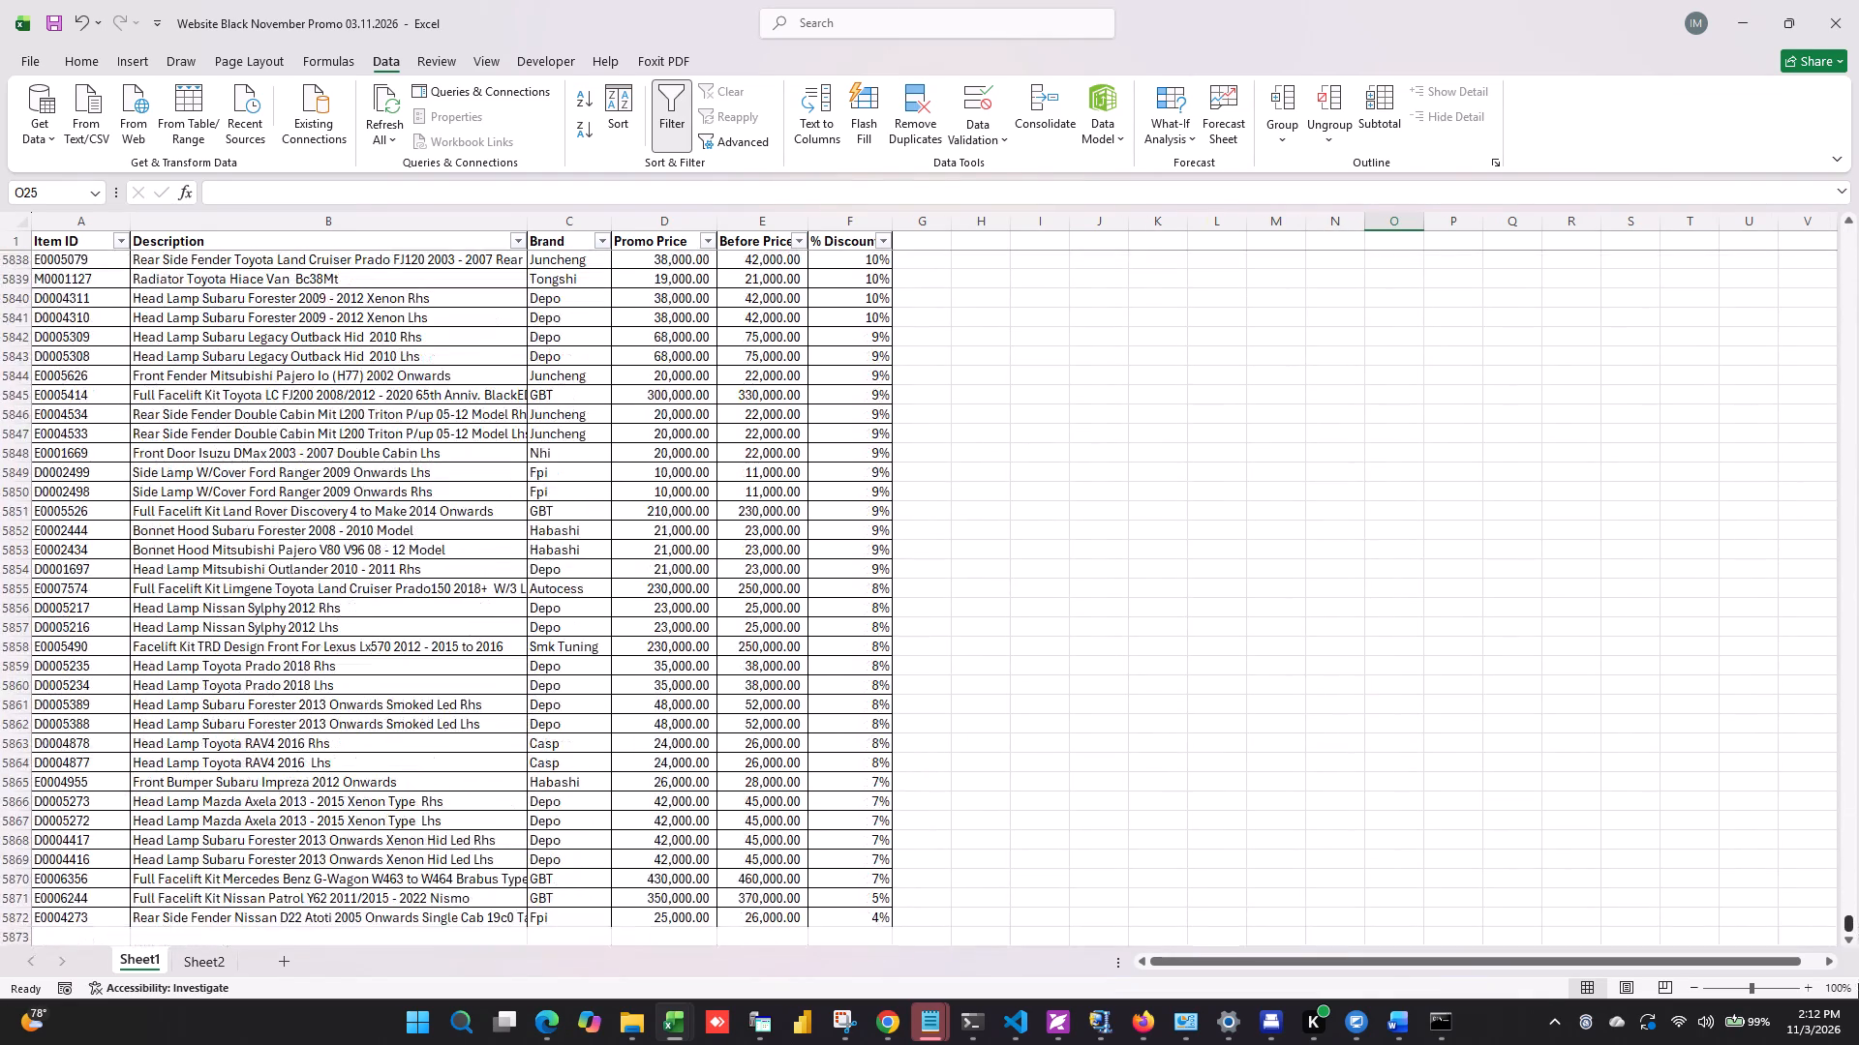
Return to the first rows of the promo list and save the workbook.
drag(1858, 983, 1767, 127)
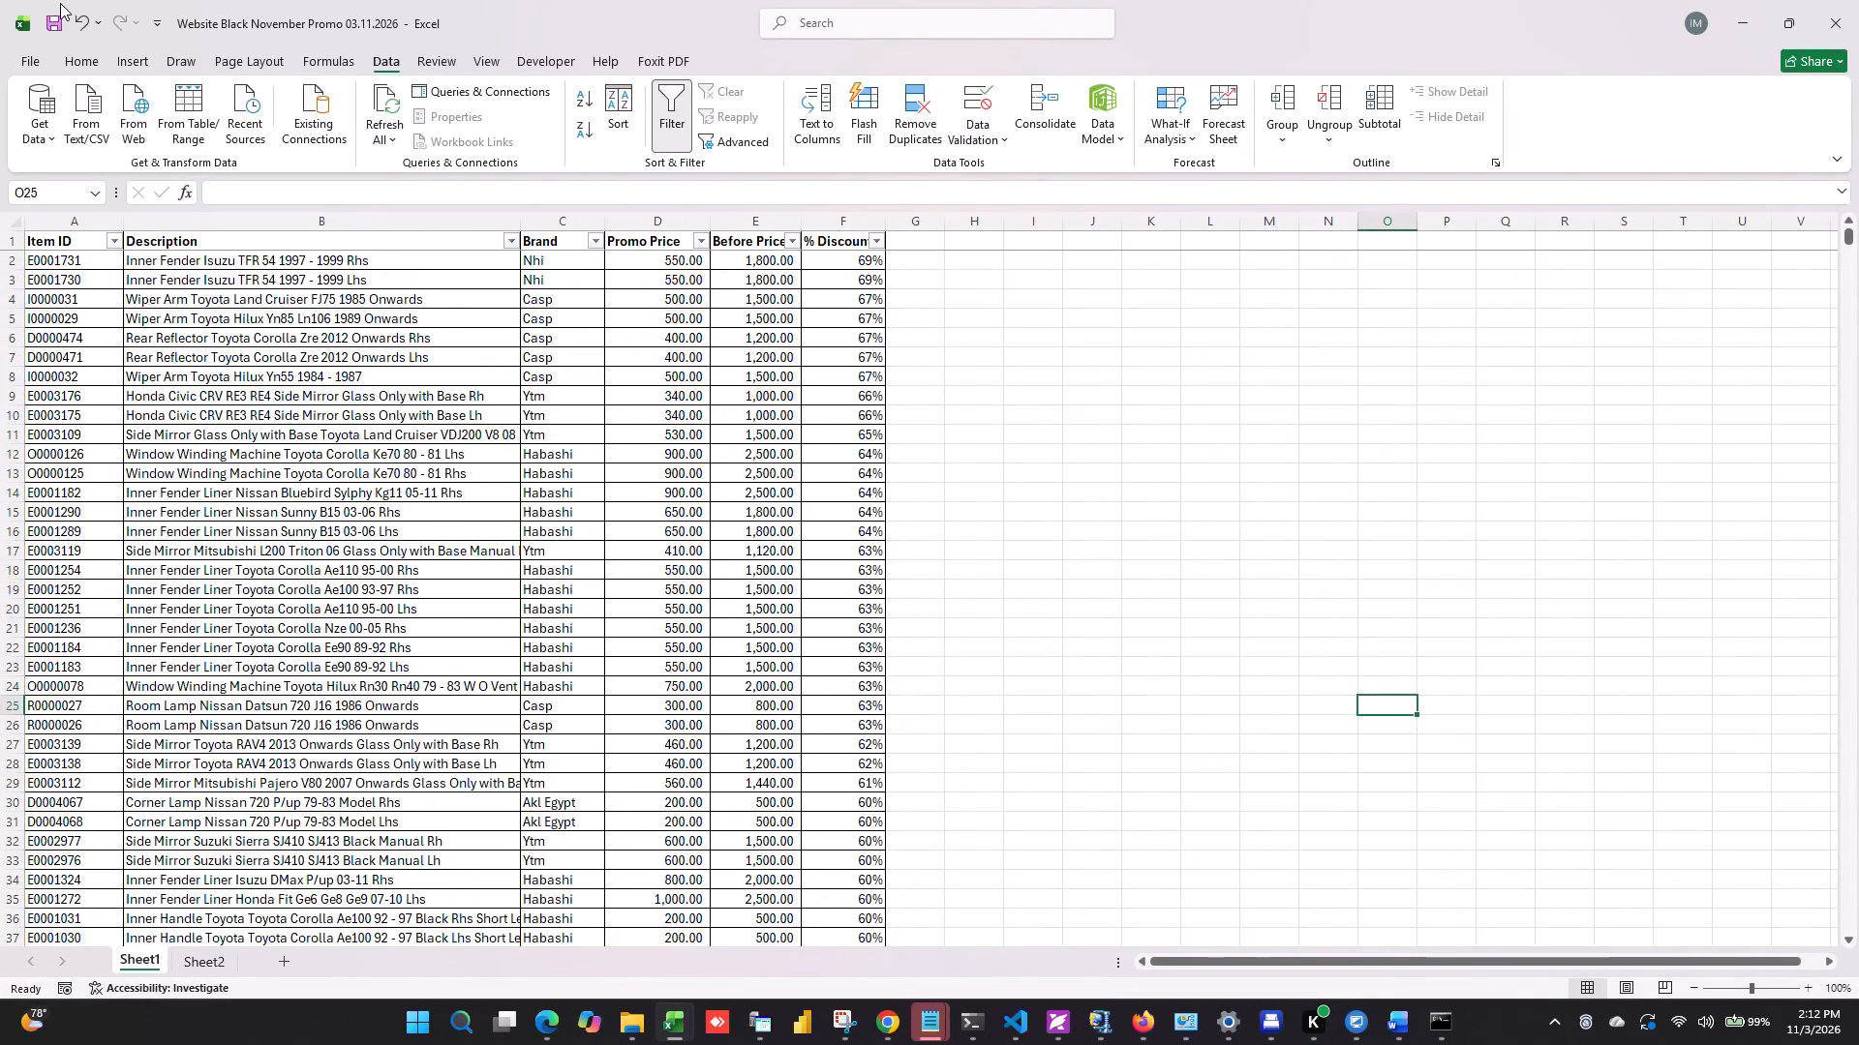
click(54, 12)
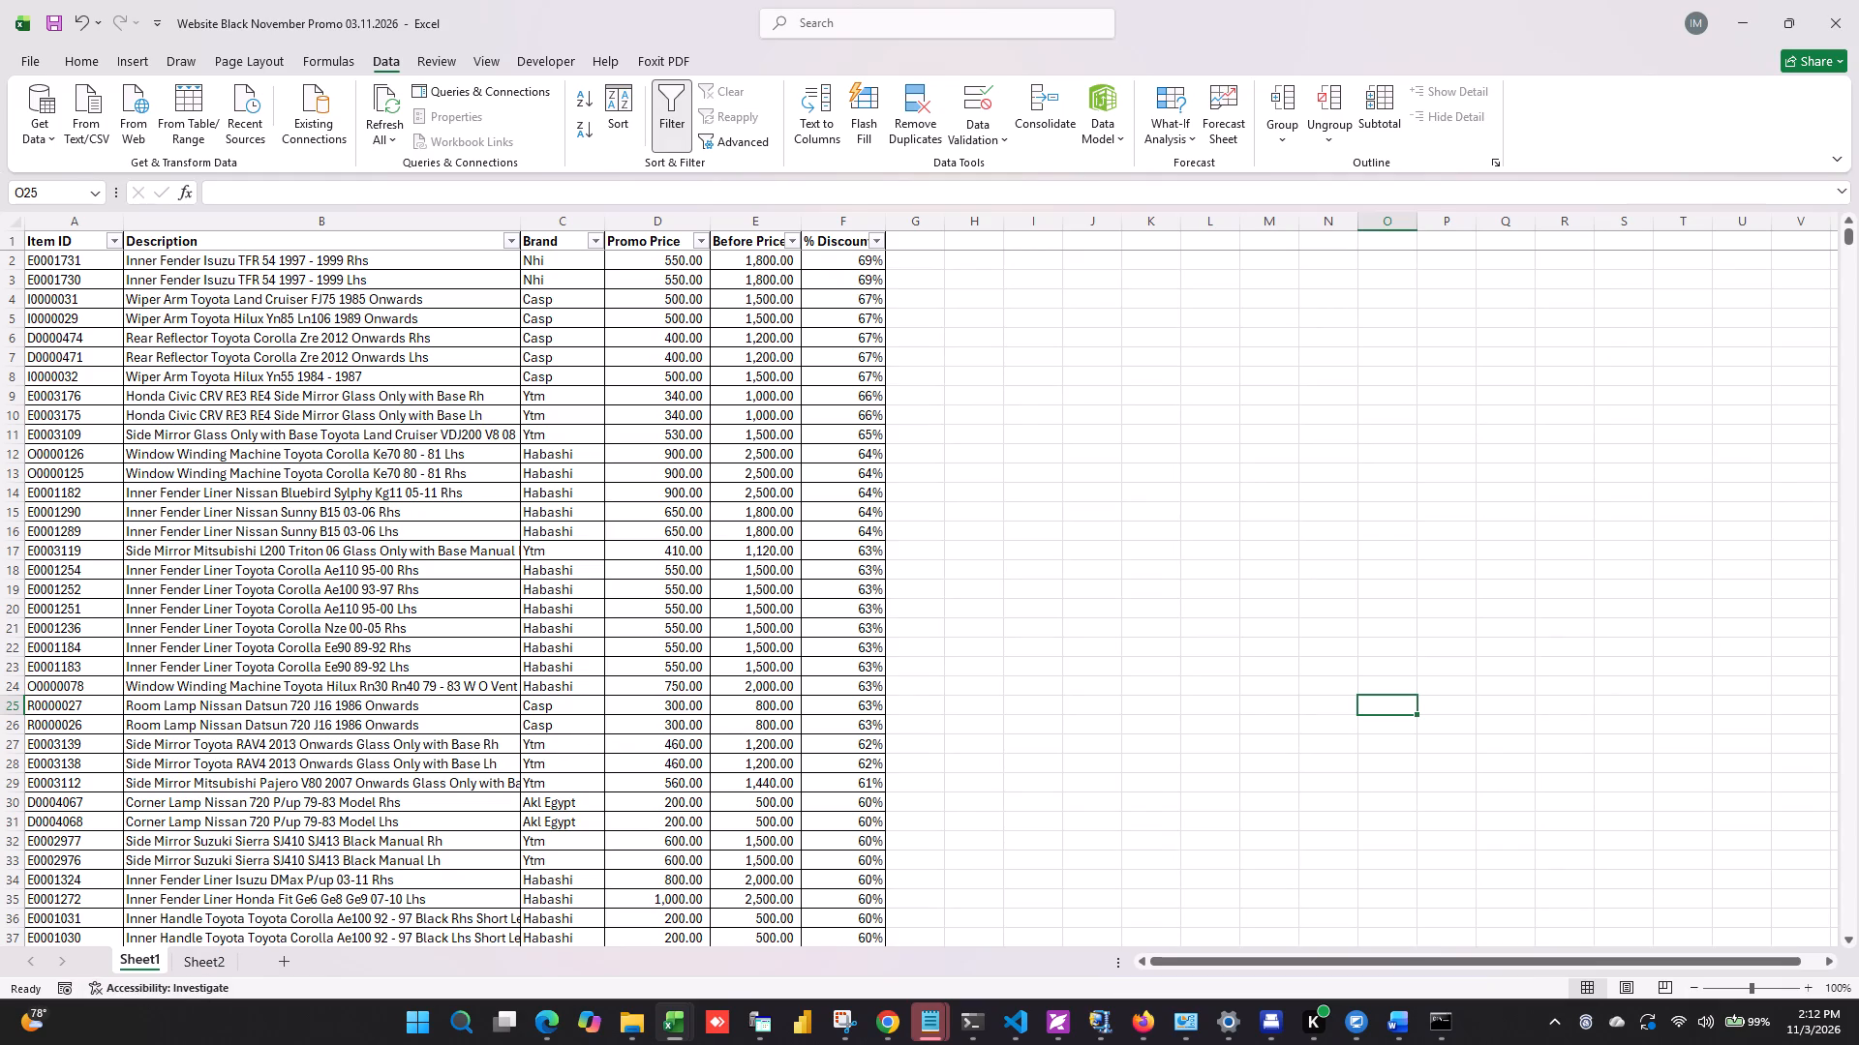
Delete the Sheet2 worksheet holding the raw stock data from the promo workbook.
click(217, 969)
right_click(216, 969)
click(273, 720)
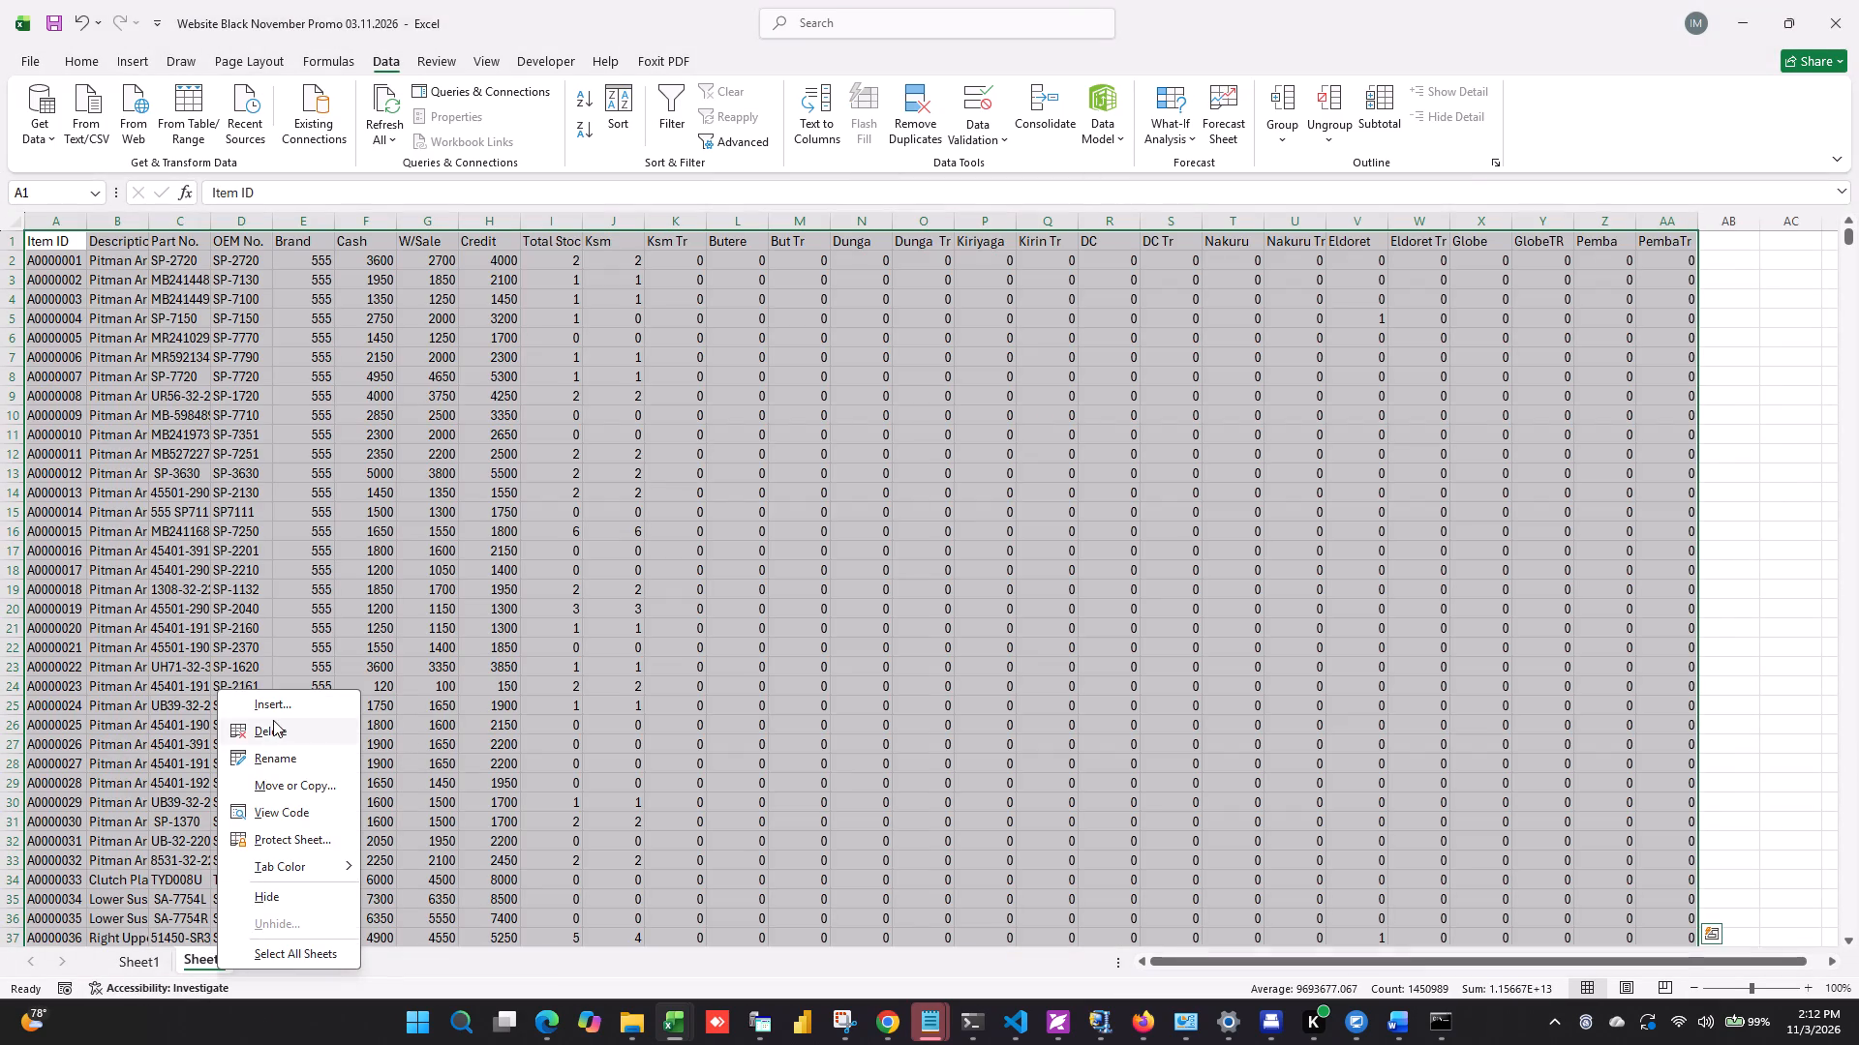
key(Return)
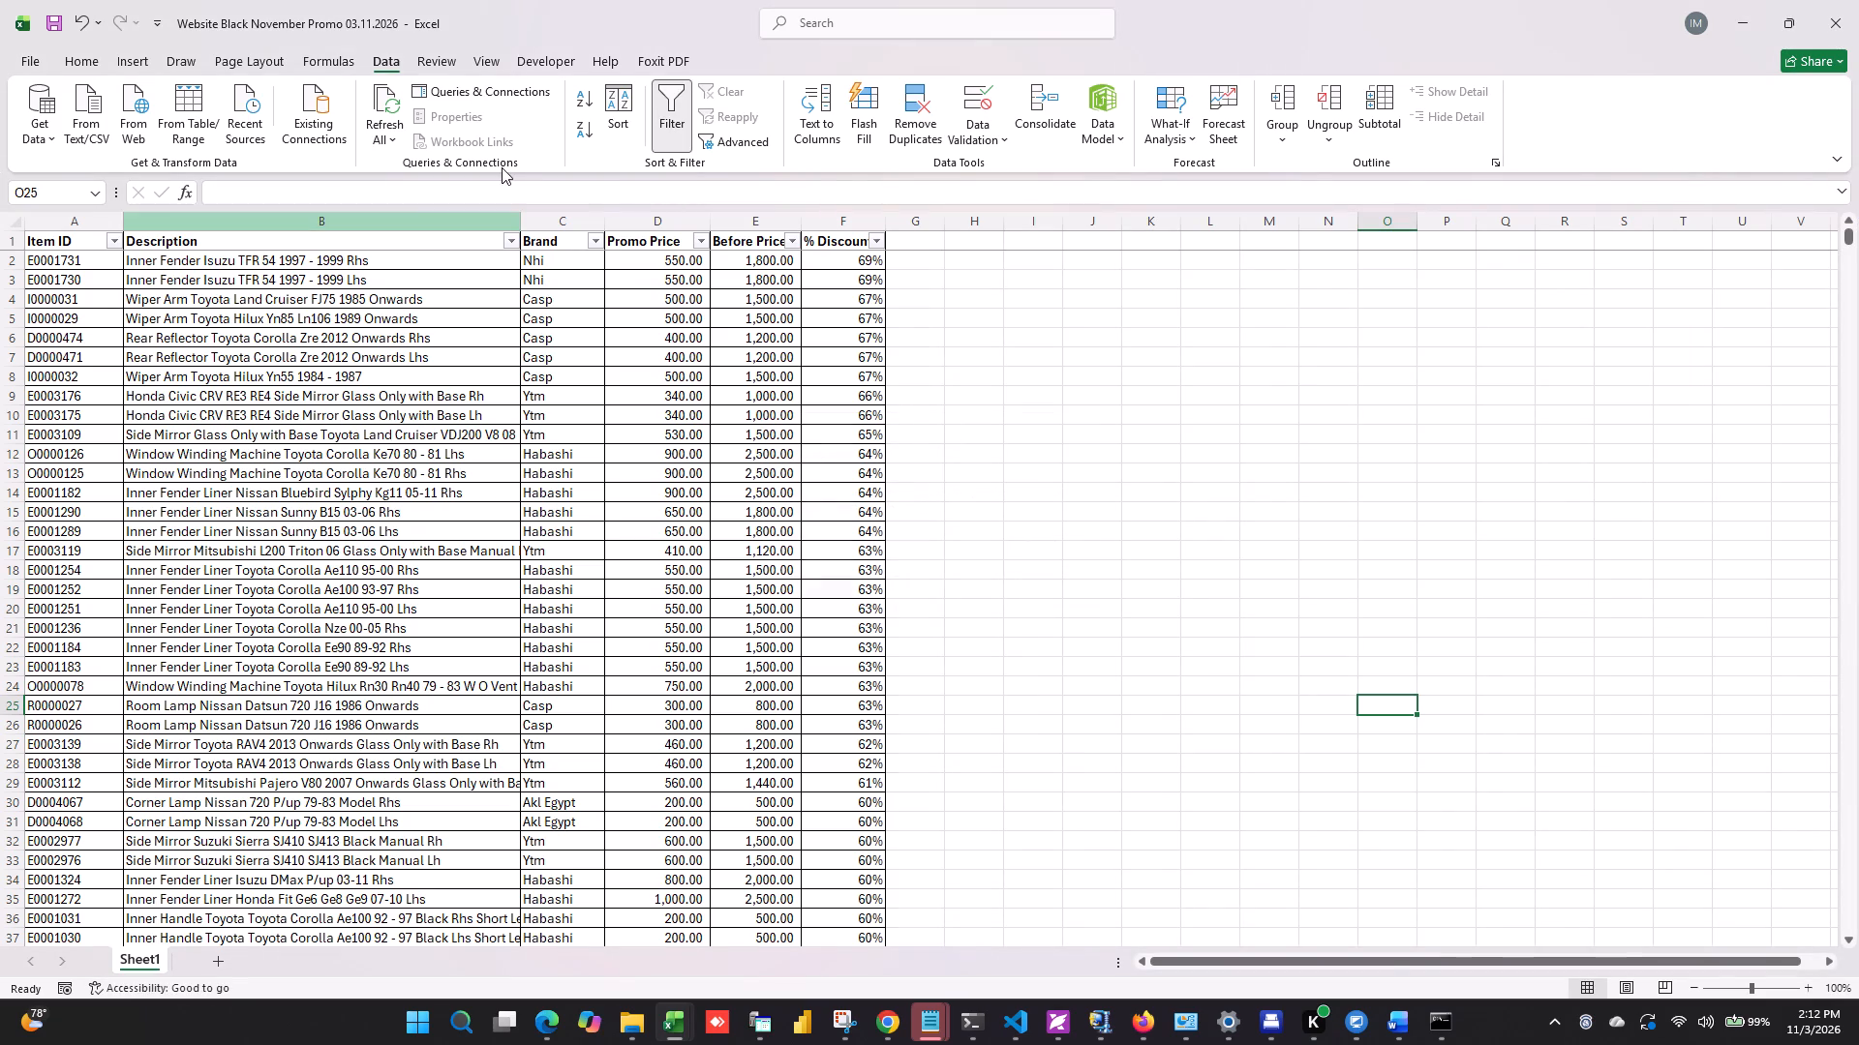
Widen the Description column on Sheet1 so the long item descriptions fit in full.
drag(520, 212, 536, 222)
drag(536, 222, 561, 225)
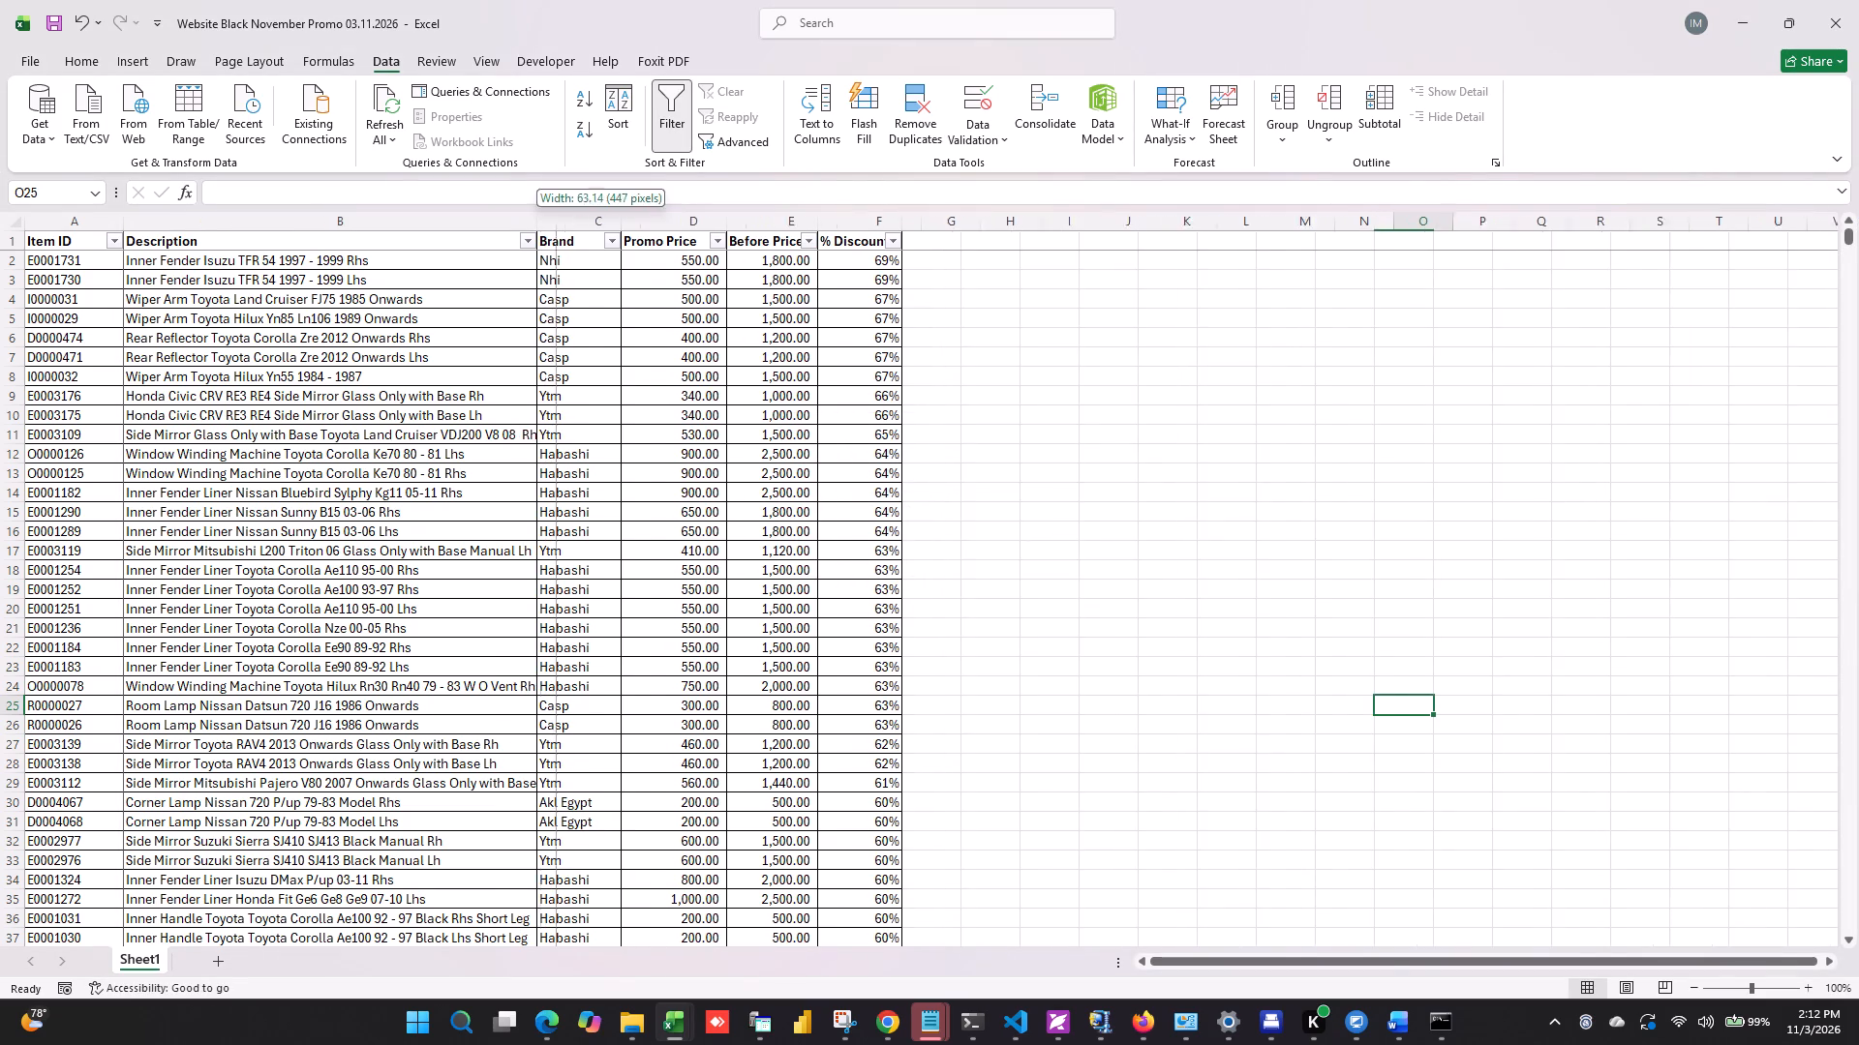
drag(561, 225, 564, 225)
click(564, 225)
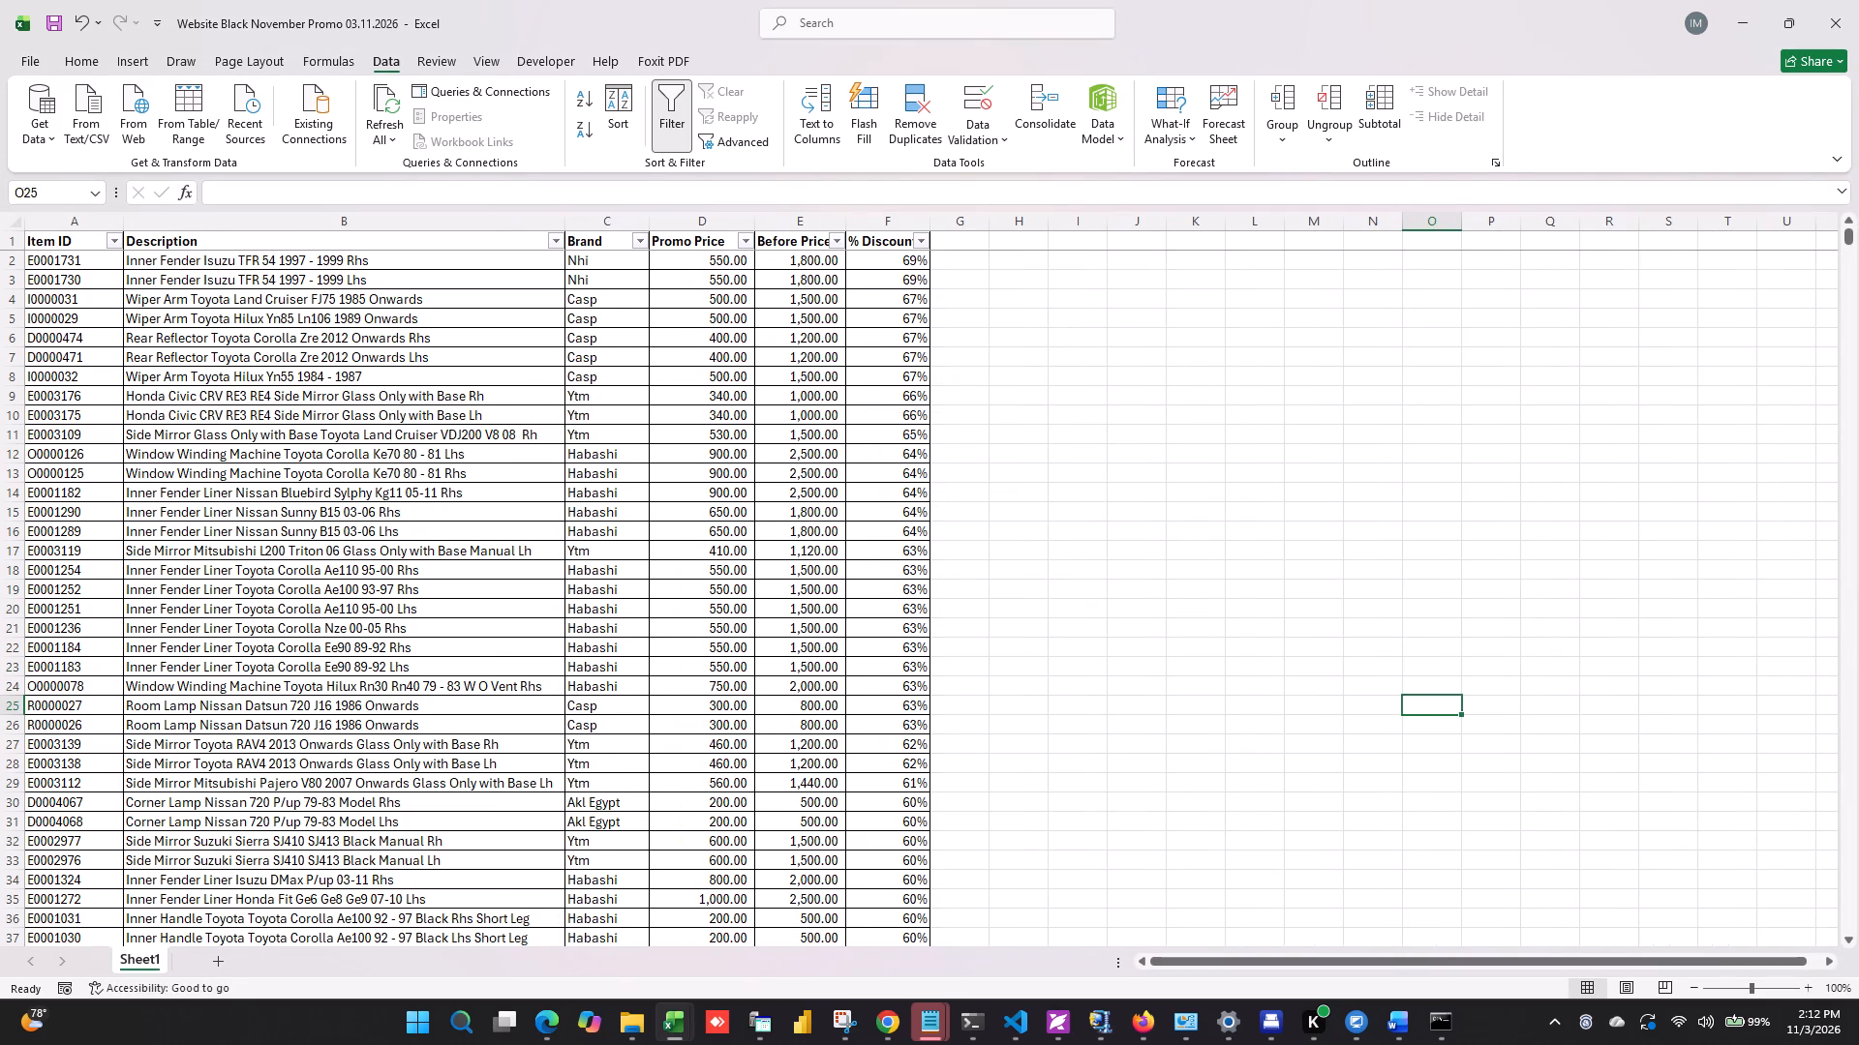
Copy item ID E0003112 from the promo list and bring up the open workbooks to switch to another one.
click(96, 787)
key(ctrl+c)
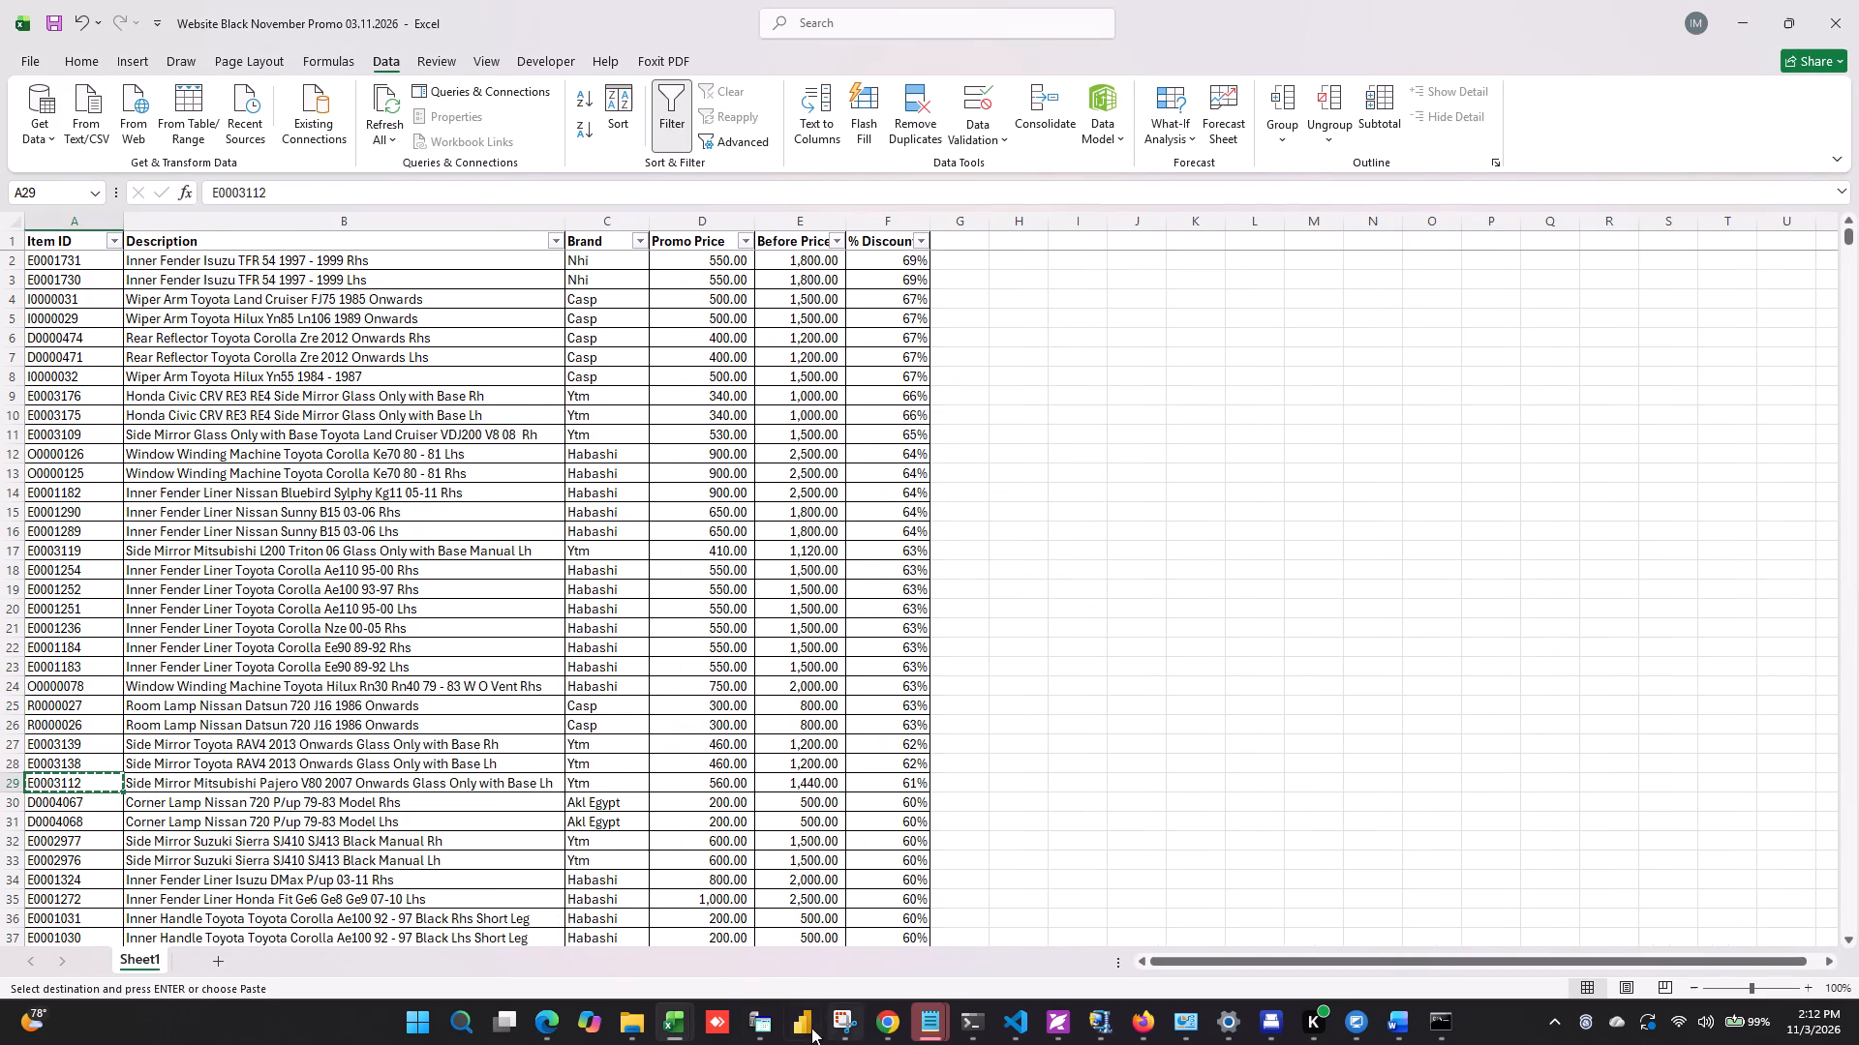
click(655, 1025)
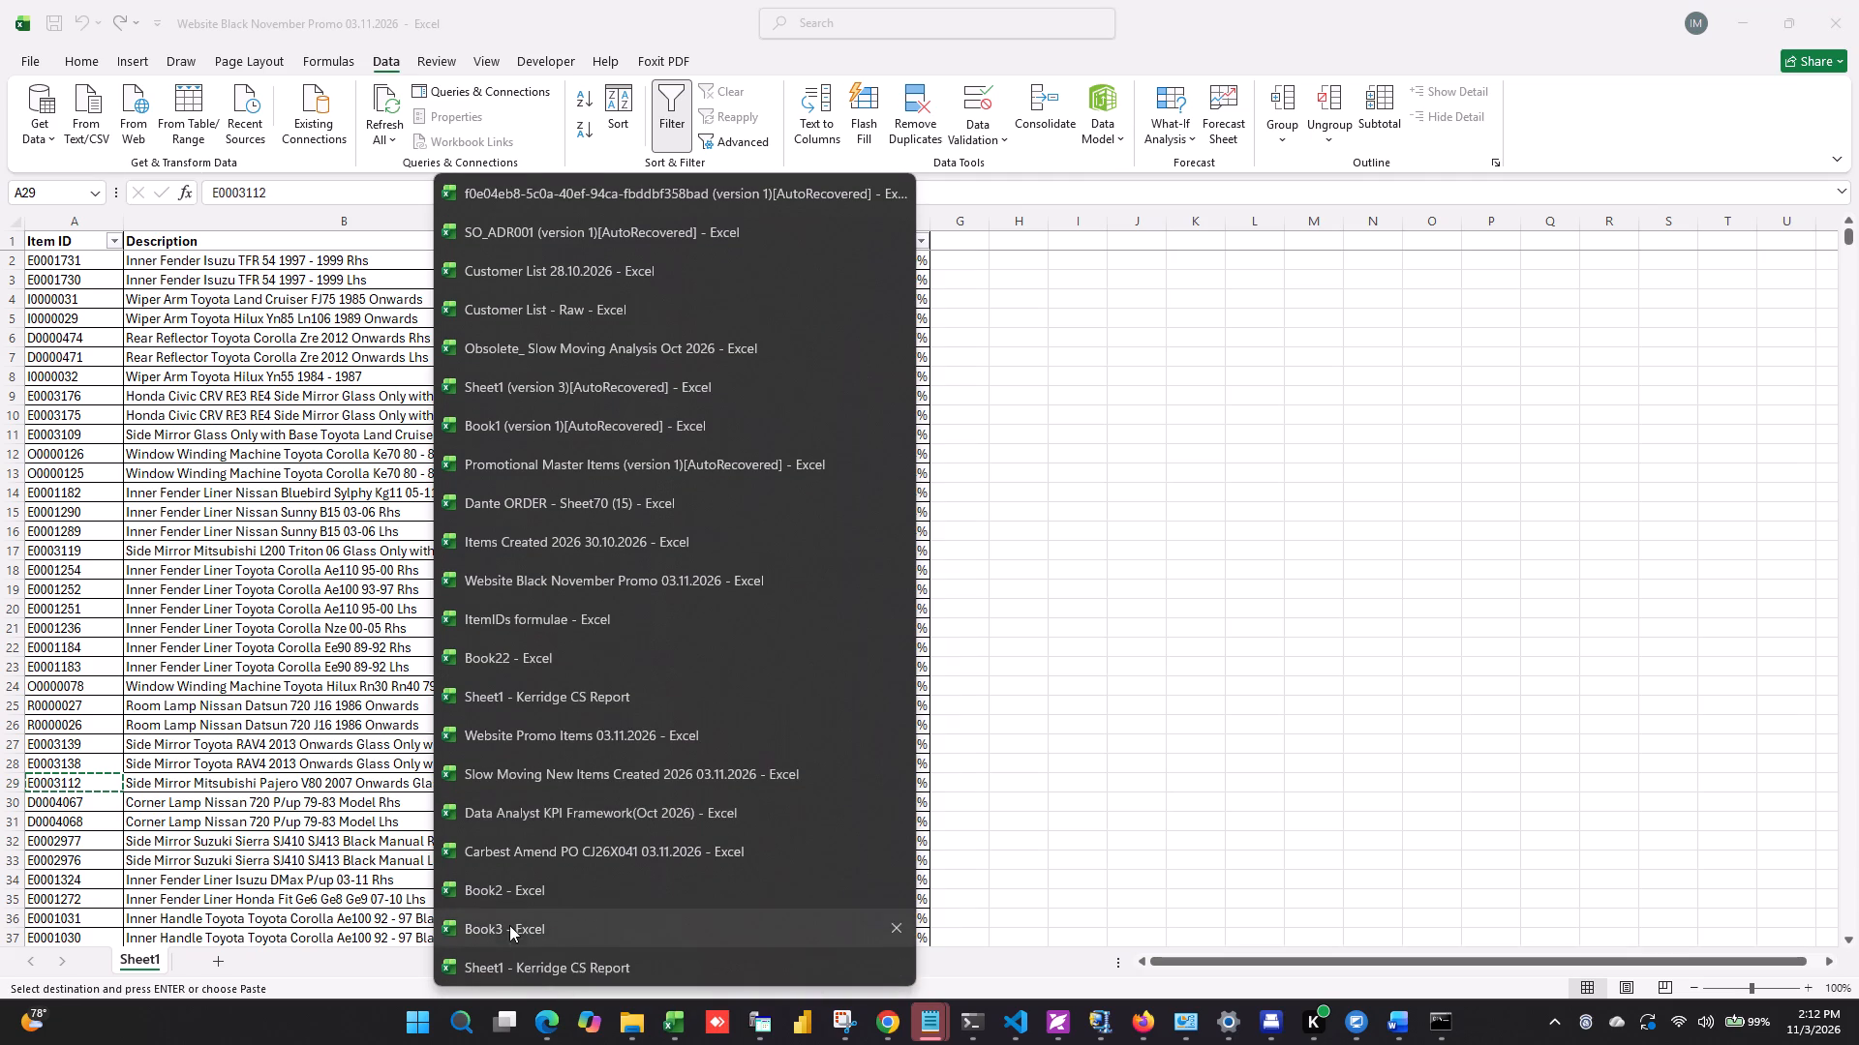
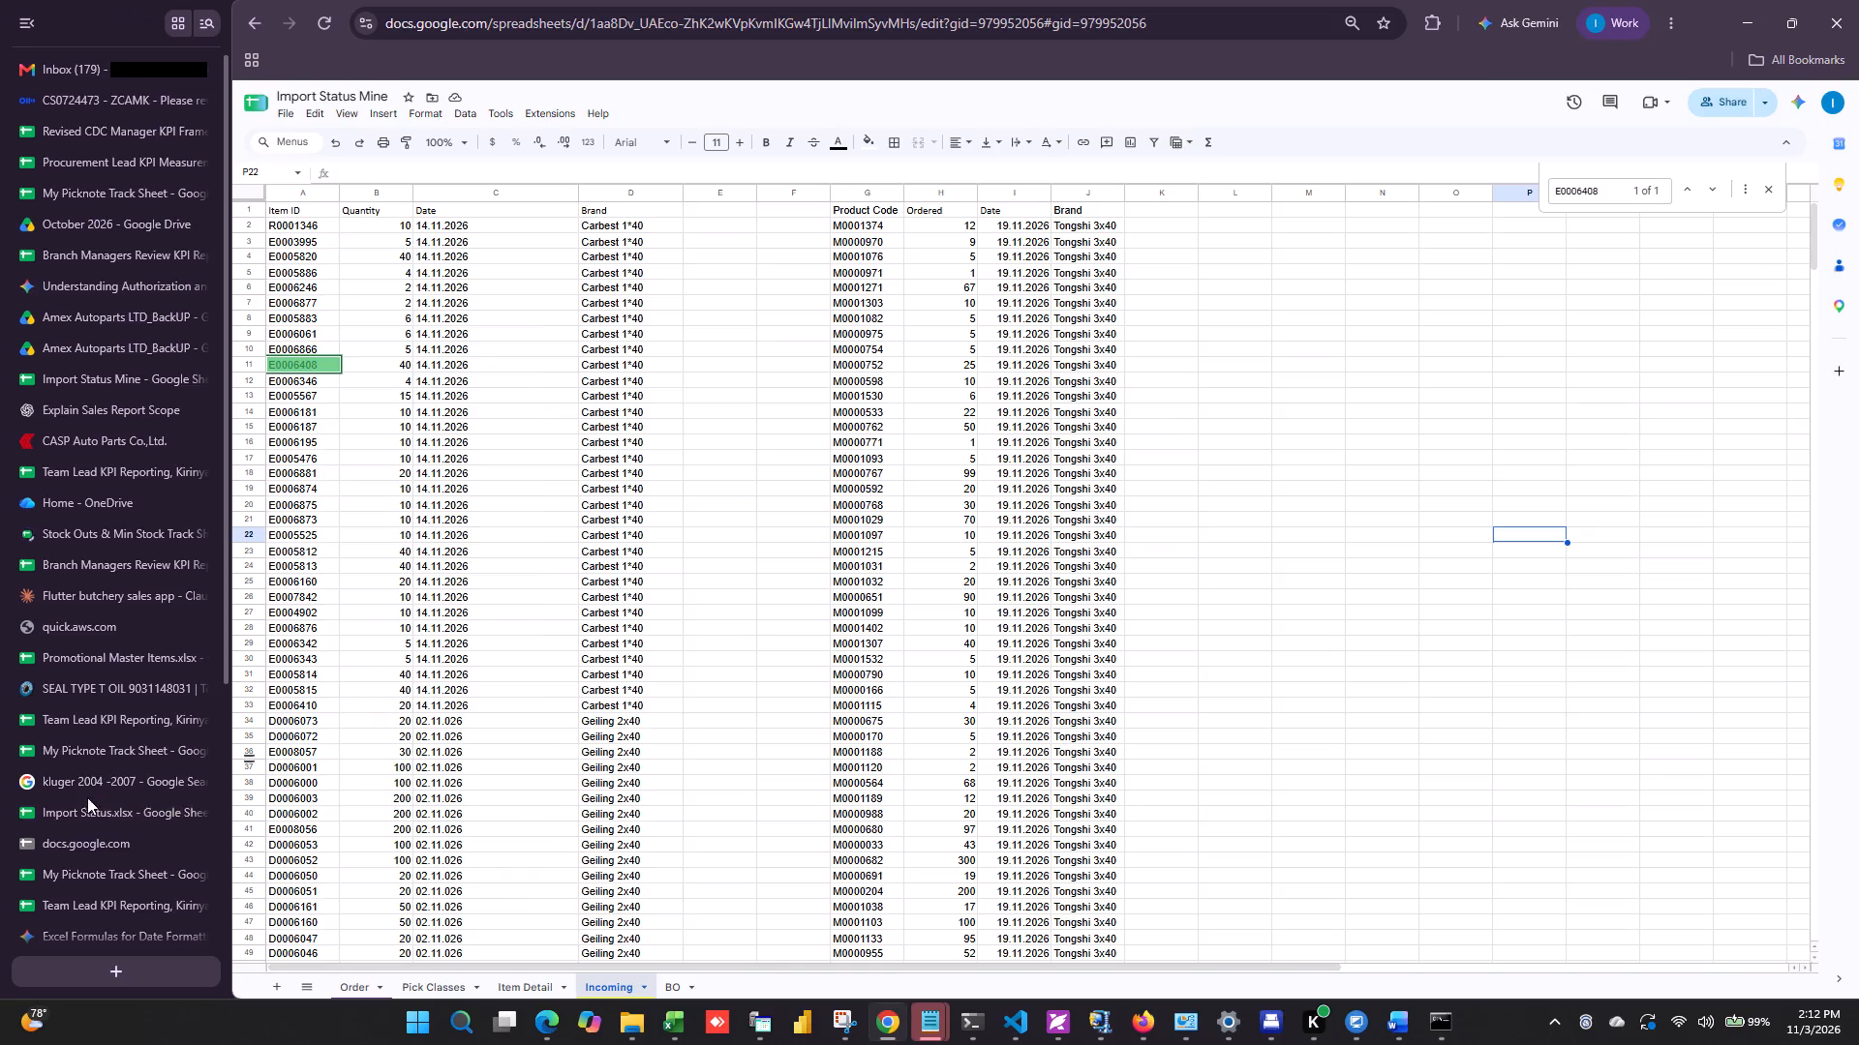
Look up item ID E0003112 on the Order sheet of the Import Status.xlsx spreadsheet in Chrome.
click(80, 815)
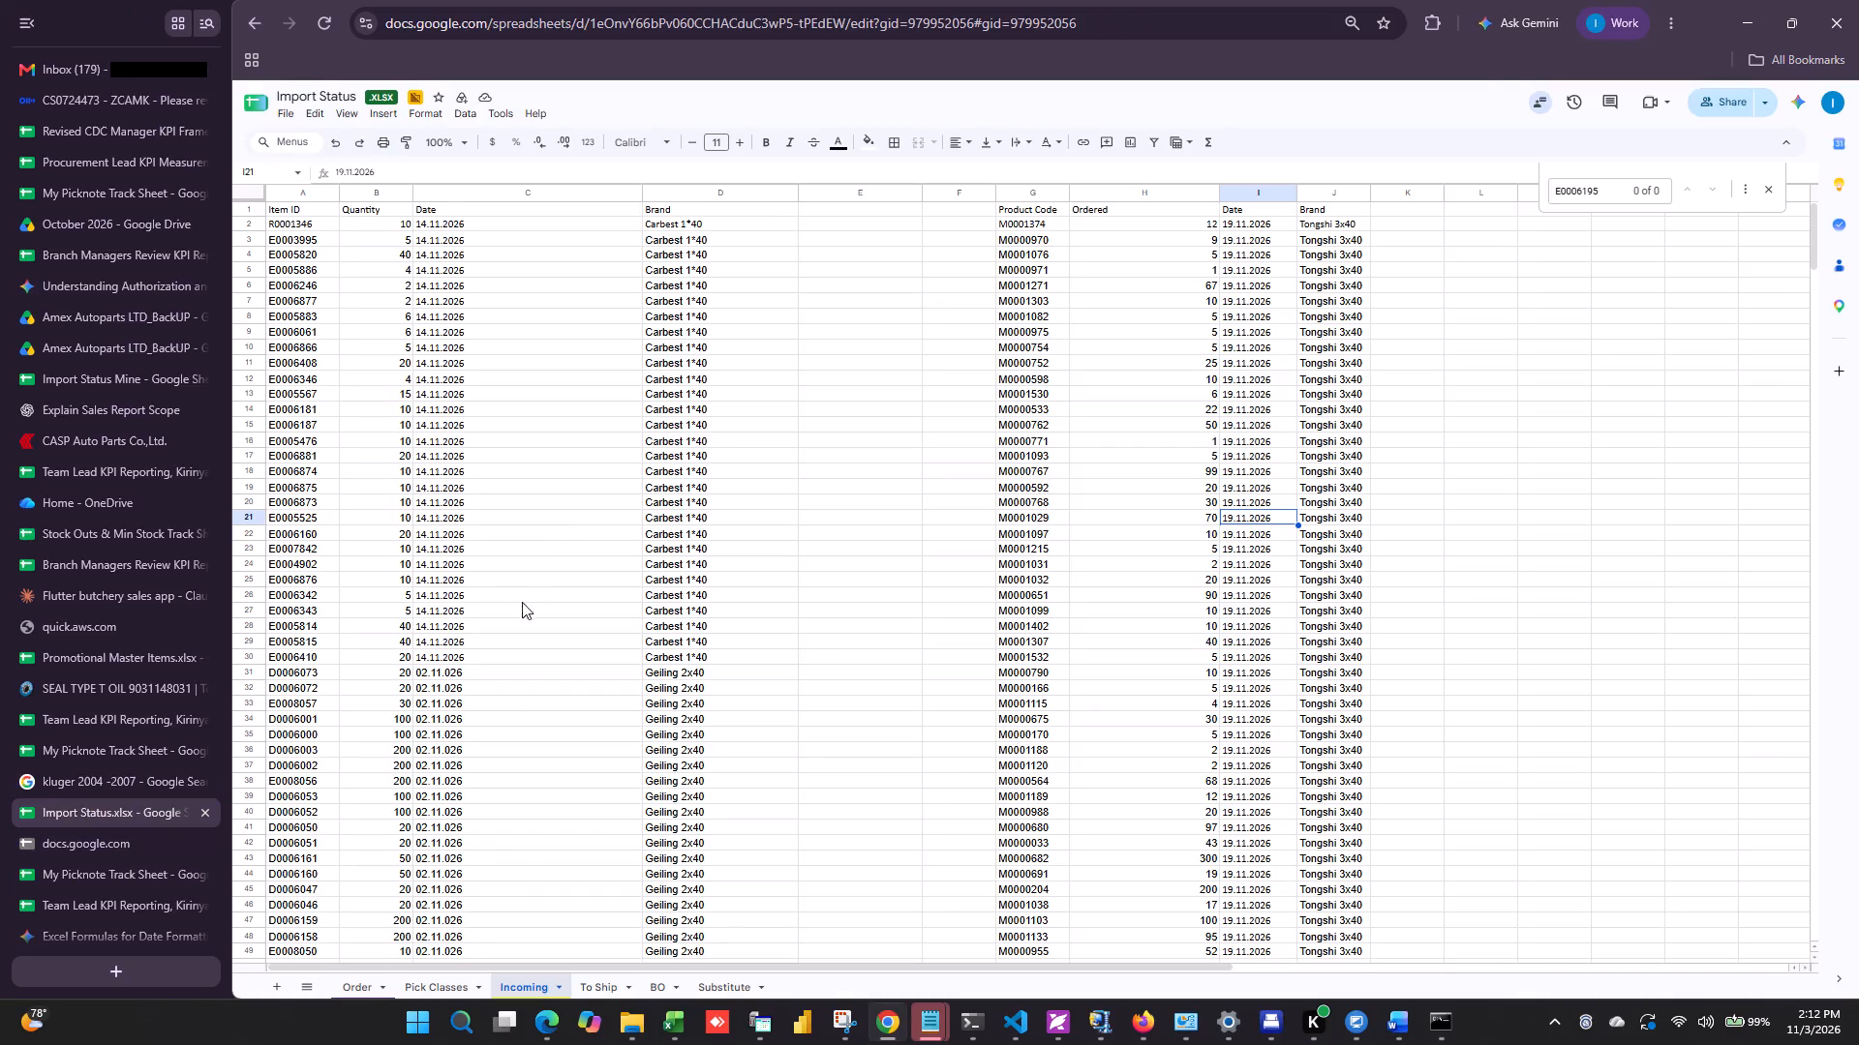
click(357, 982)
key(ctrl+f)
key(ctrl+v)
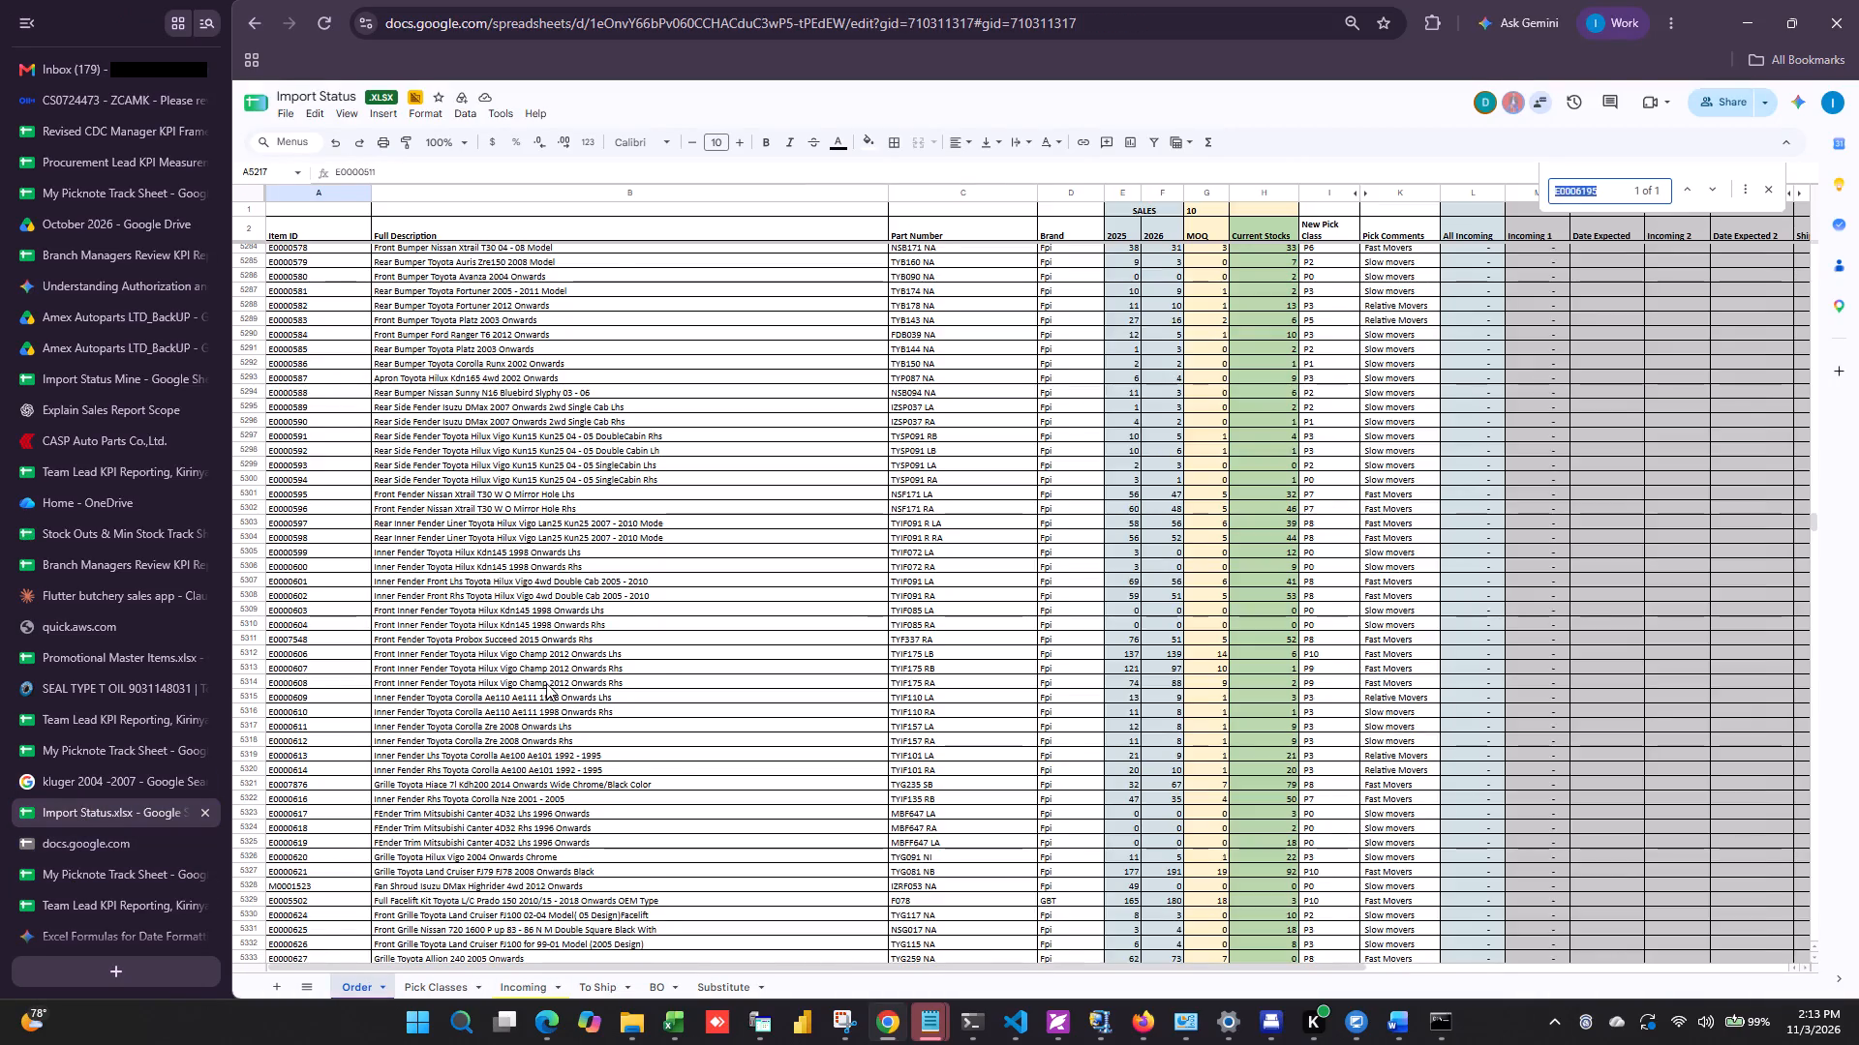
key(Return)
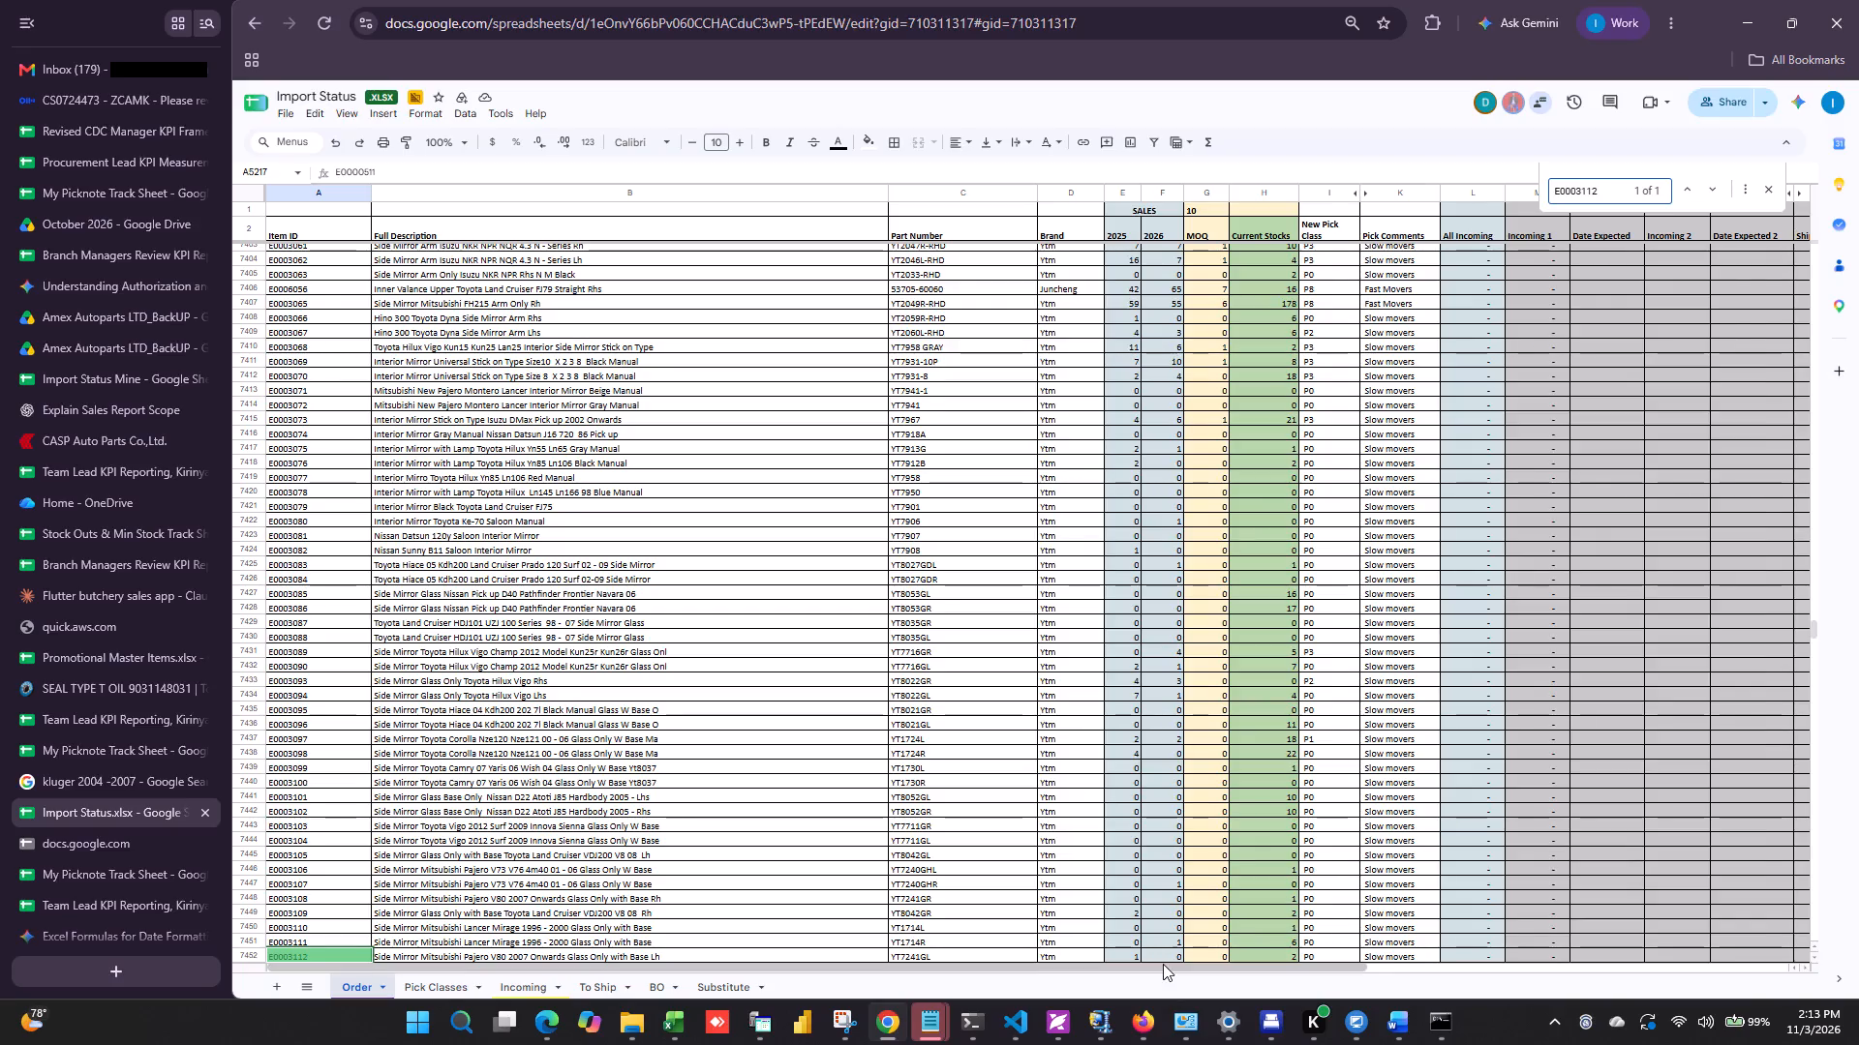
Switch back to the Black November promo workbook in Excel, save it and clear the copy selection on the item ID.
click(1744, 21)
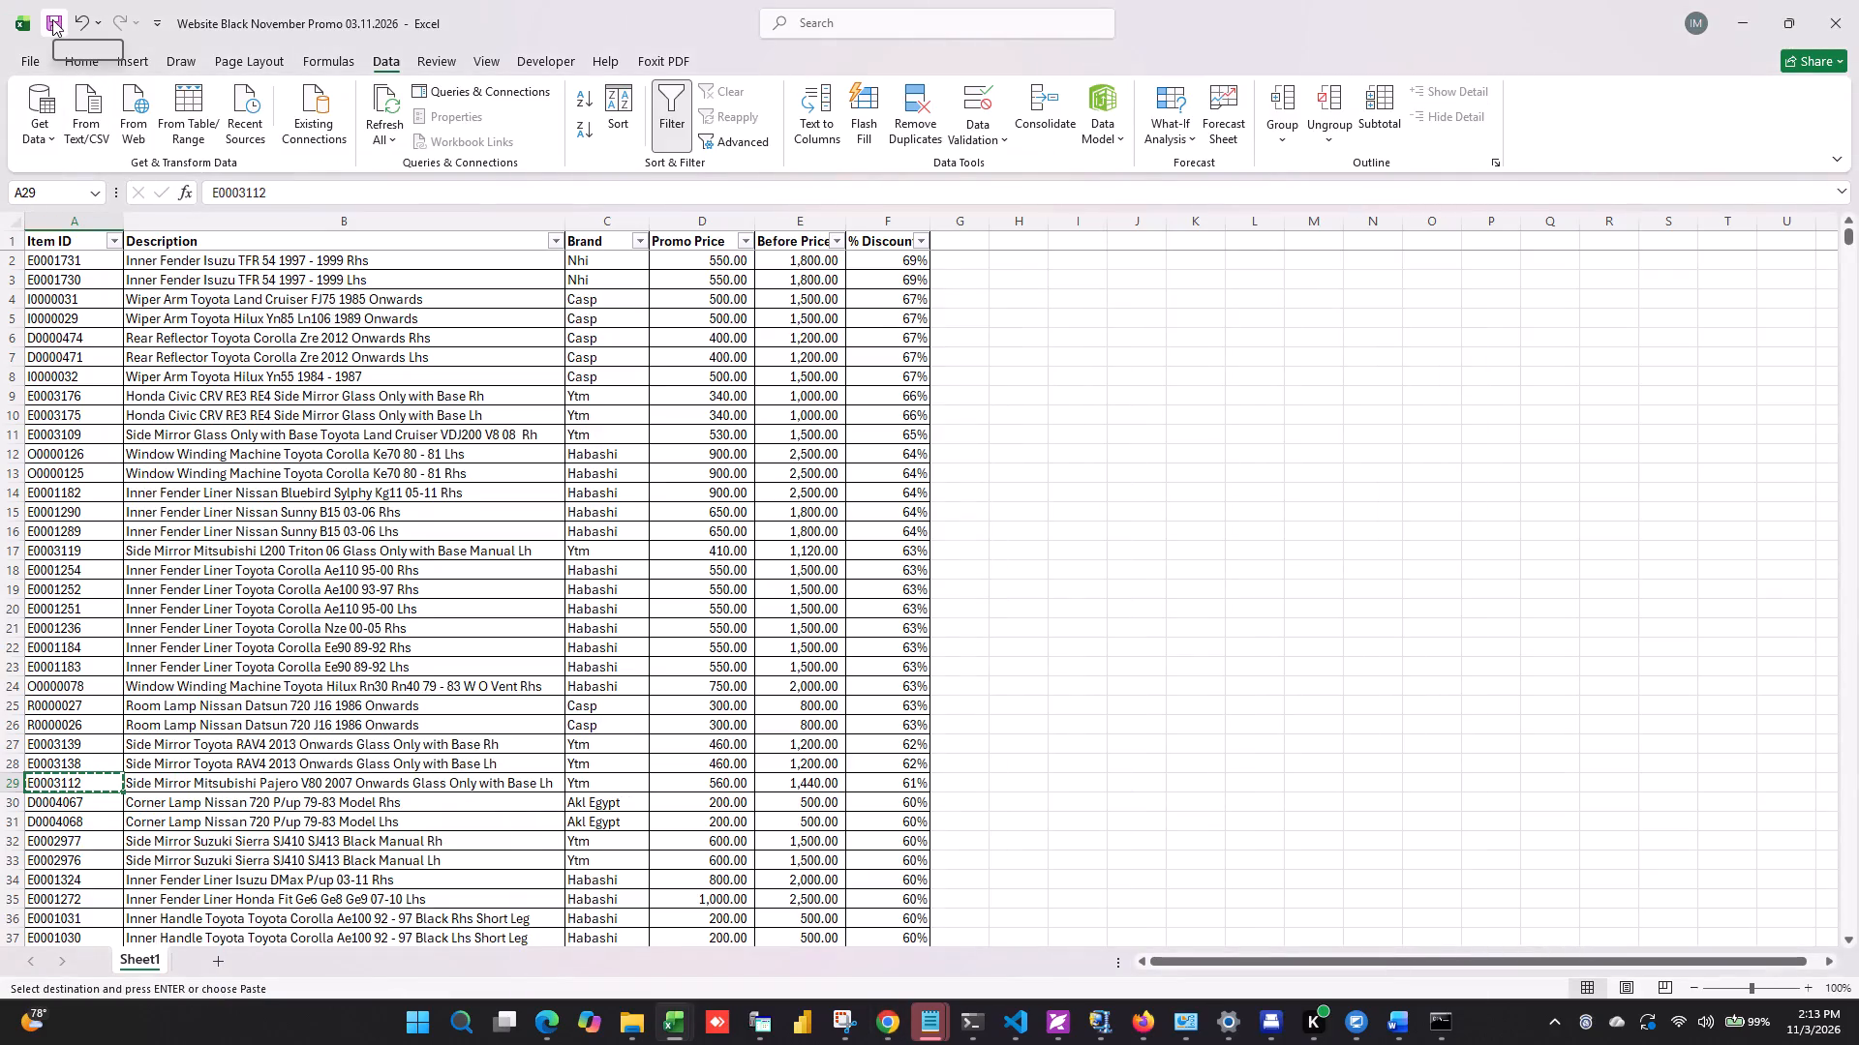
click(52, 19)
click(1211, 703)
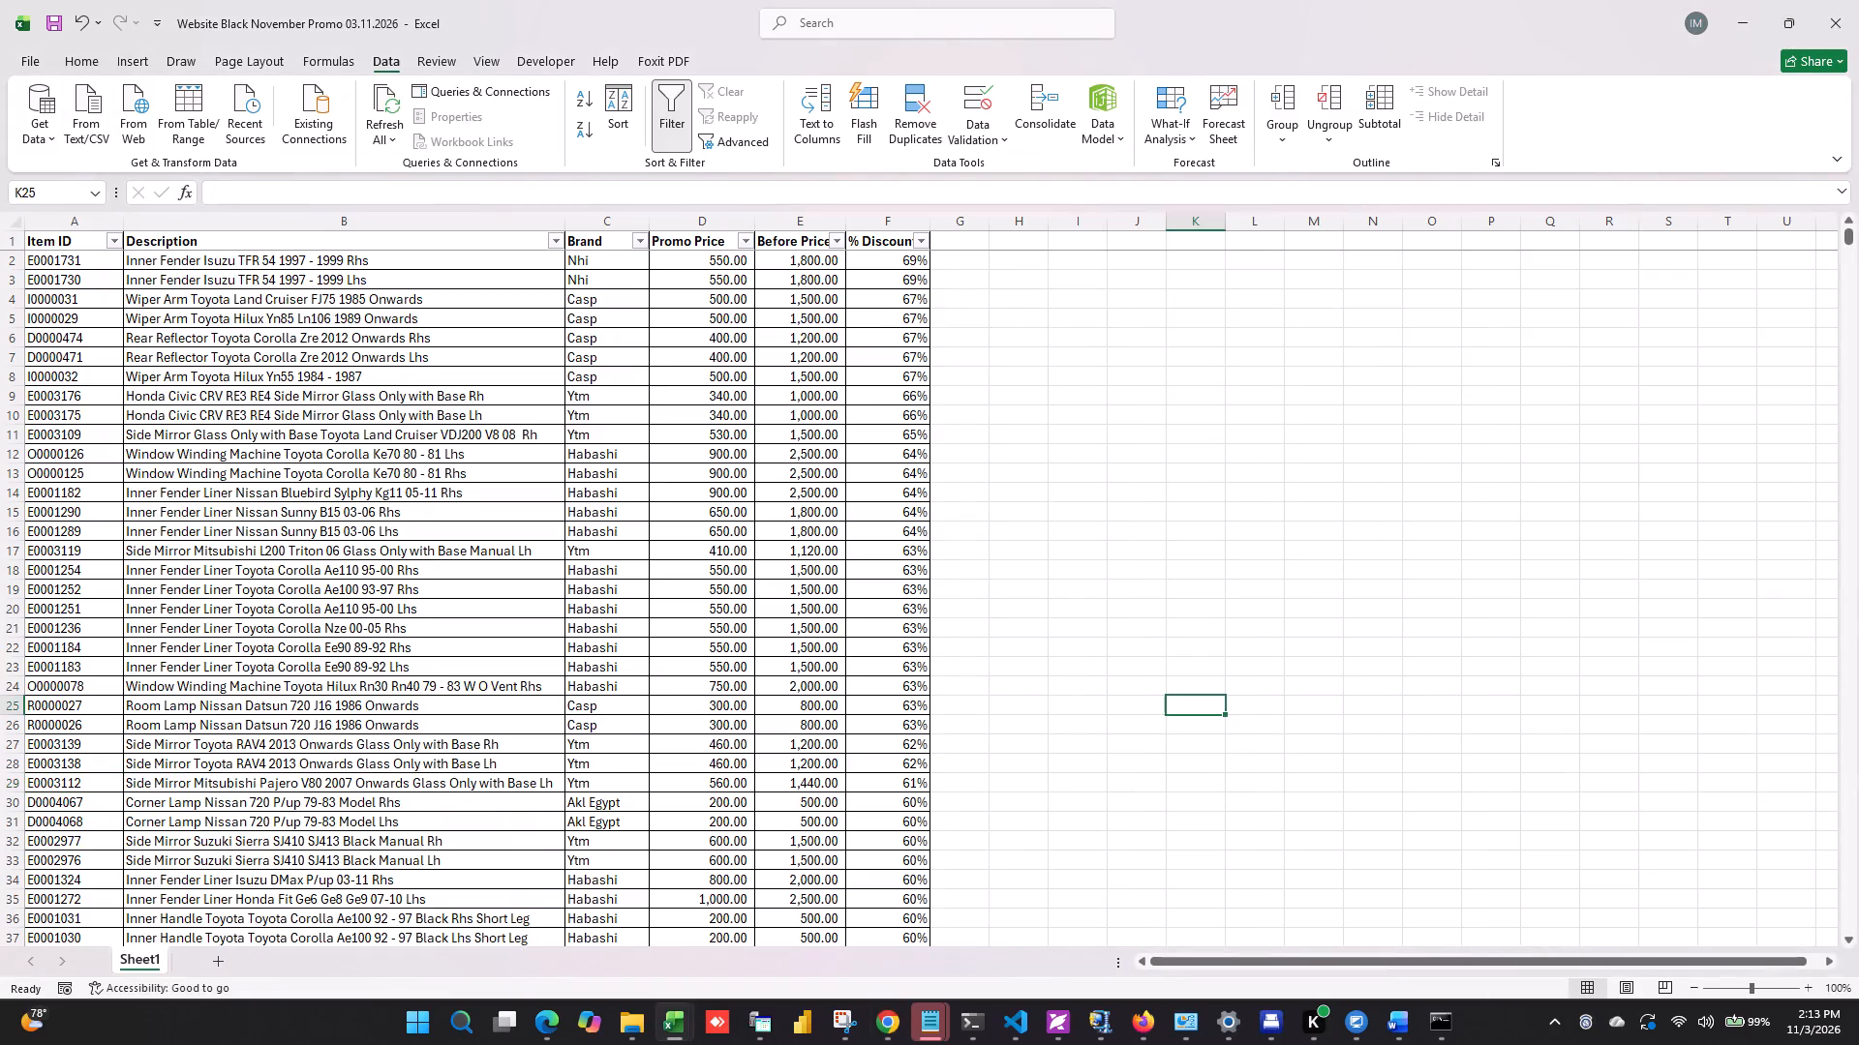
scroll(1200, 724, up, 7)
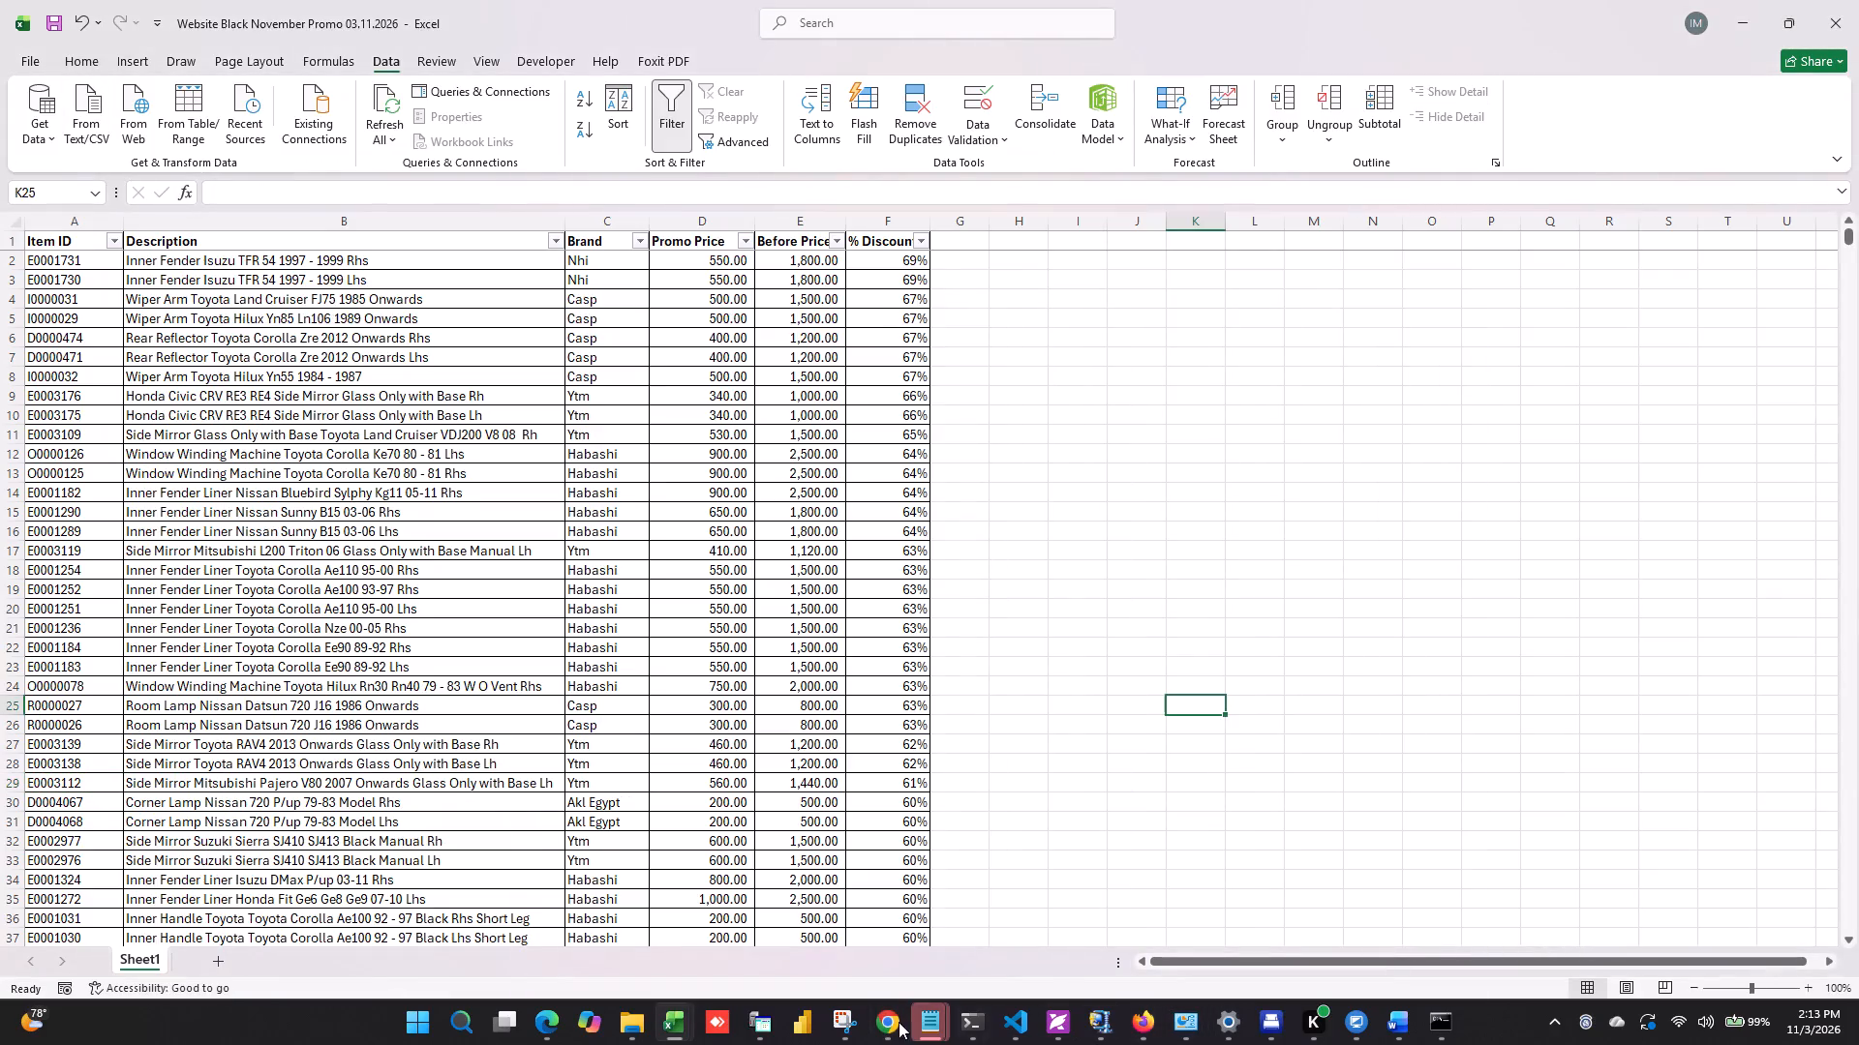
Switch to Chrome with the Import Status spreadsheet.
click(895, 1022)
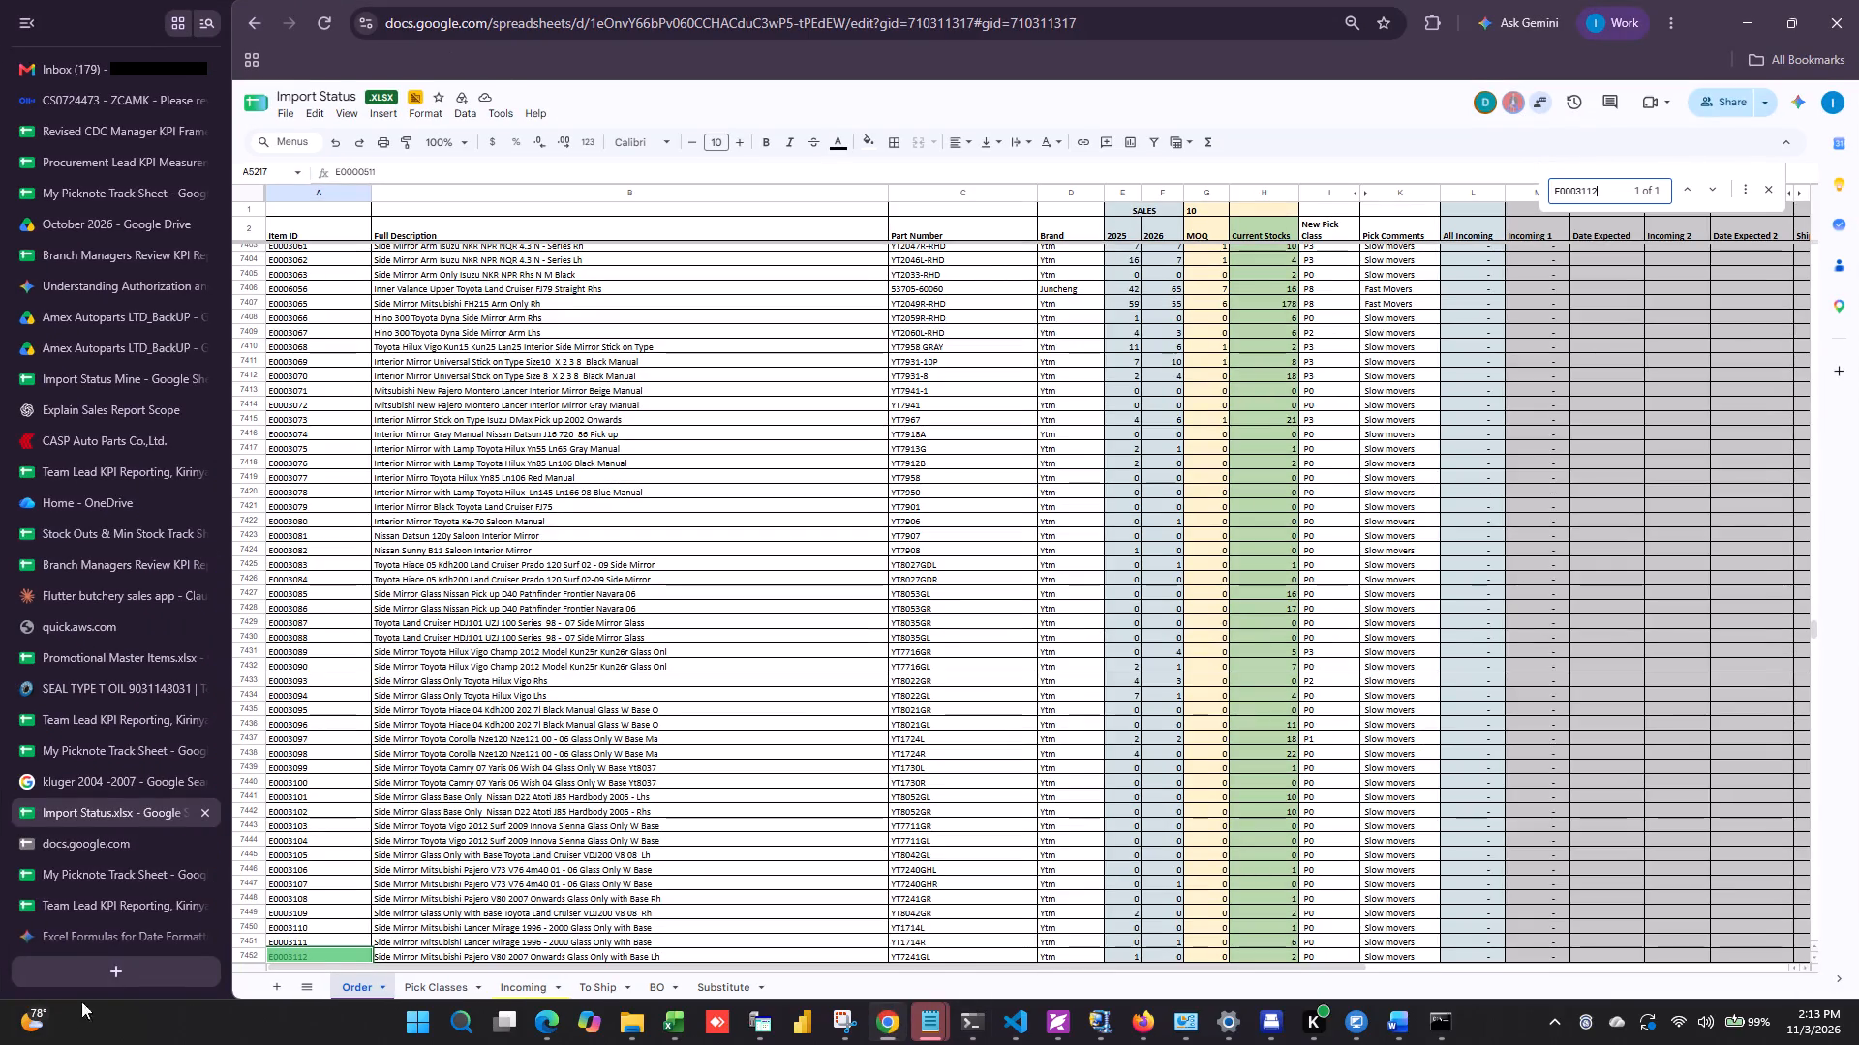
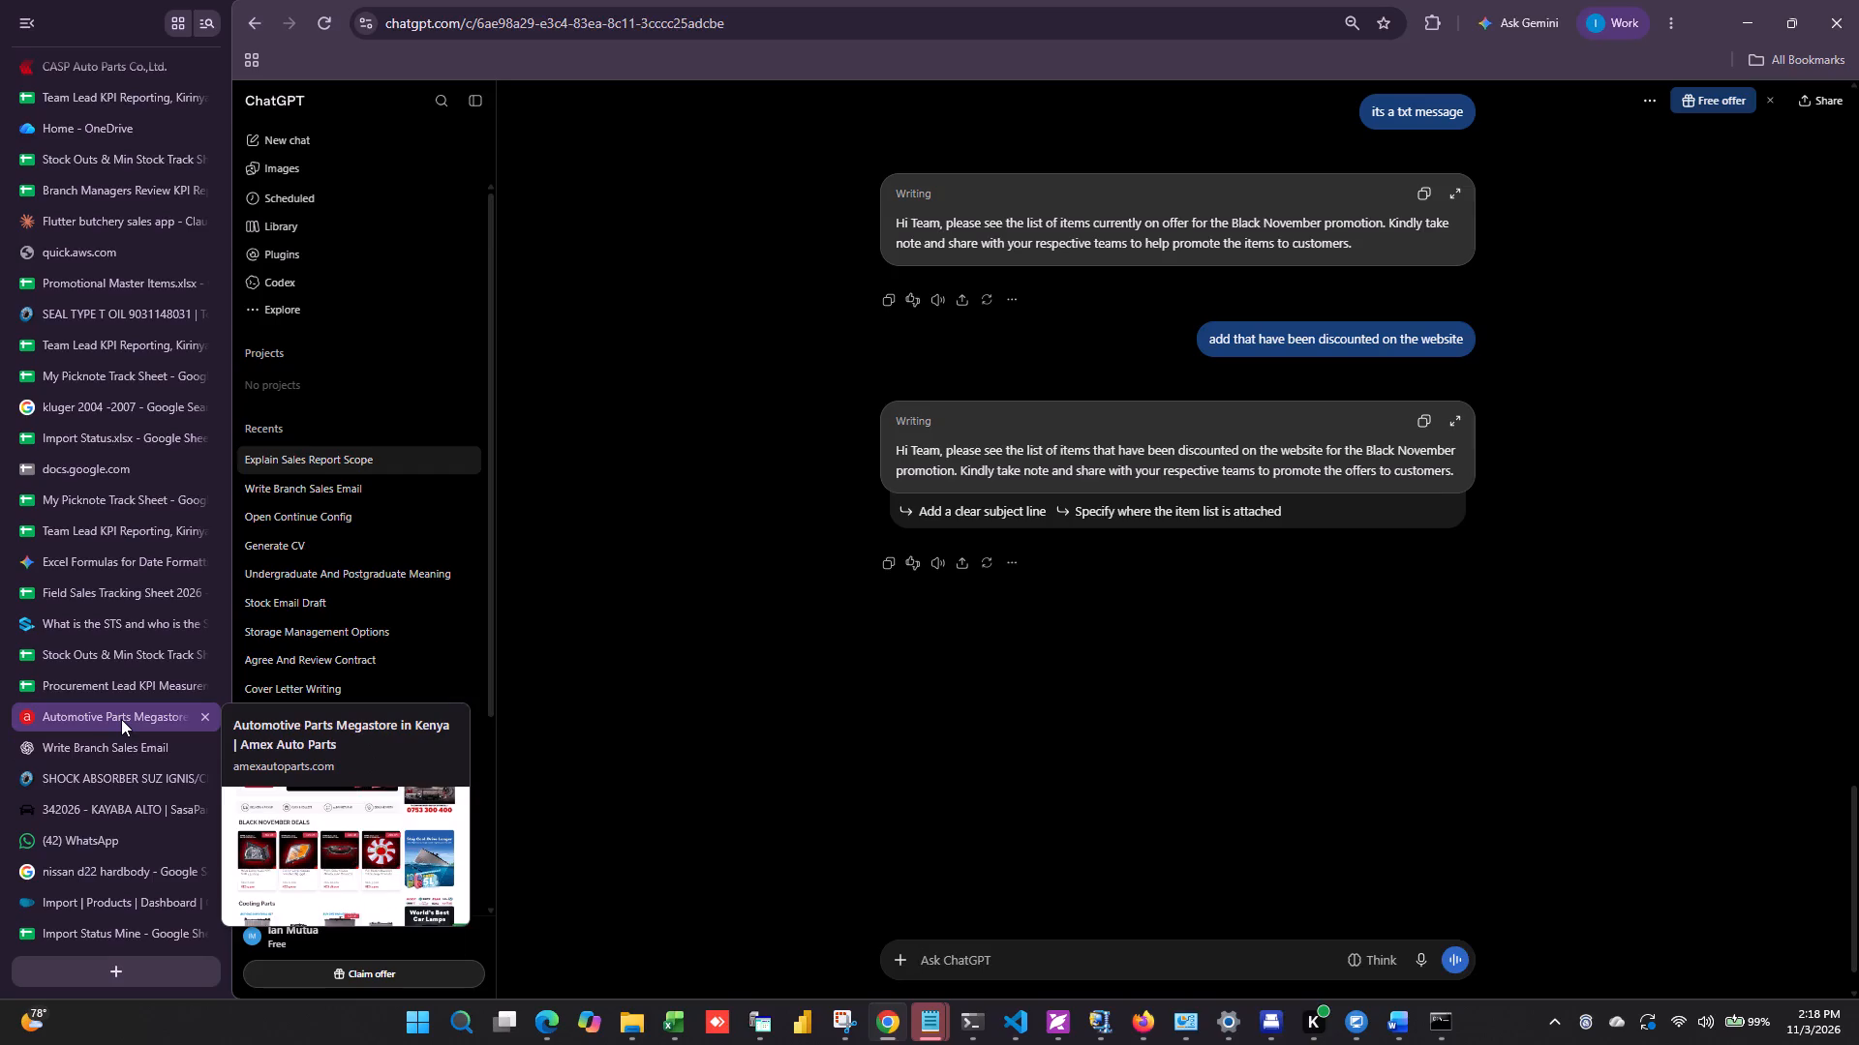
scroll(121, 719, up, 2)
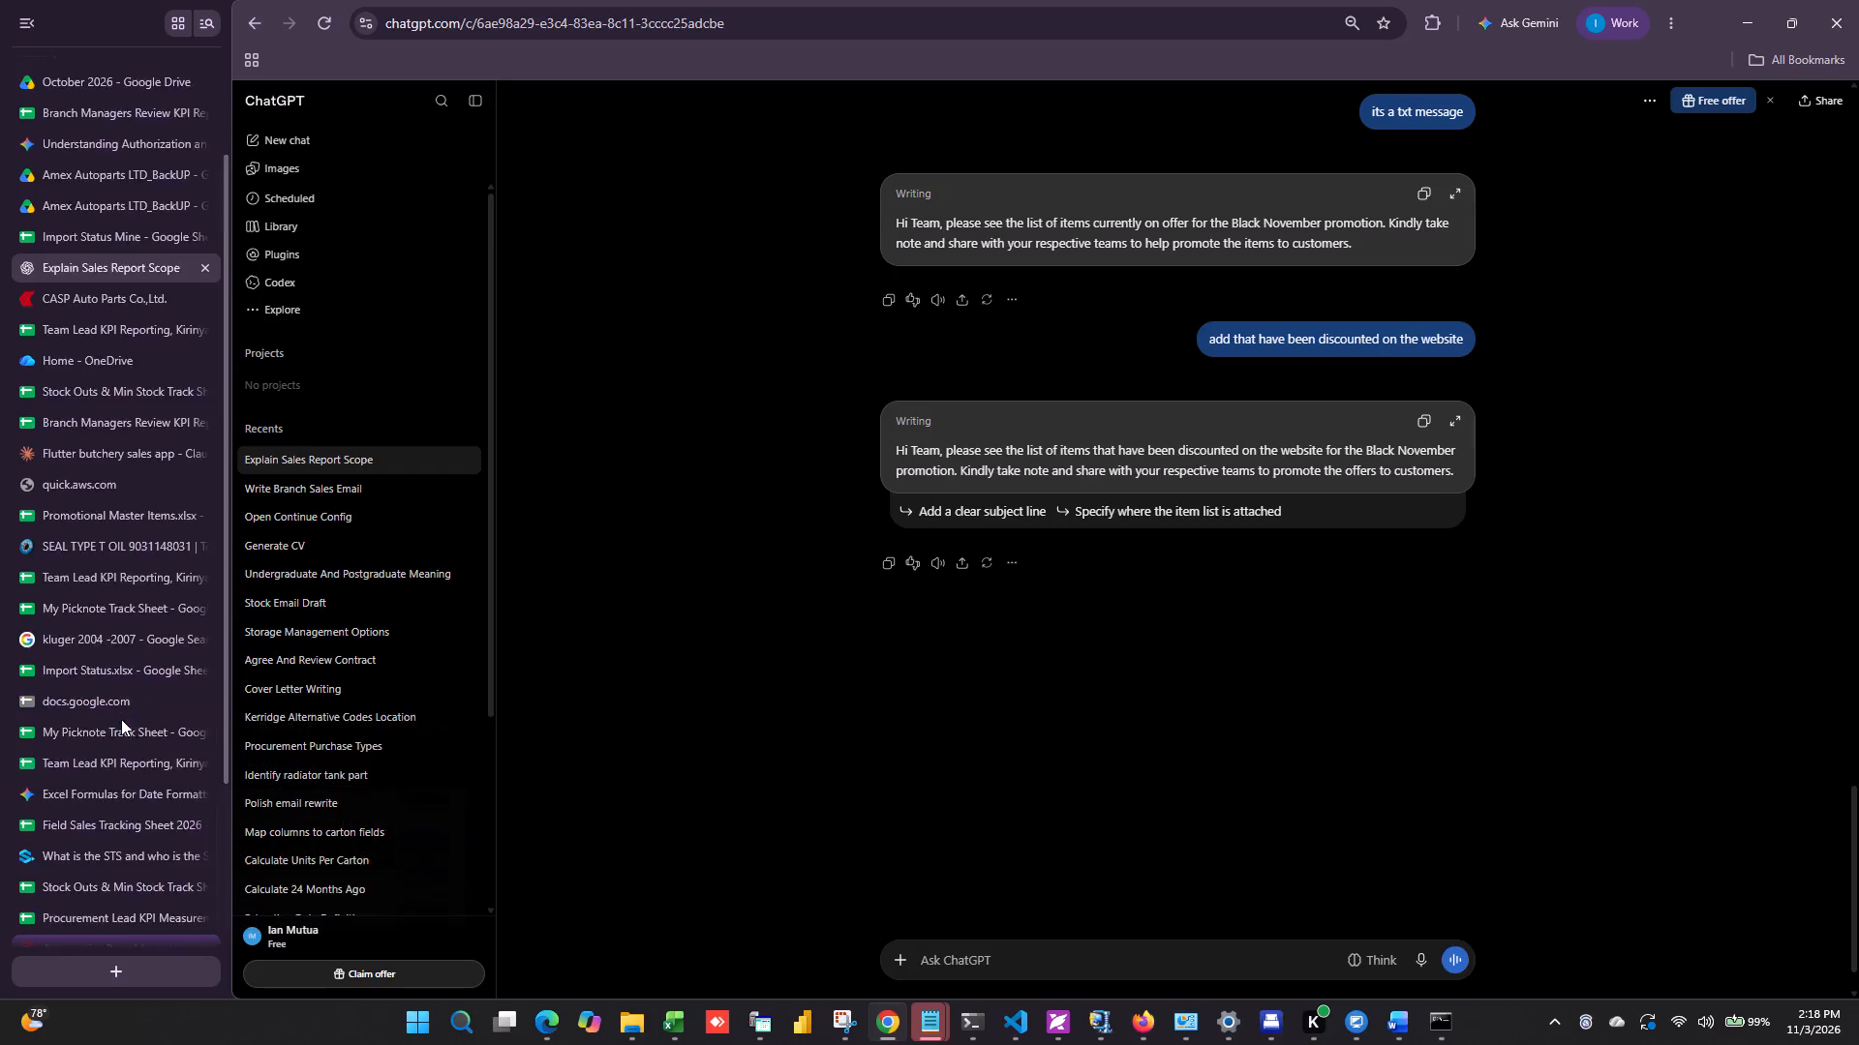
scroll(121, 719, up, 4)
scroll(93, 871, down, 3)
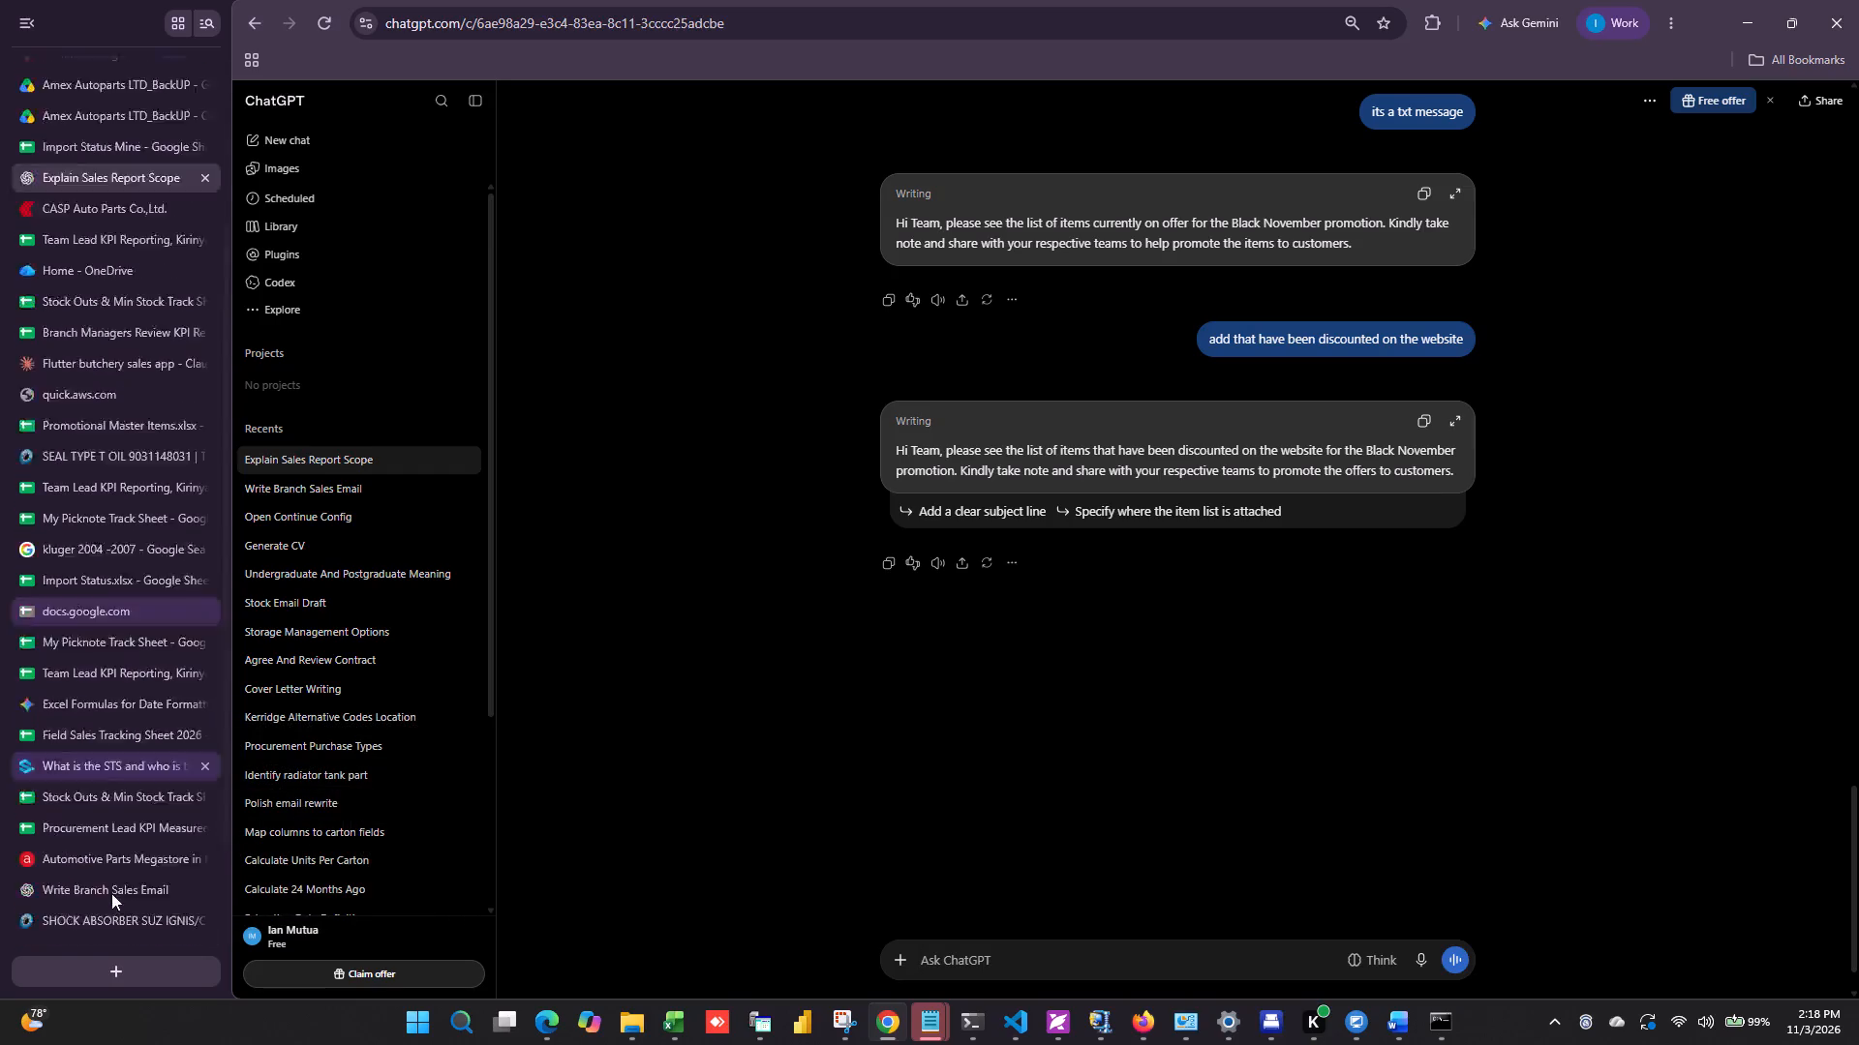
scroll(111, 893, down, 3)
click(118, 963)
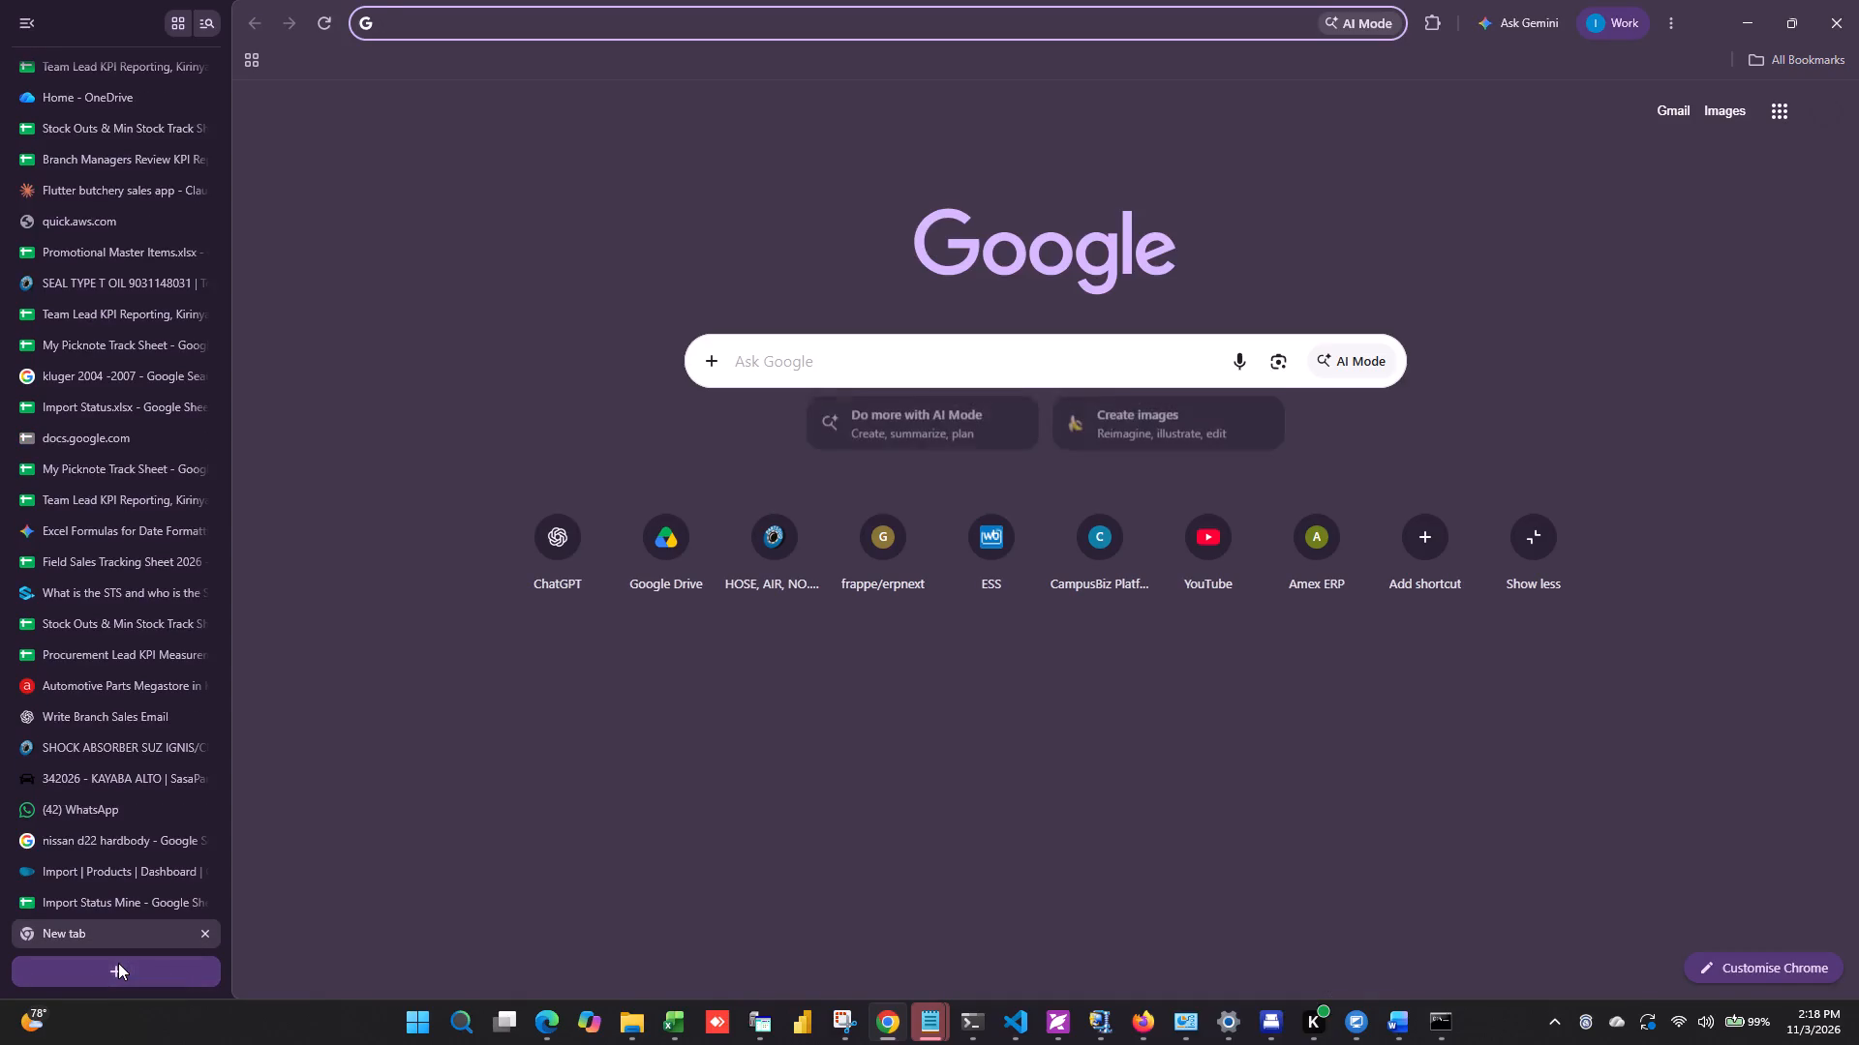
text(Mas)
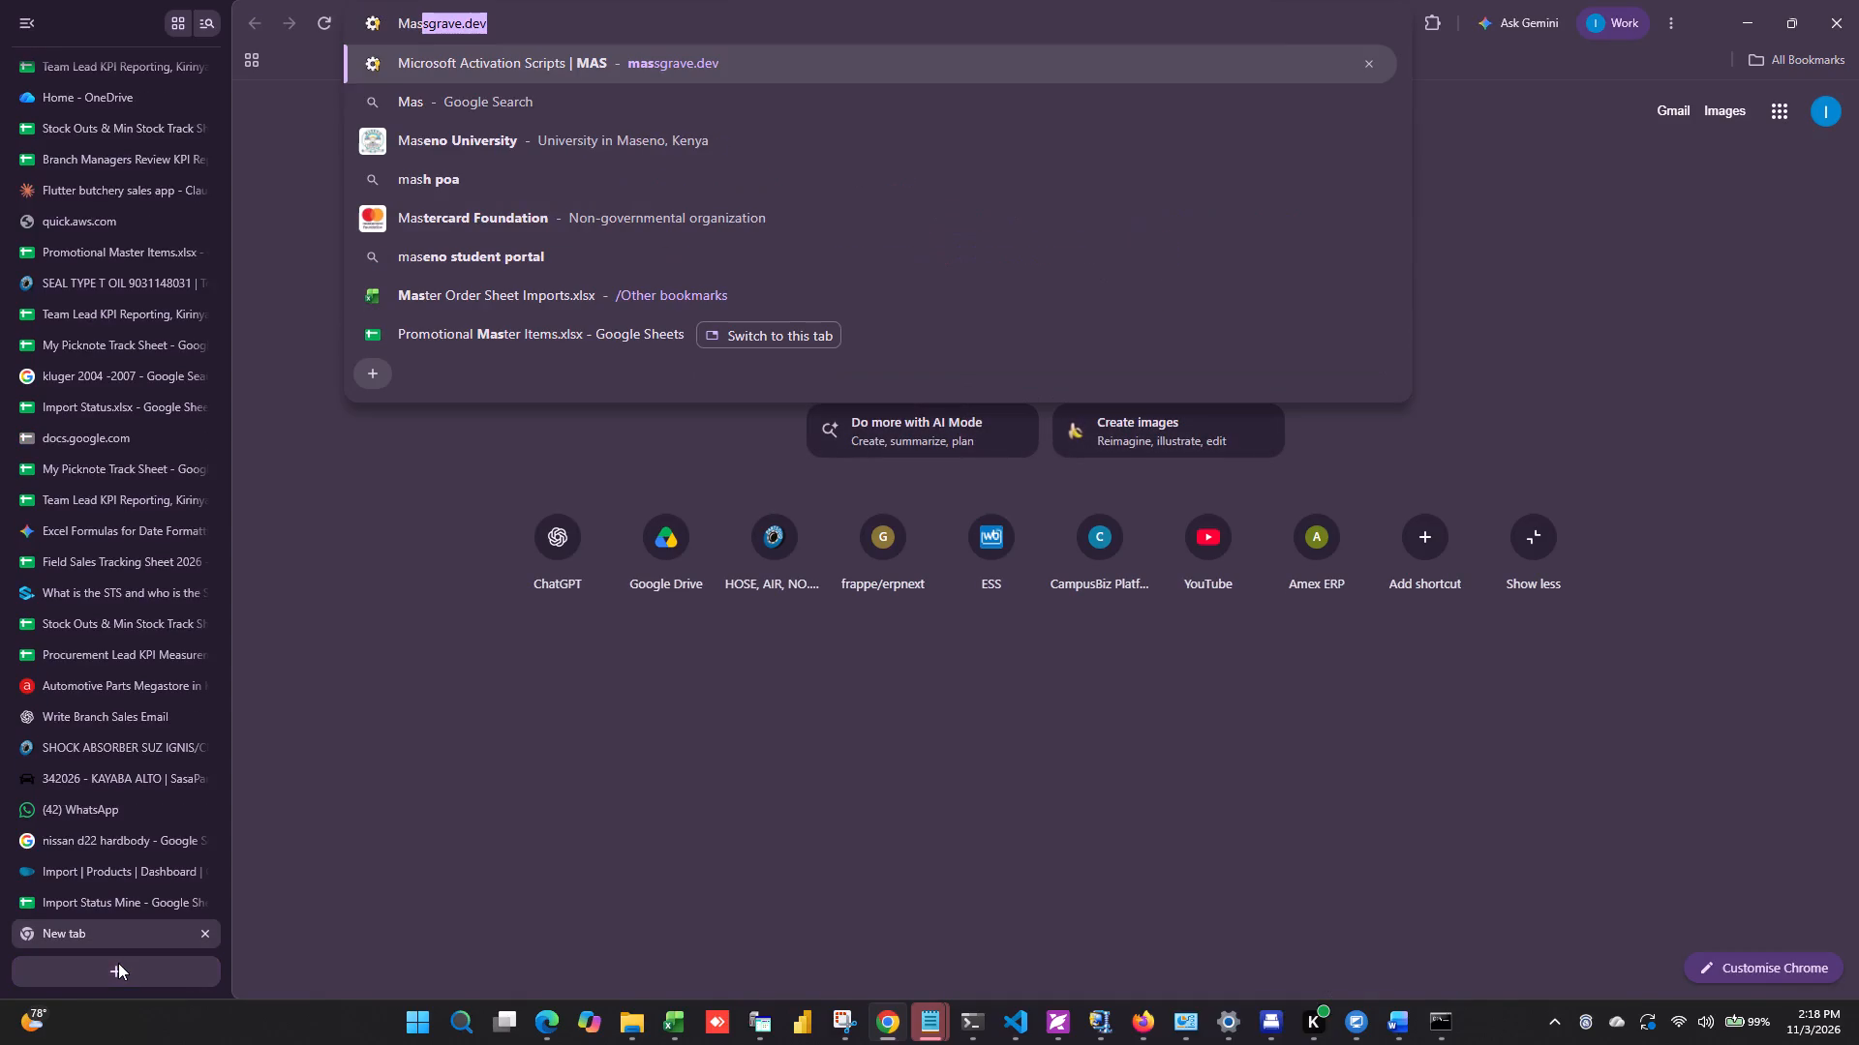
click(412, 305)
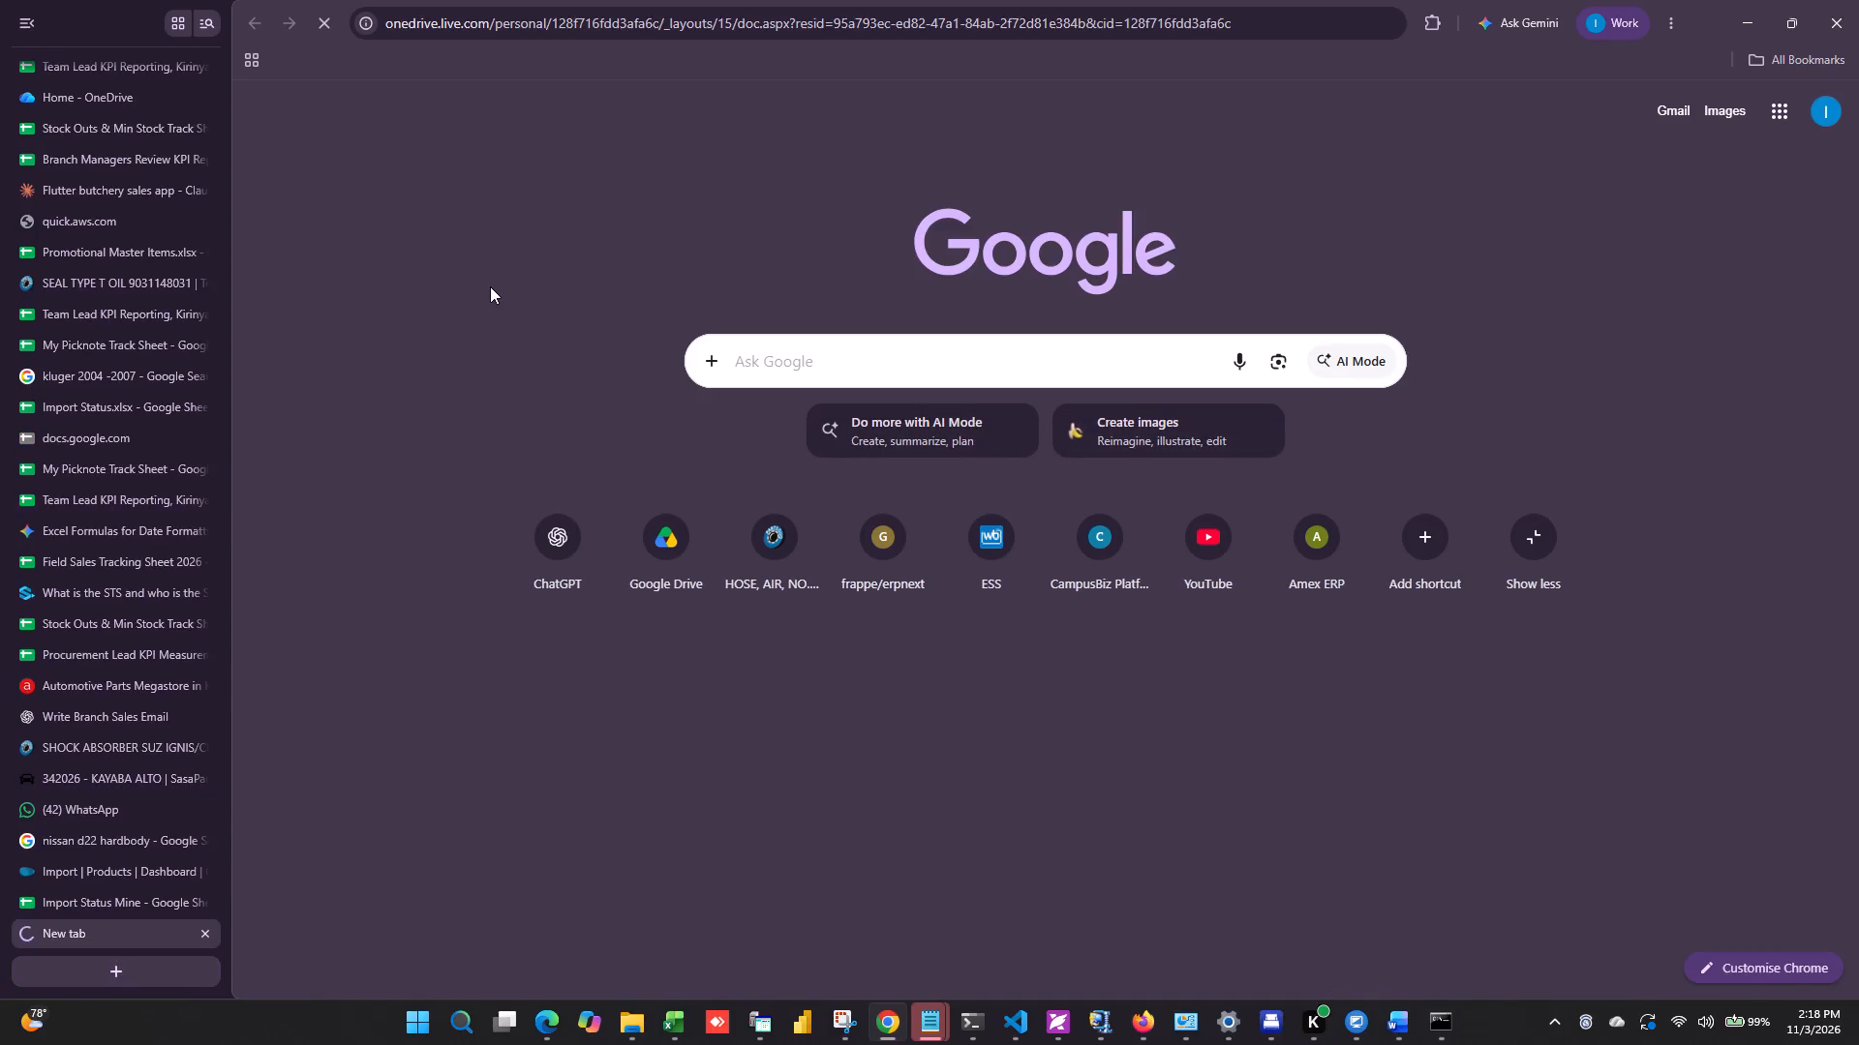
click(894, 1027)
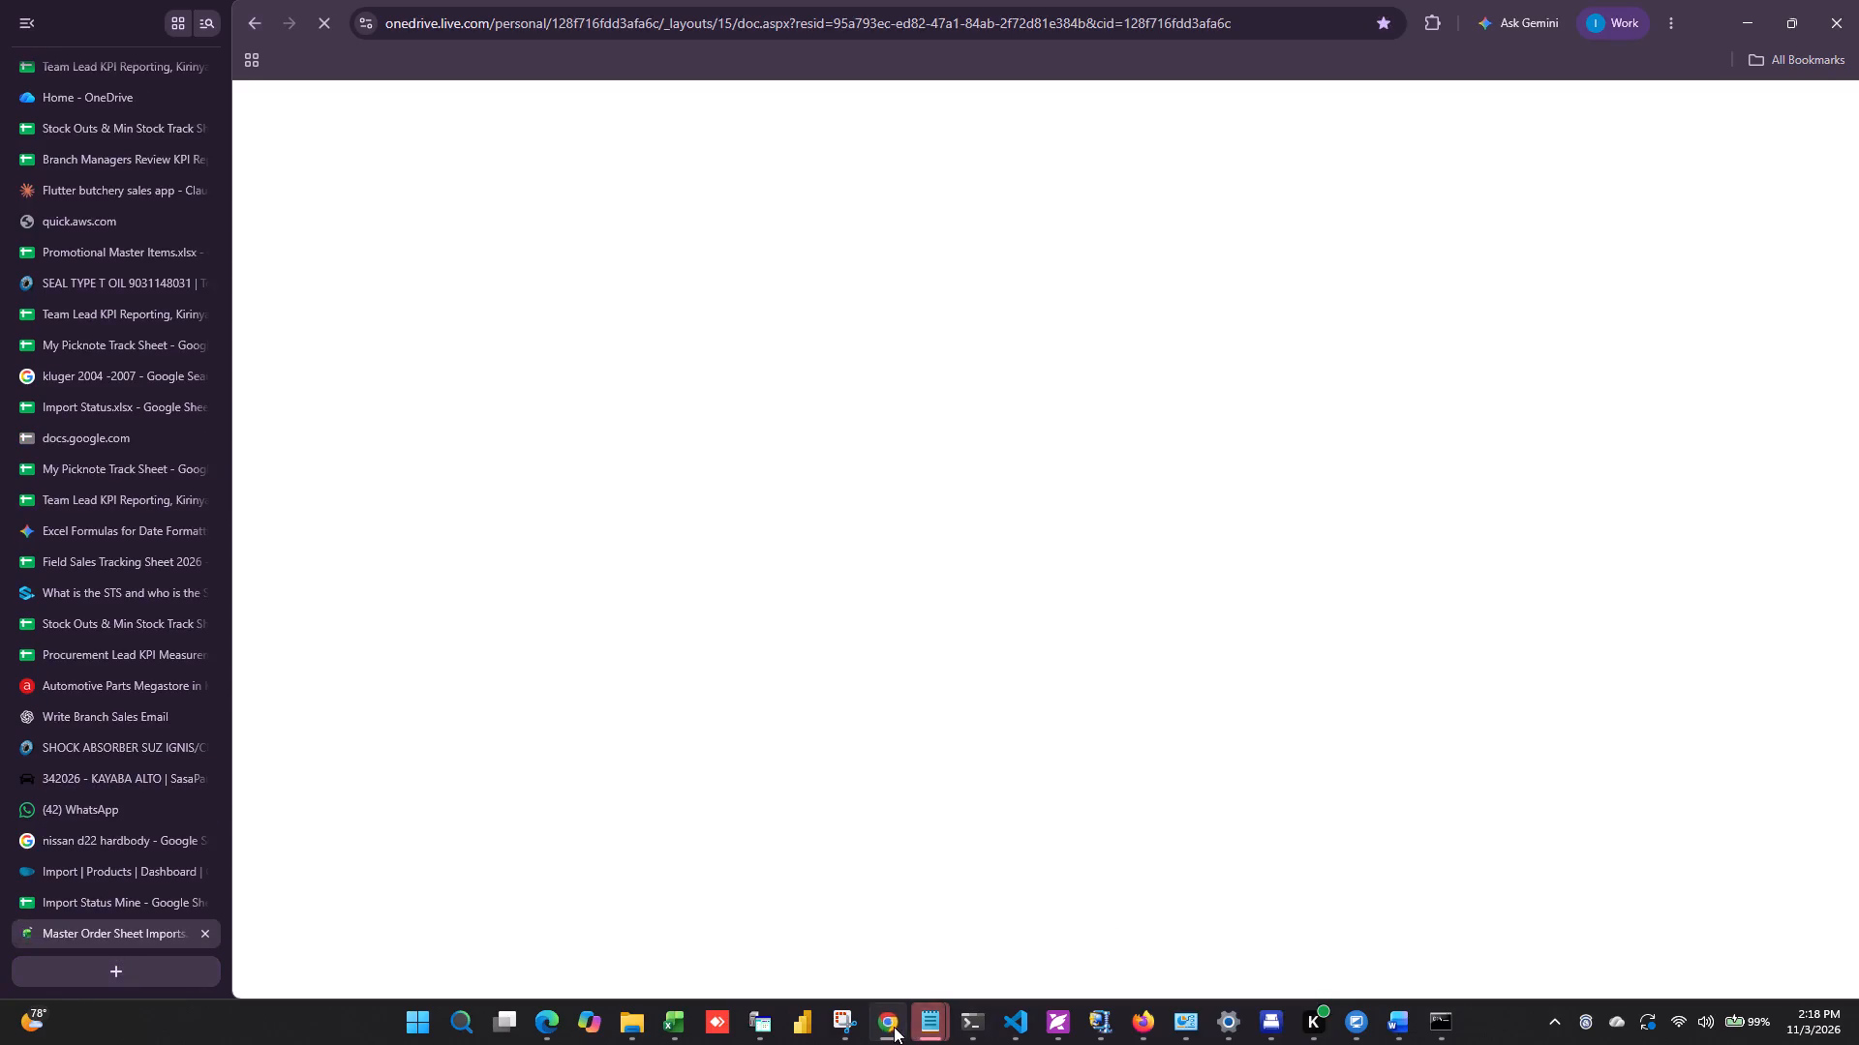
click(894, 1027)
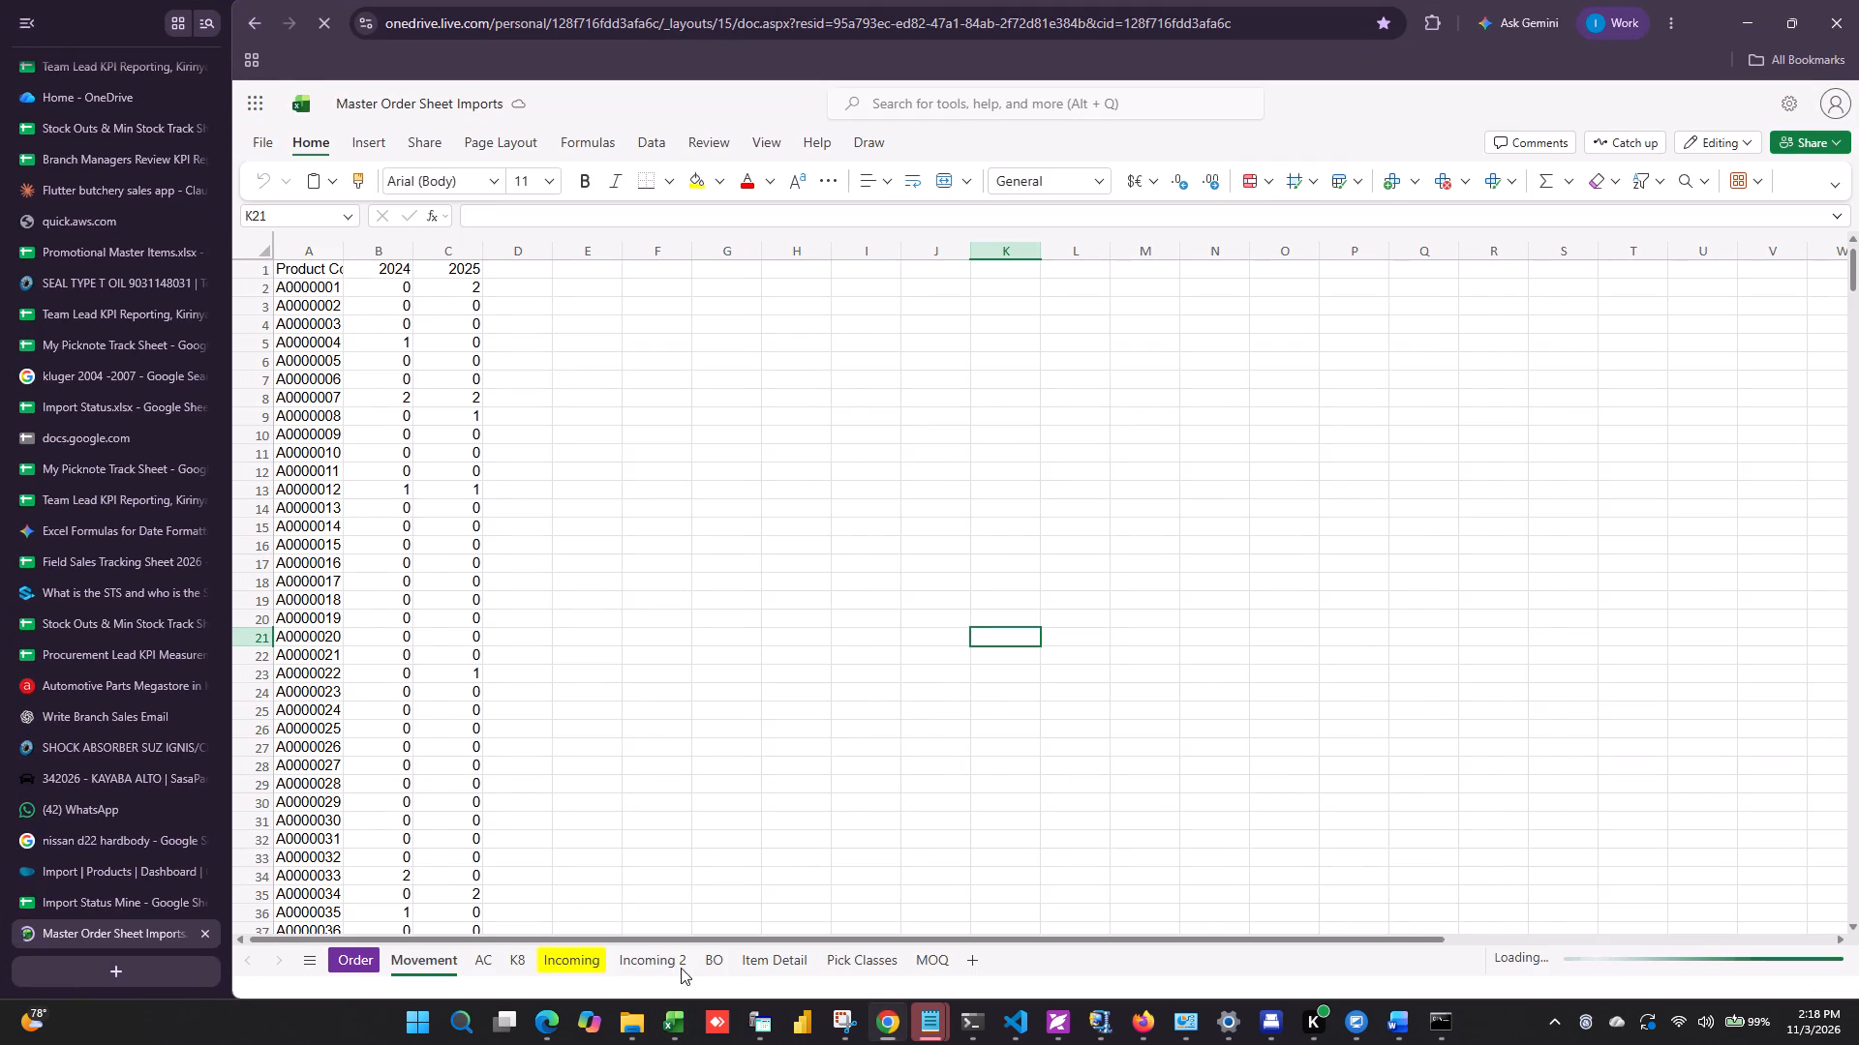
Look through the Incoming 2 and Incoming sheets for their product codes, quantities, dates and brands.
click(655, 964)
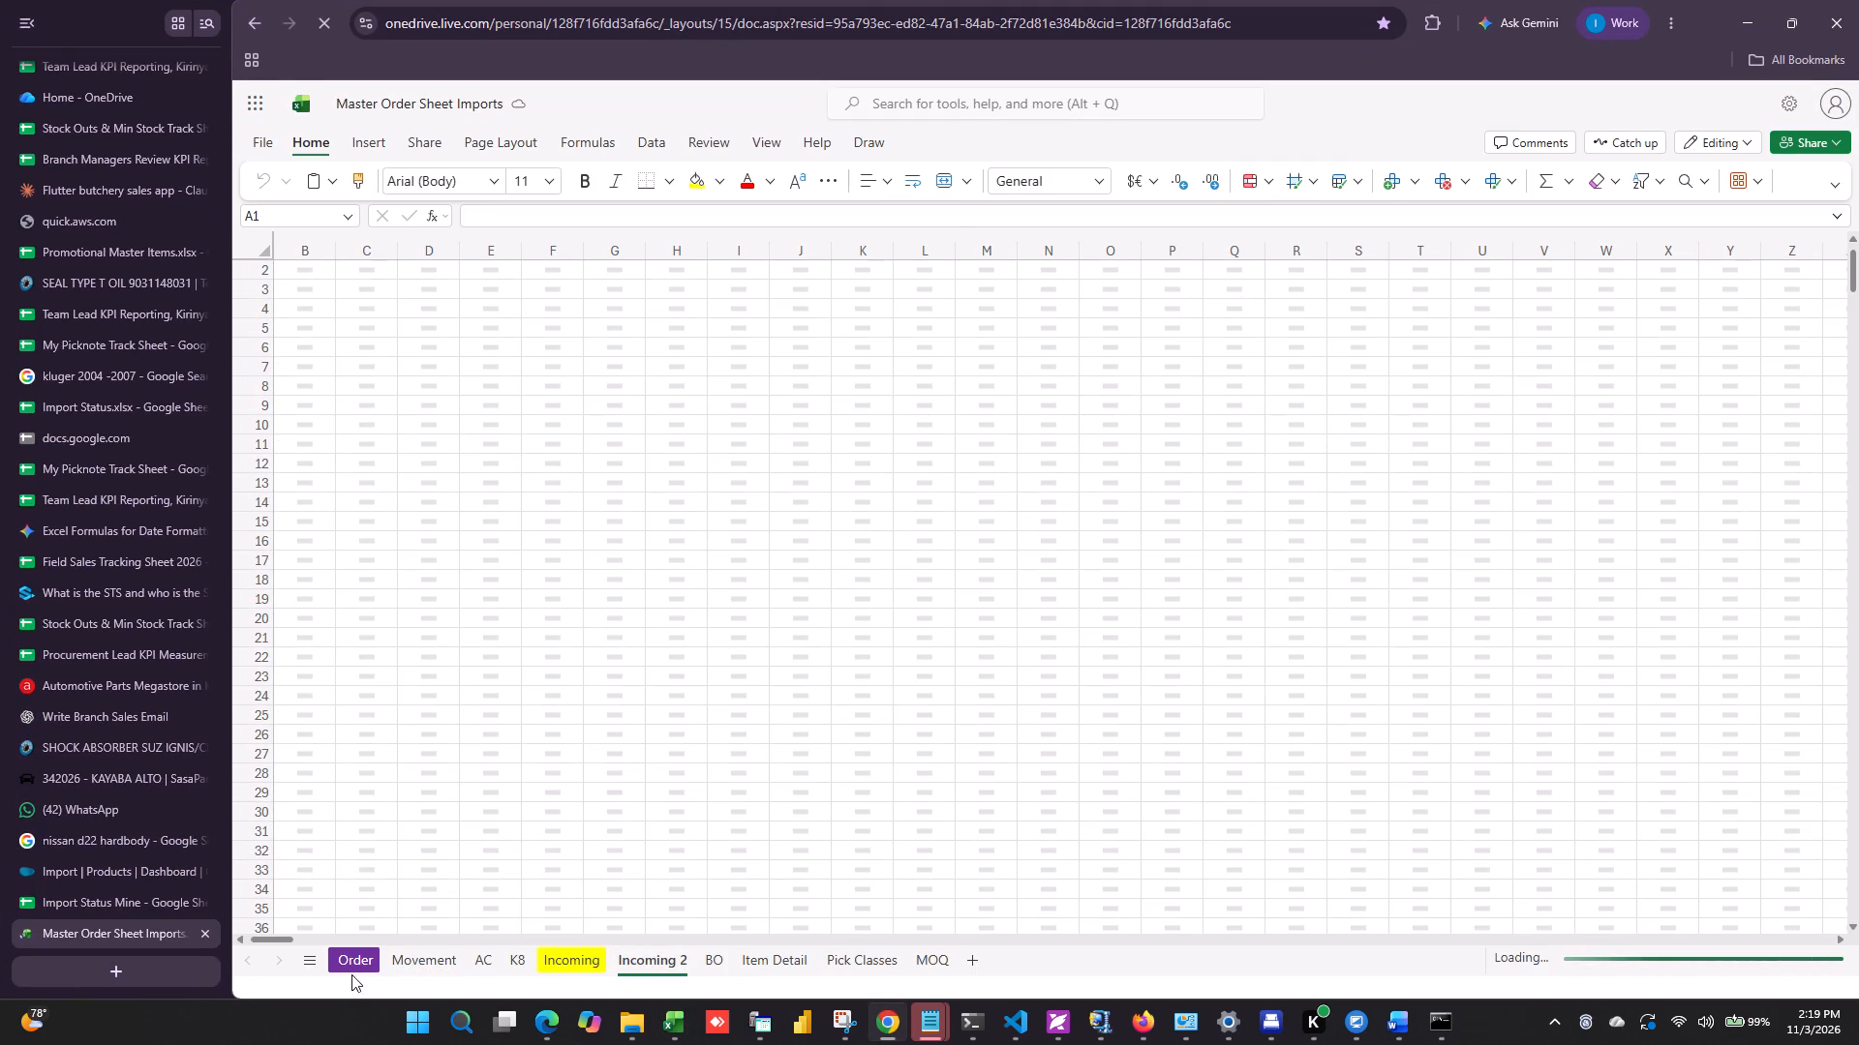
key(Left)
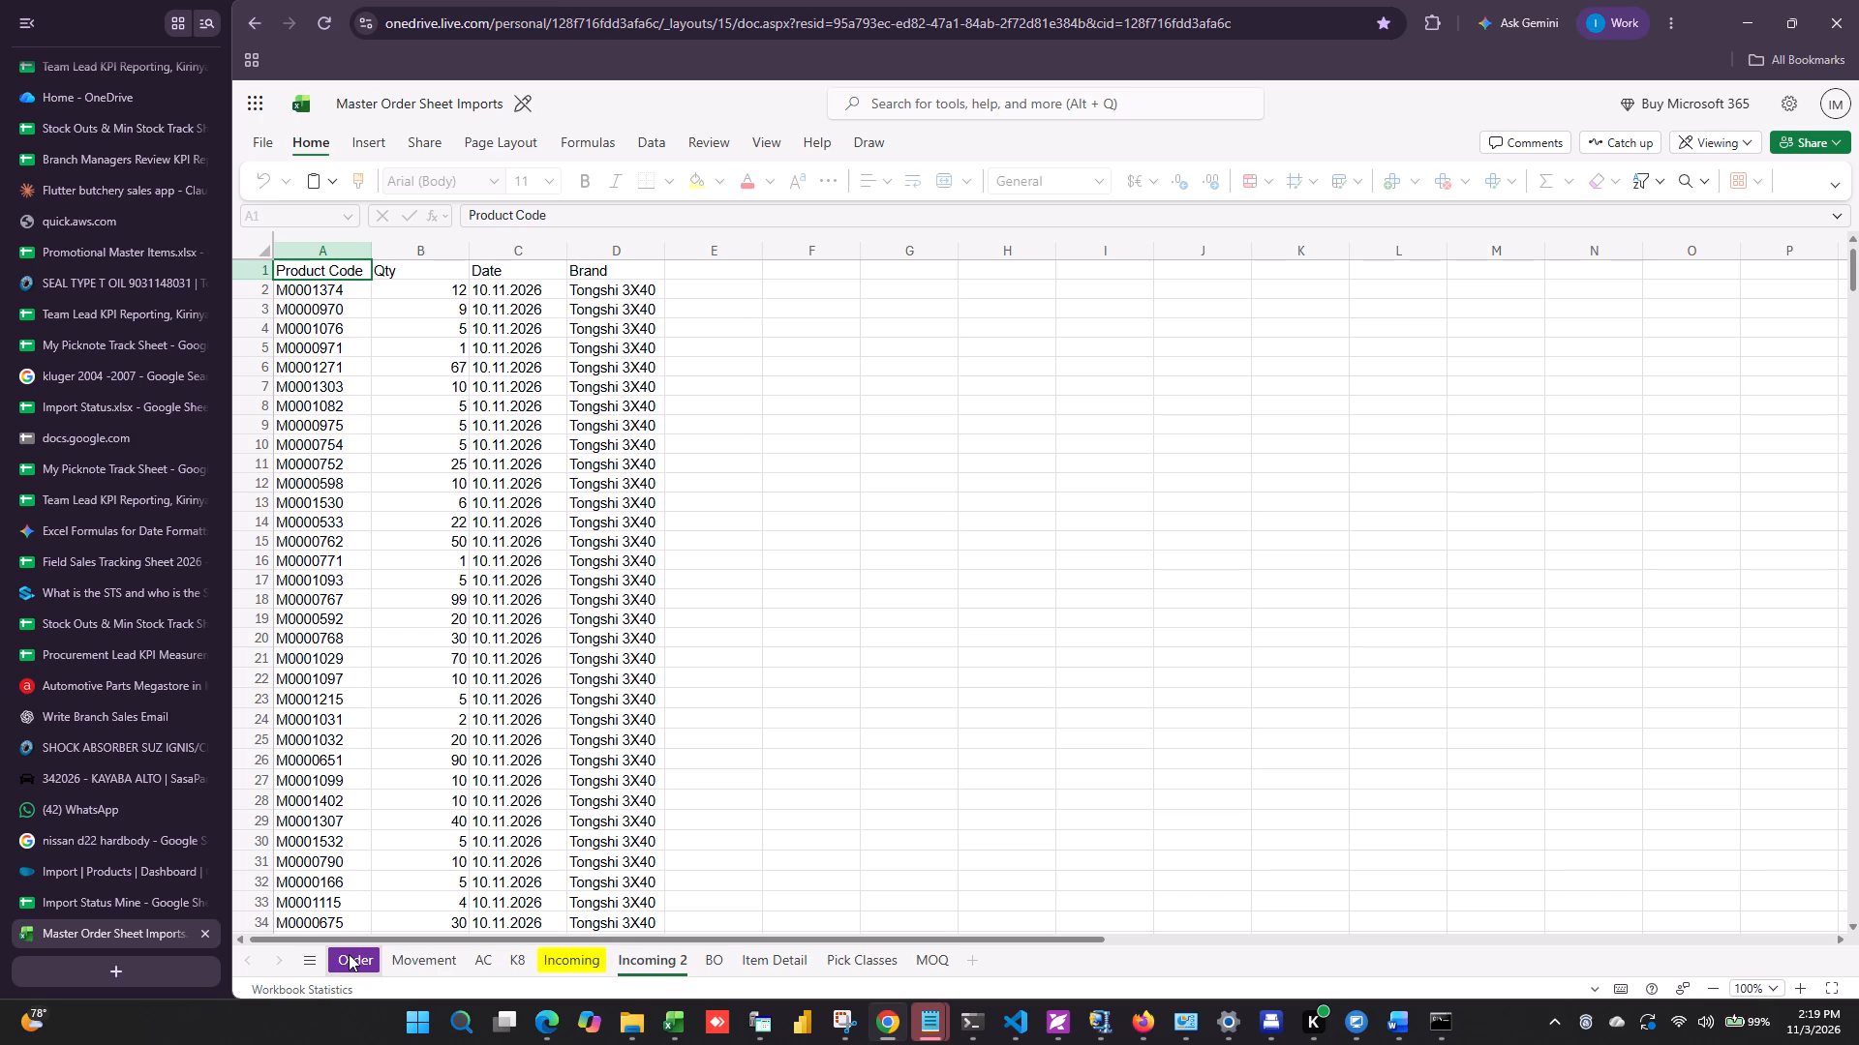
scroll(612, 791, down, 3)
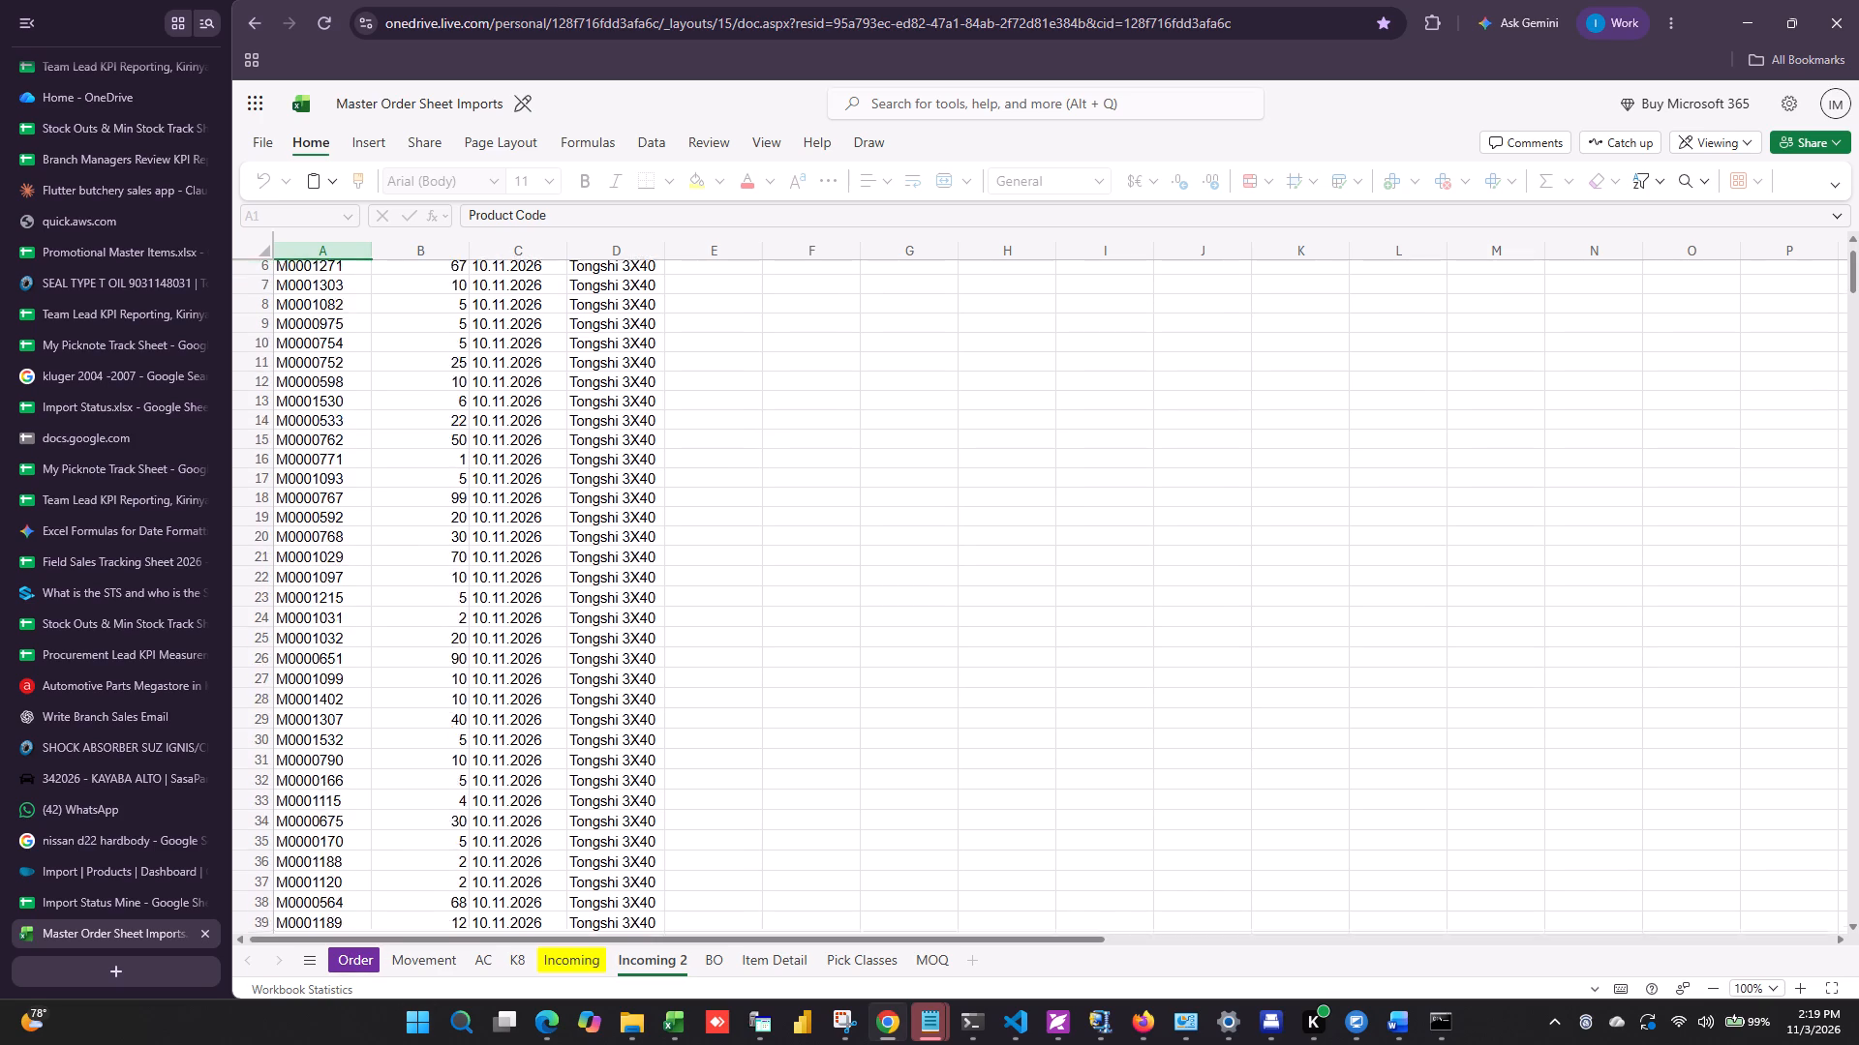
scroll(606, 793, down, 2)
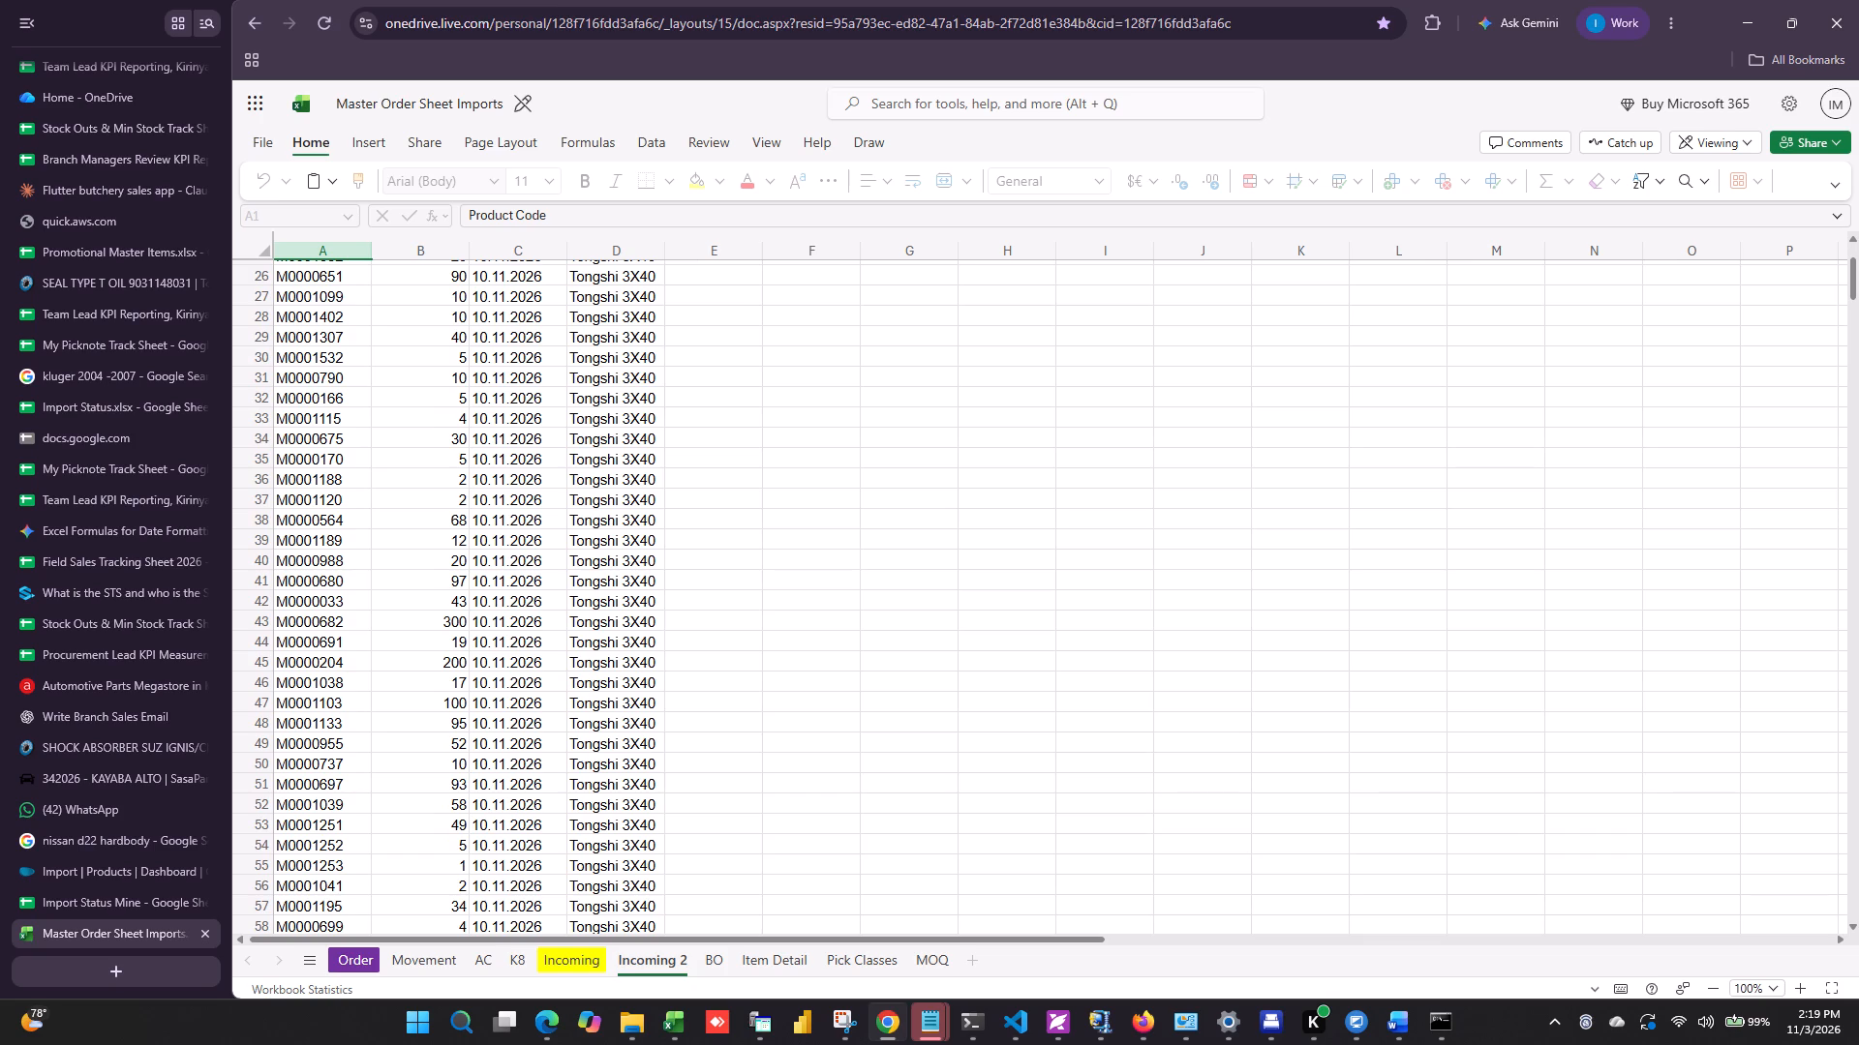
scroll(605, 794, up, 20)
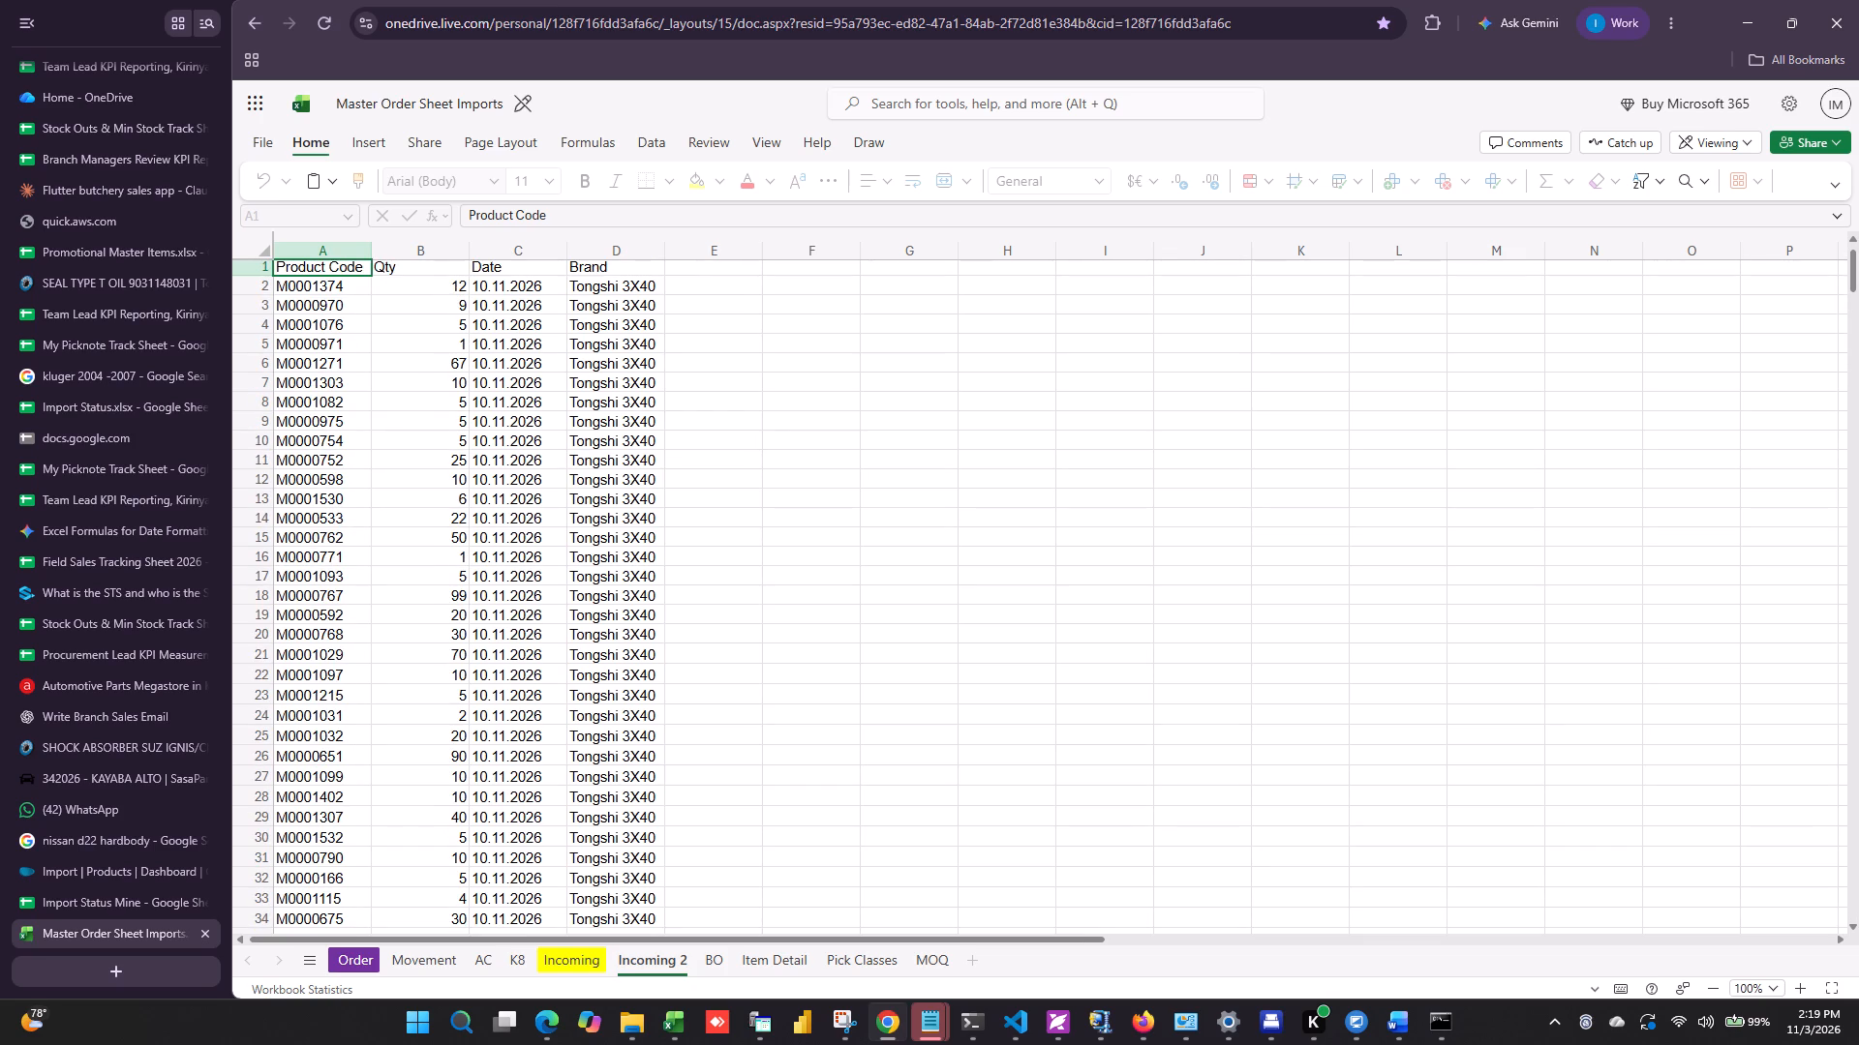
click(589, 952)
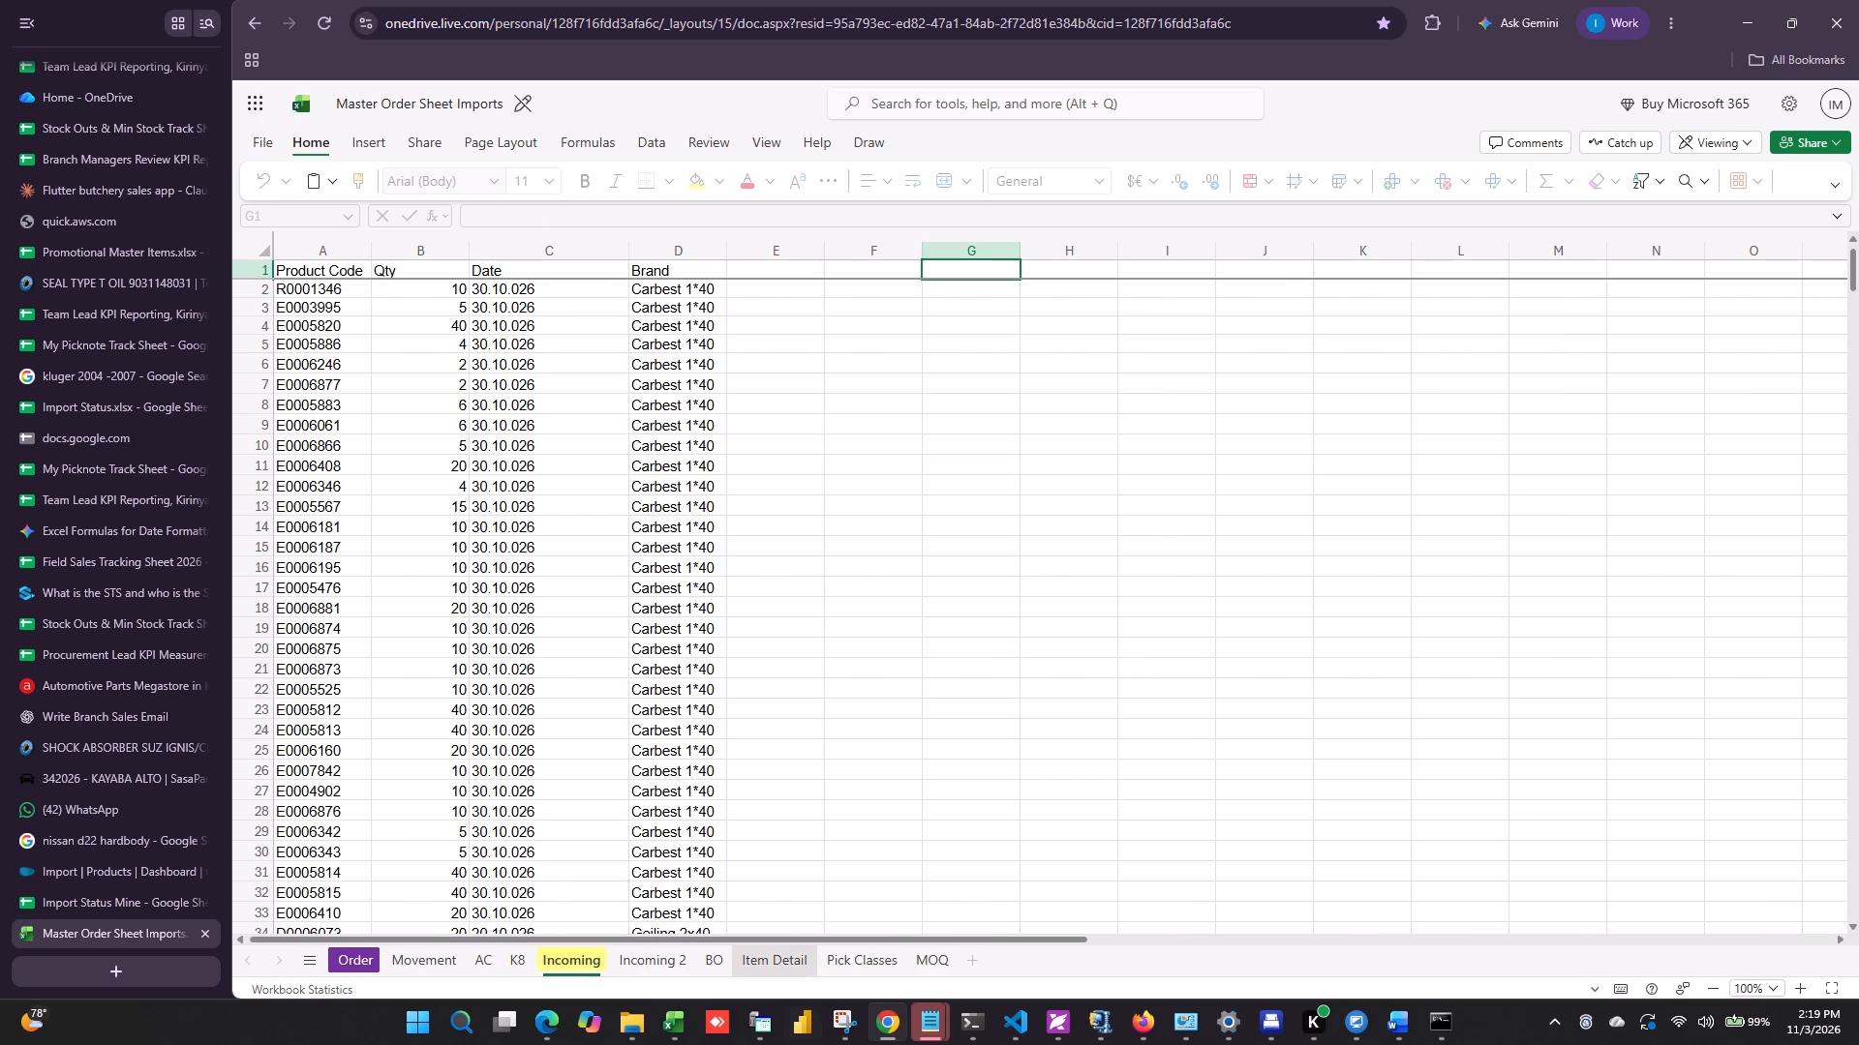
scroll(592, 568, up, 7)
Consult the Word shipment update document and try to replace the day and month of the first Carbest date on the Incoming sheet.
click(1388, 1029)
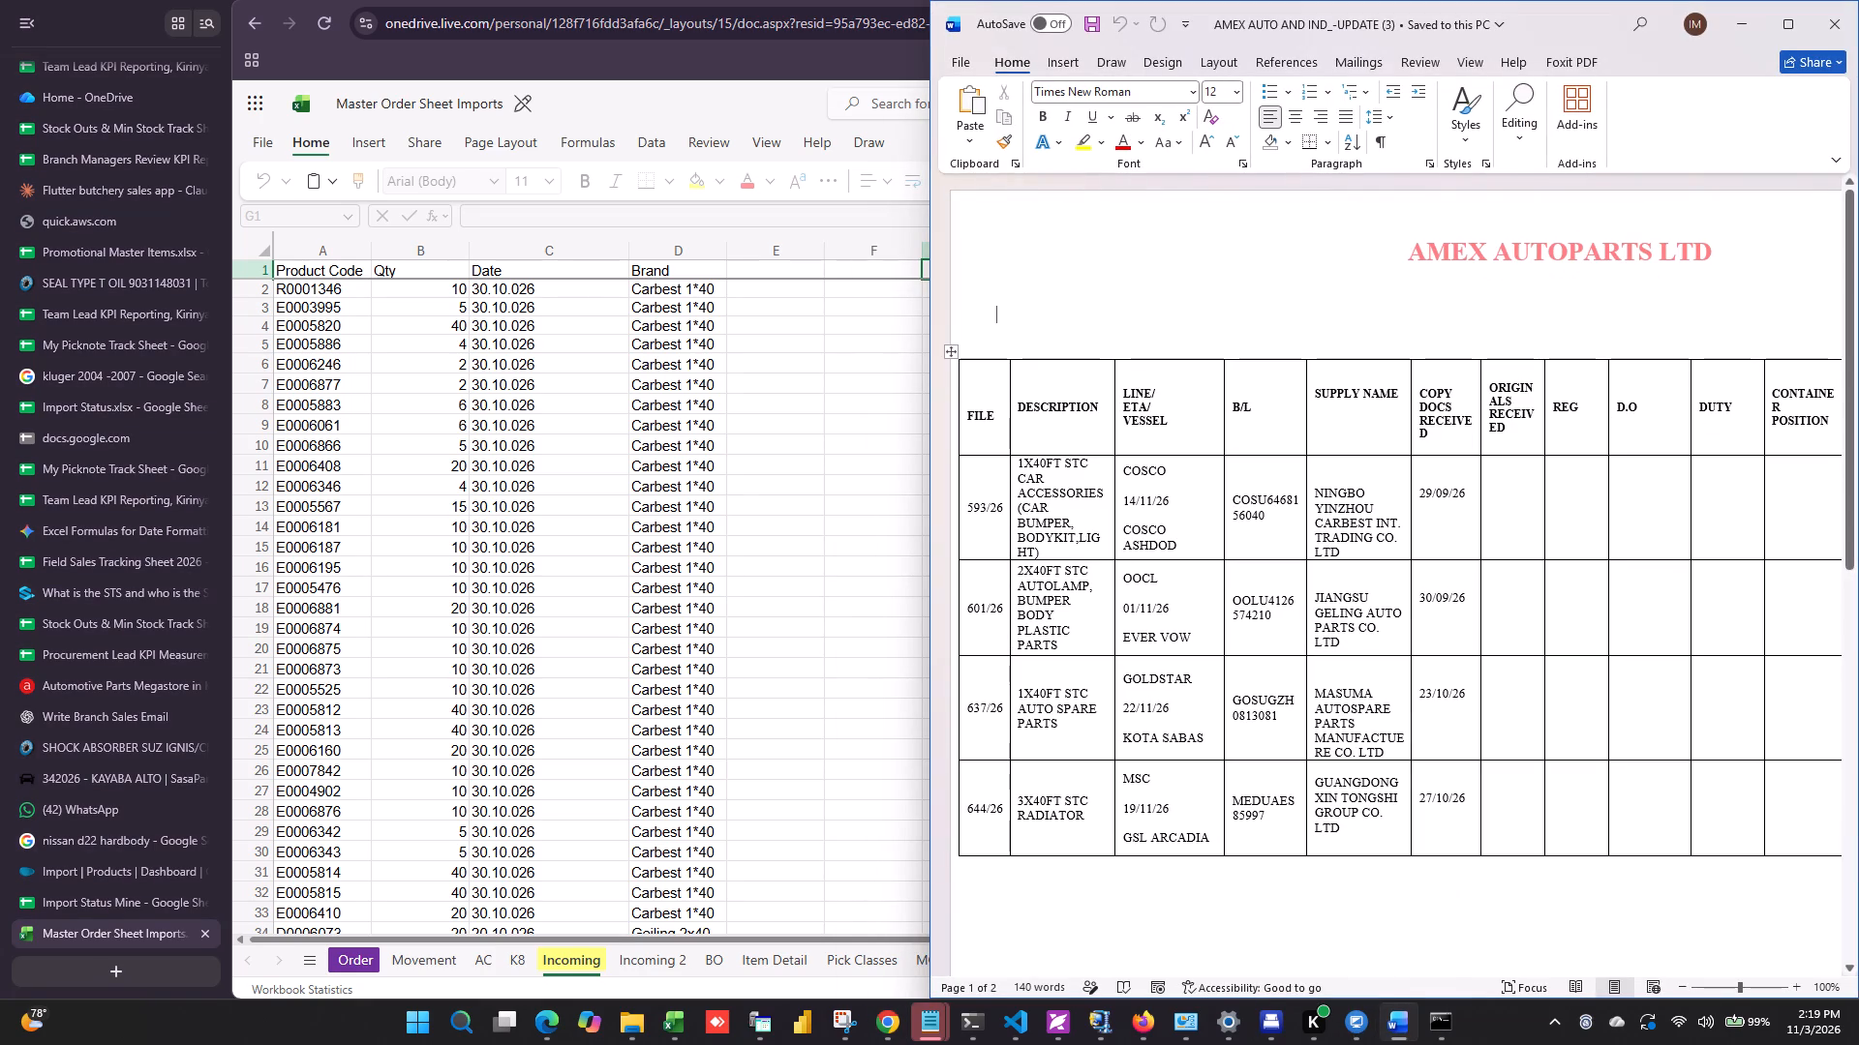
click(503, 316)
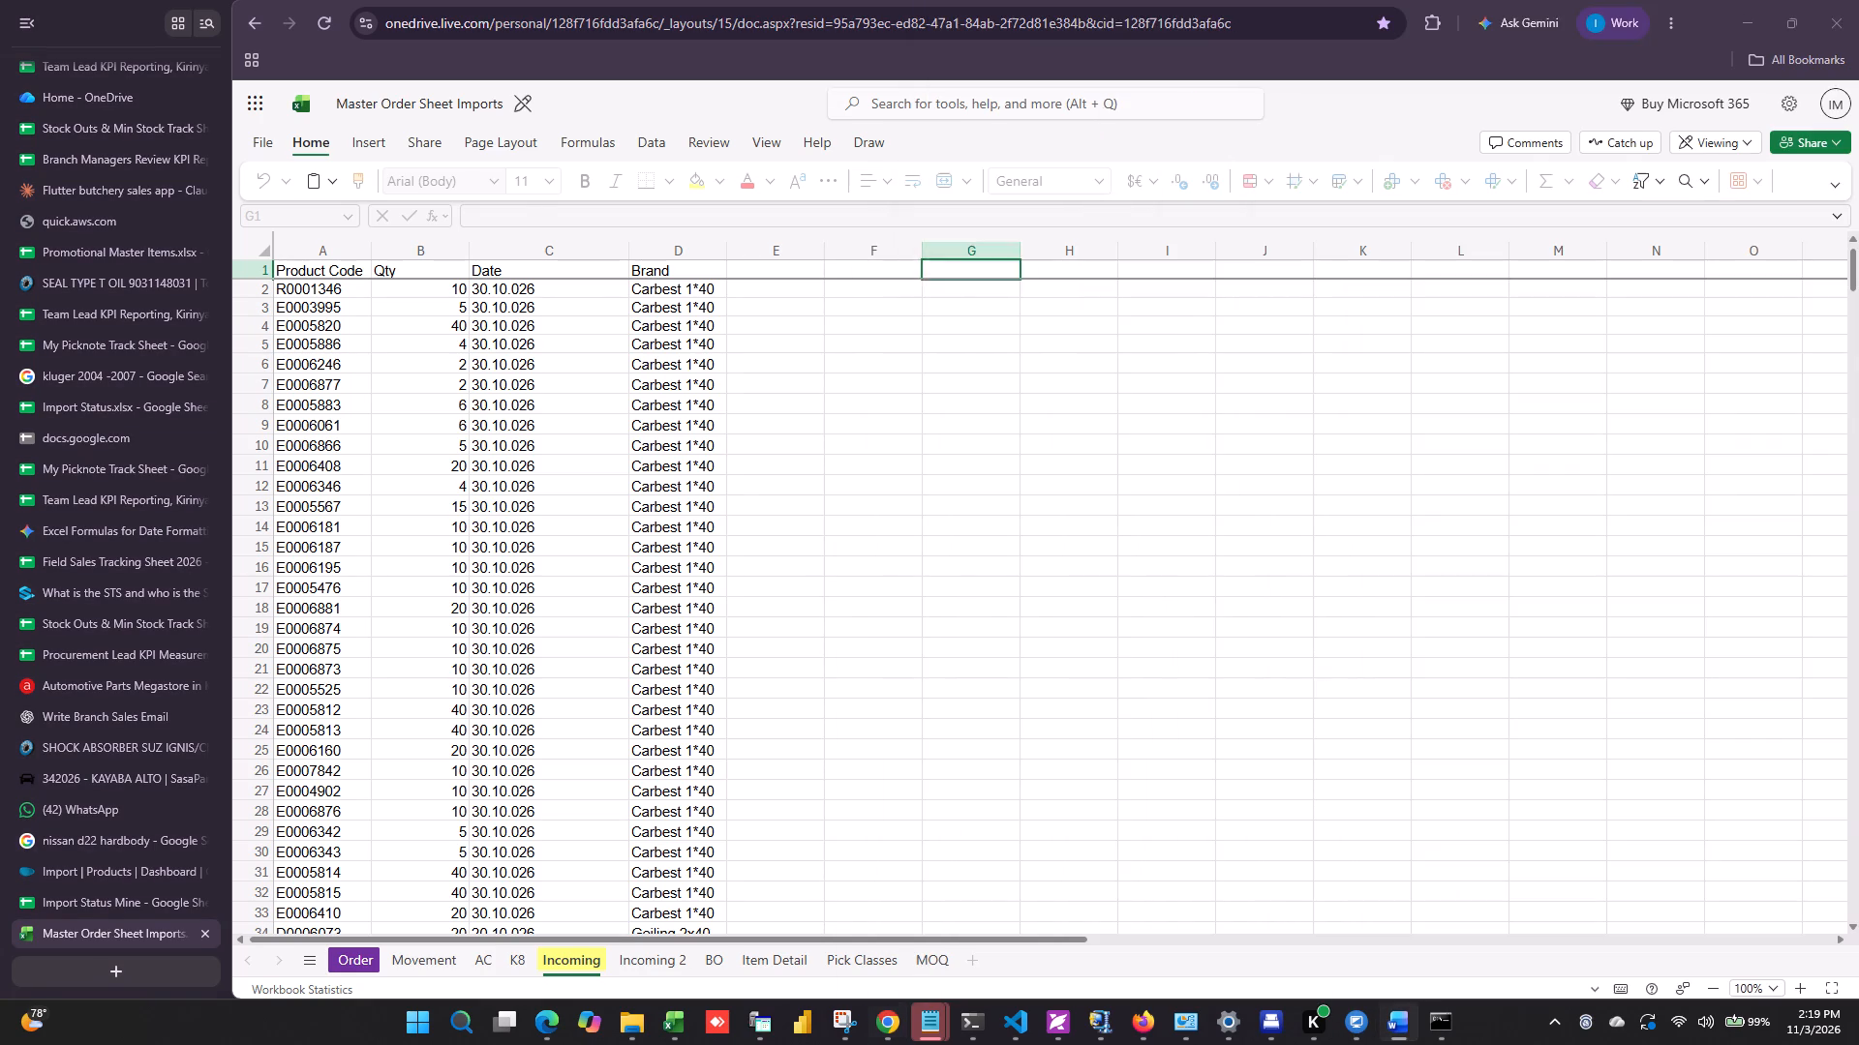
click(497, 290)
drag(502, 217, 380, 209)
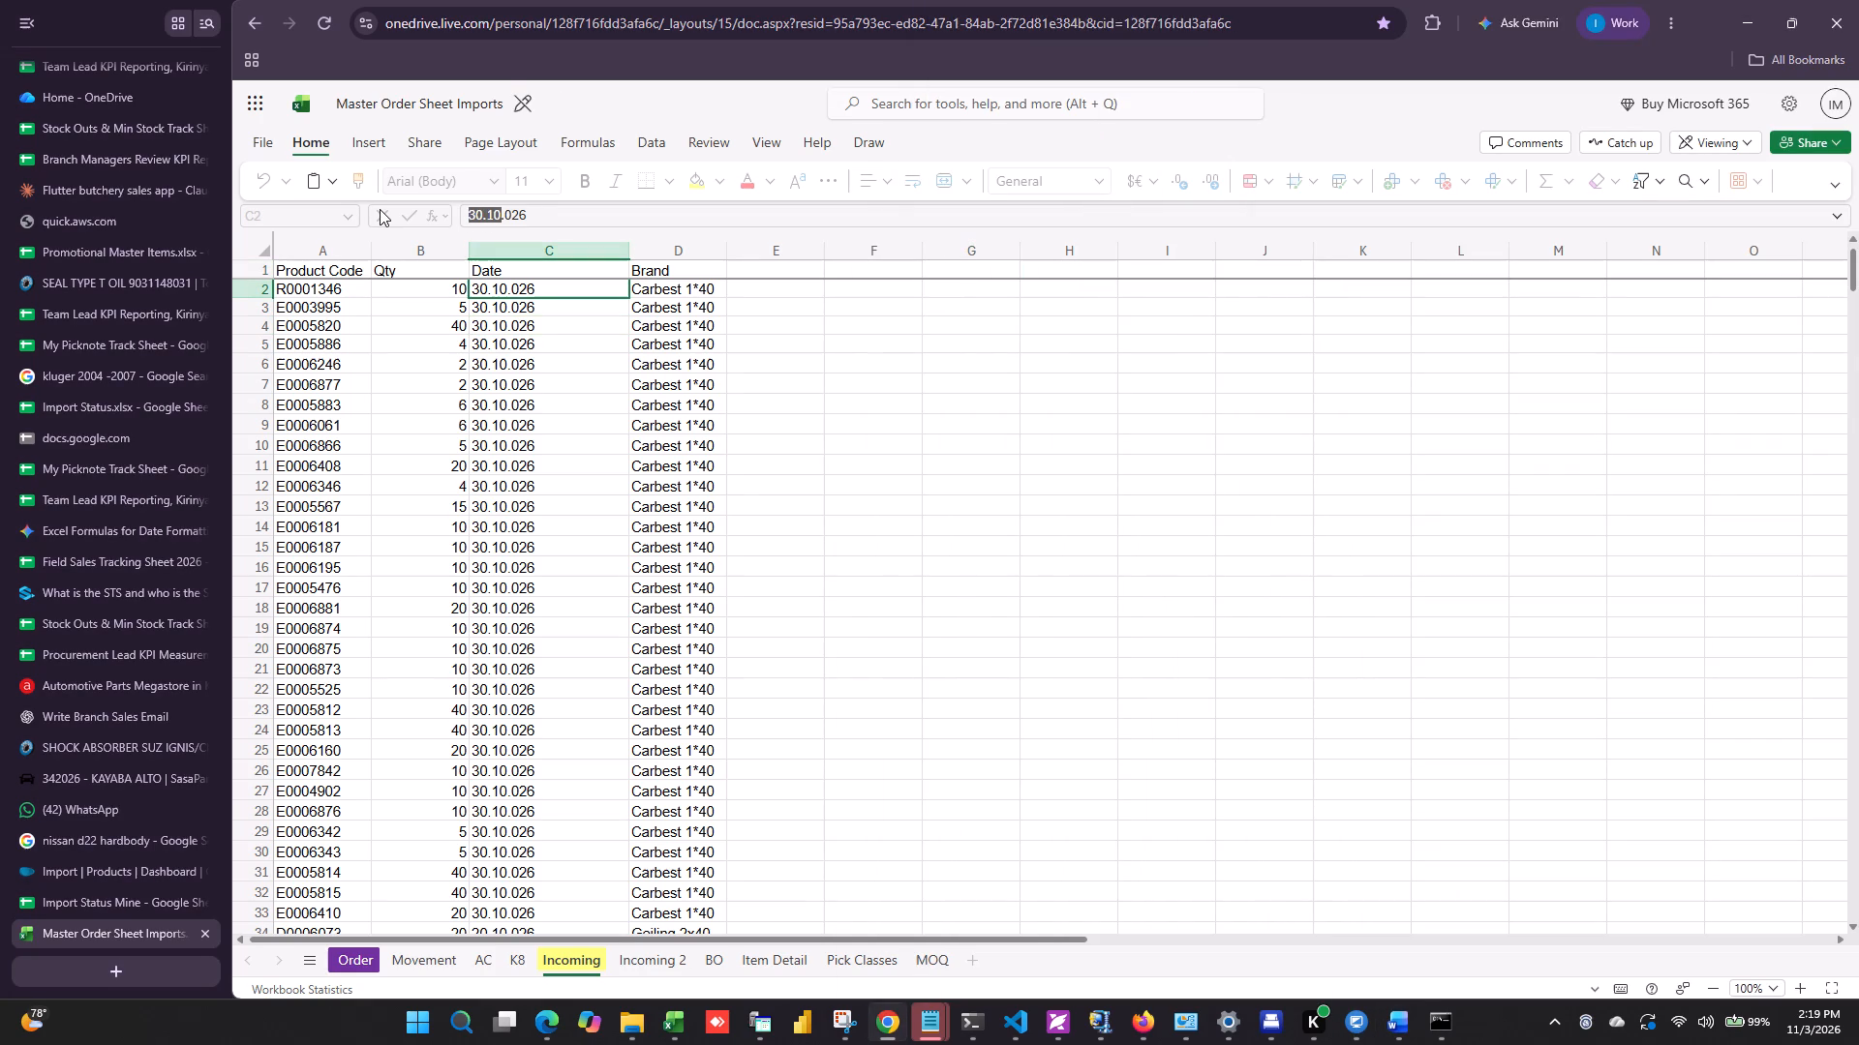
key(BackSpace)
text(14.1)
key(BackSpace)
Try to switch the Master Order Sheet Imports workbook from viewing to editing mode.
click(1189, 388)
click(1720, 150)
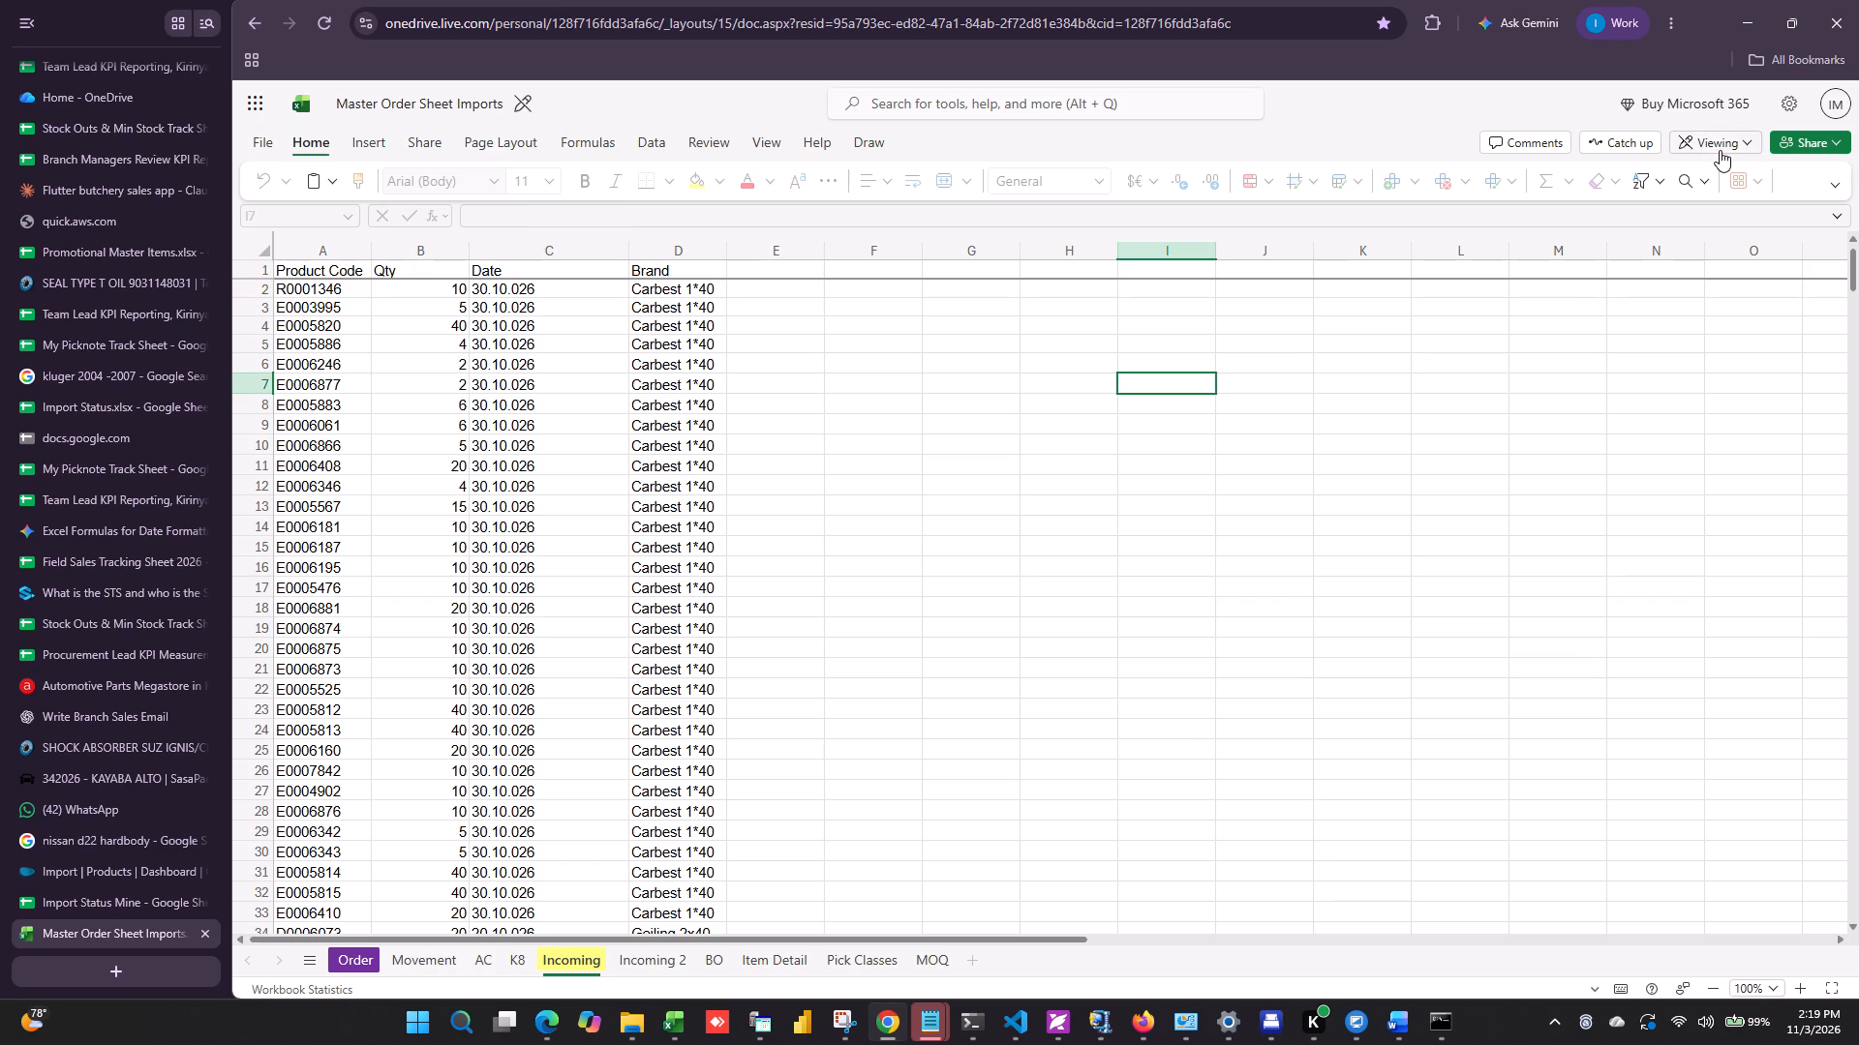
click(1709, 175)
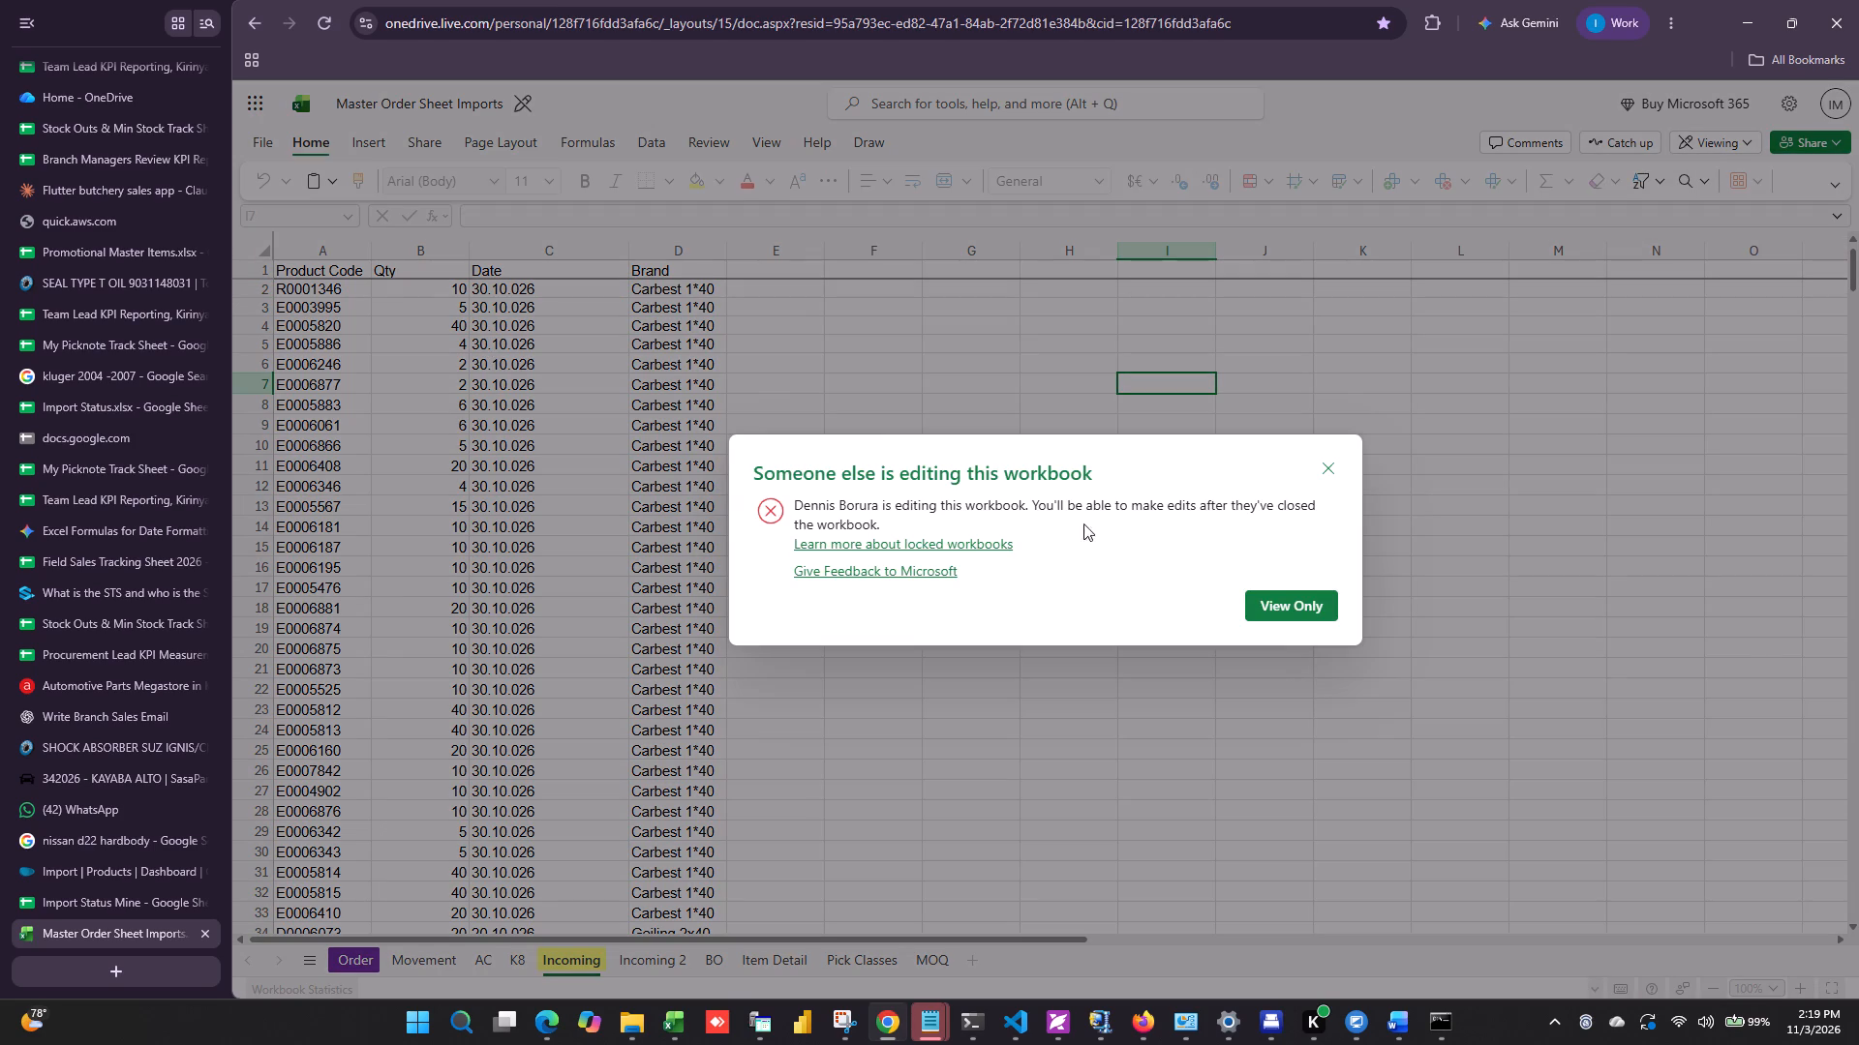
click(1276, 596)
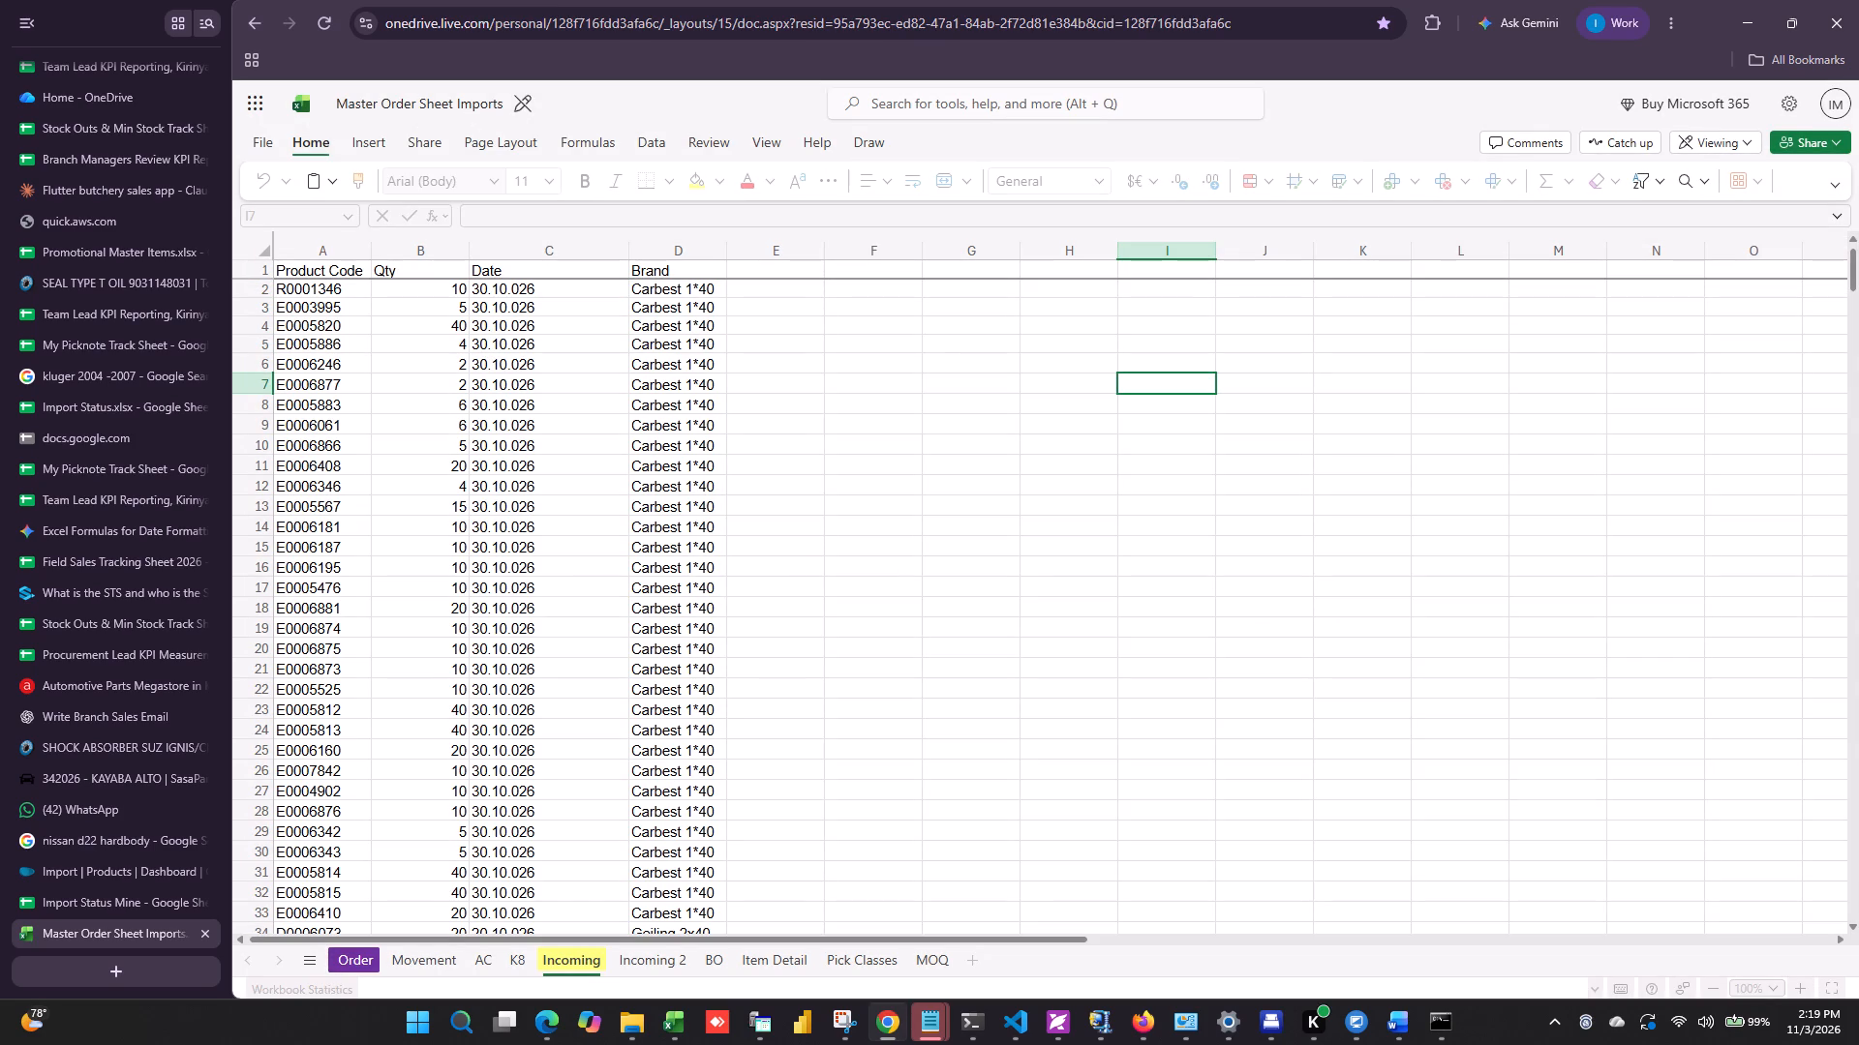
Look through the product rows on the Order sheet of the Master Order Sheet Imports workbook.
click(360, 968)
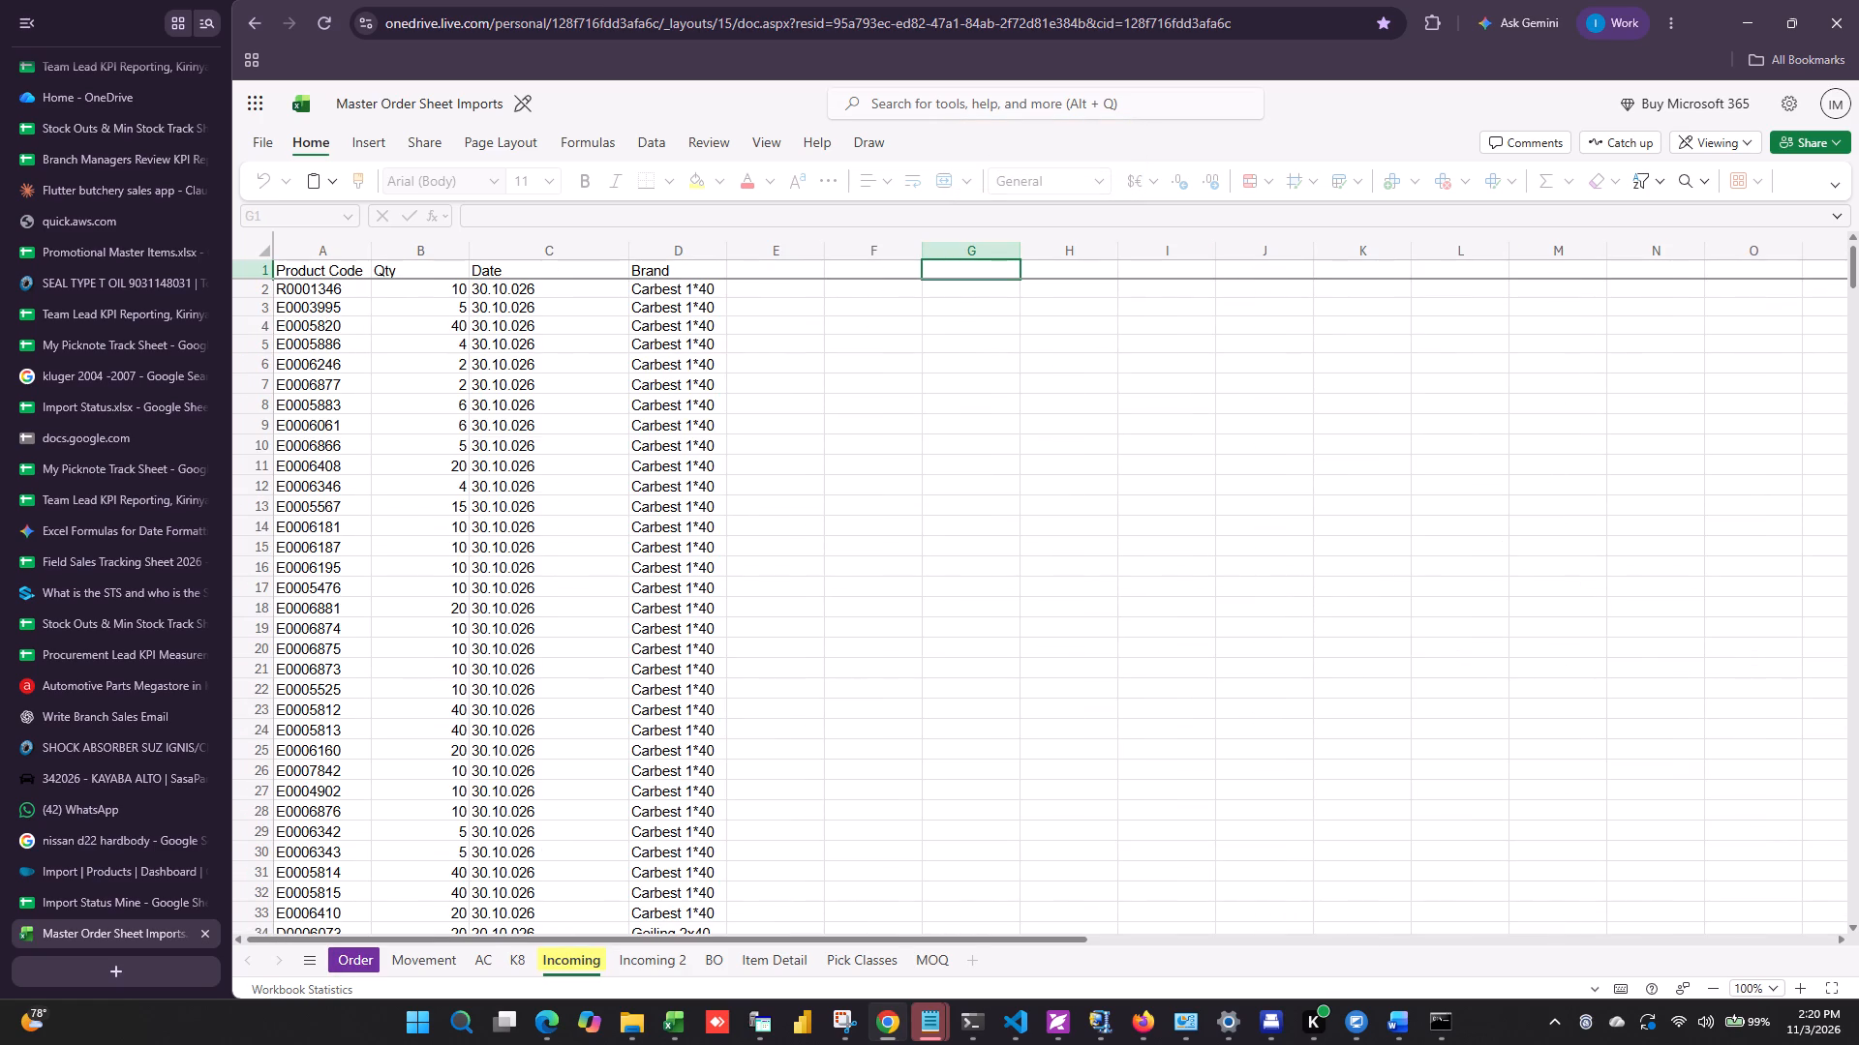
click(370, 958)
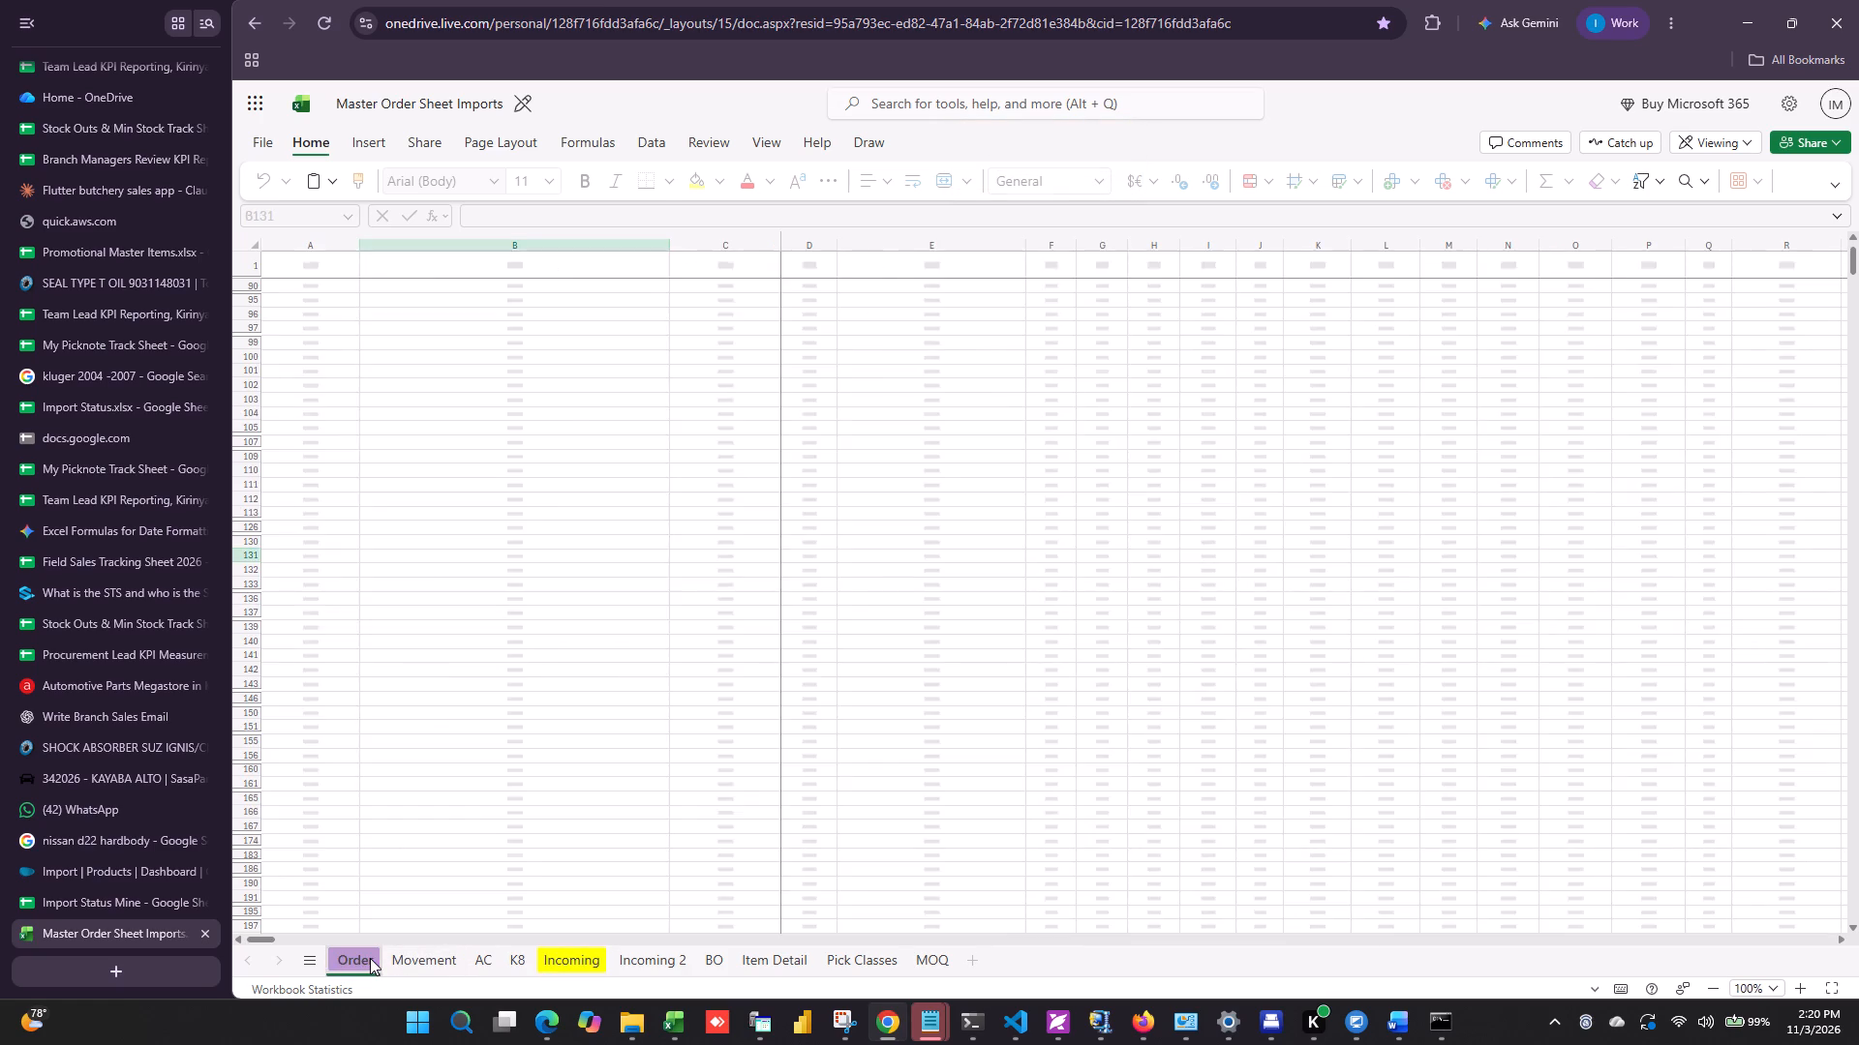
scroll(576, 817, down, 4)
scroll(576, 817, up, 7)
scroll(381, 492, up, 19)
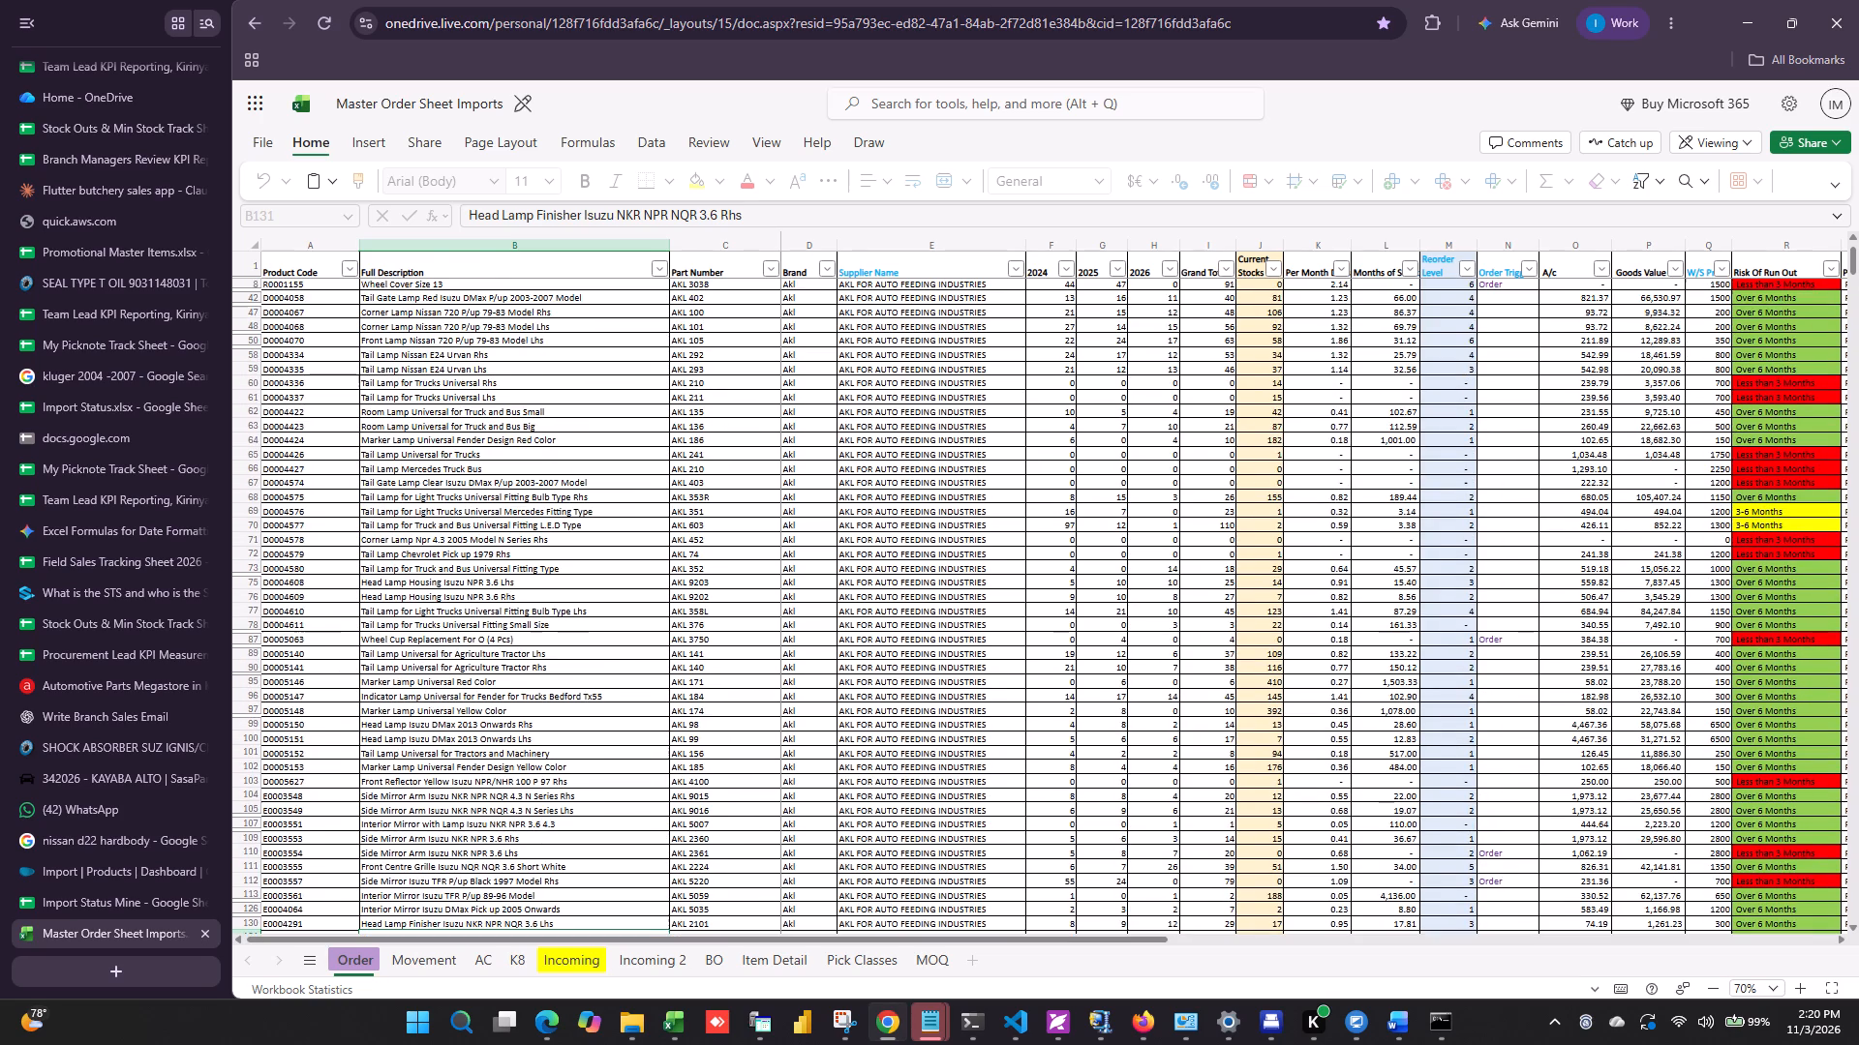
scroll(382, 493, up, 2)
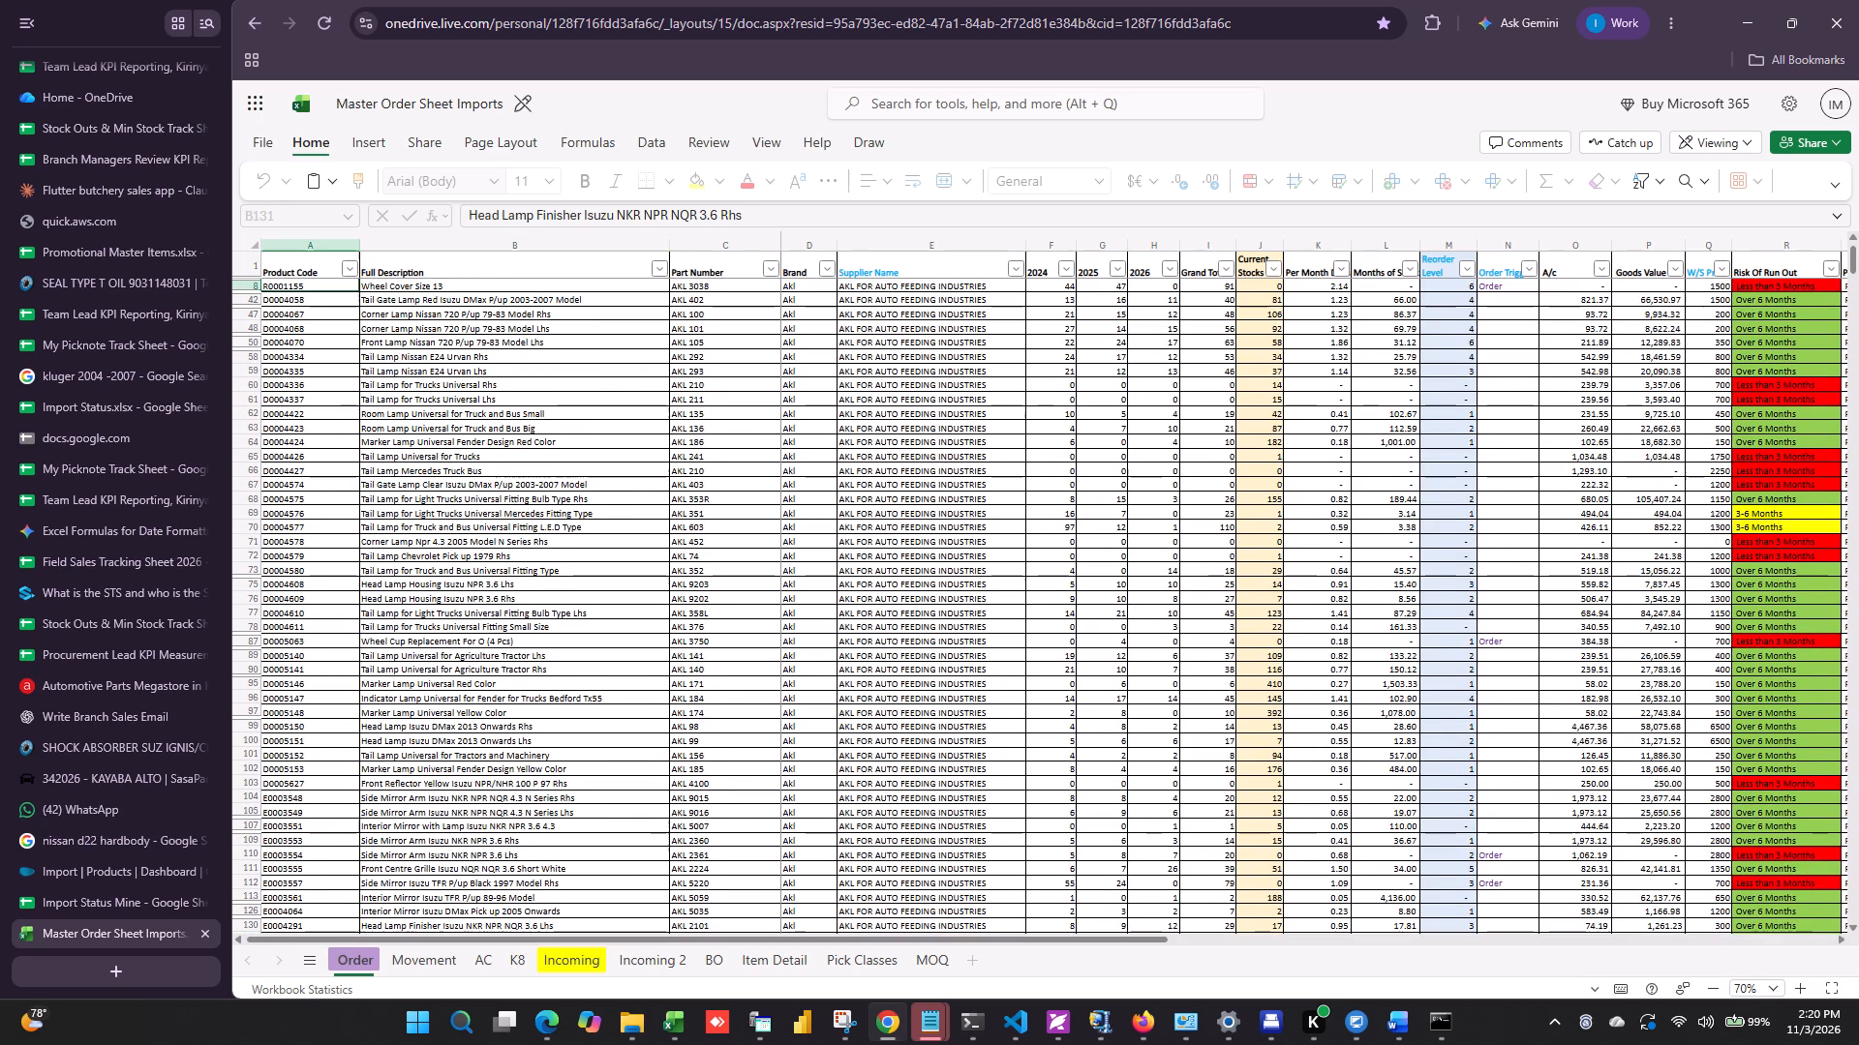
click(271, 286)
scroll(311, 433, up, 5)
scroll(311, 433, down, 7)
scroll(311, 433, up, 1)
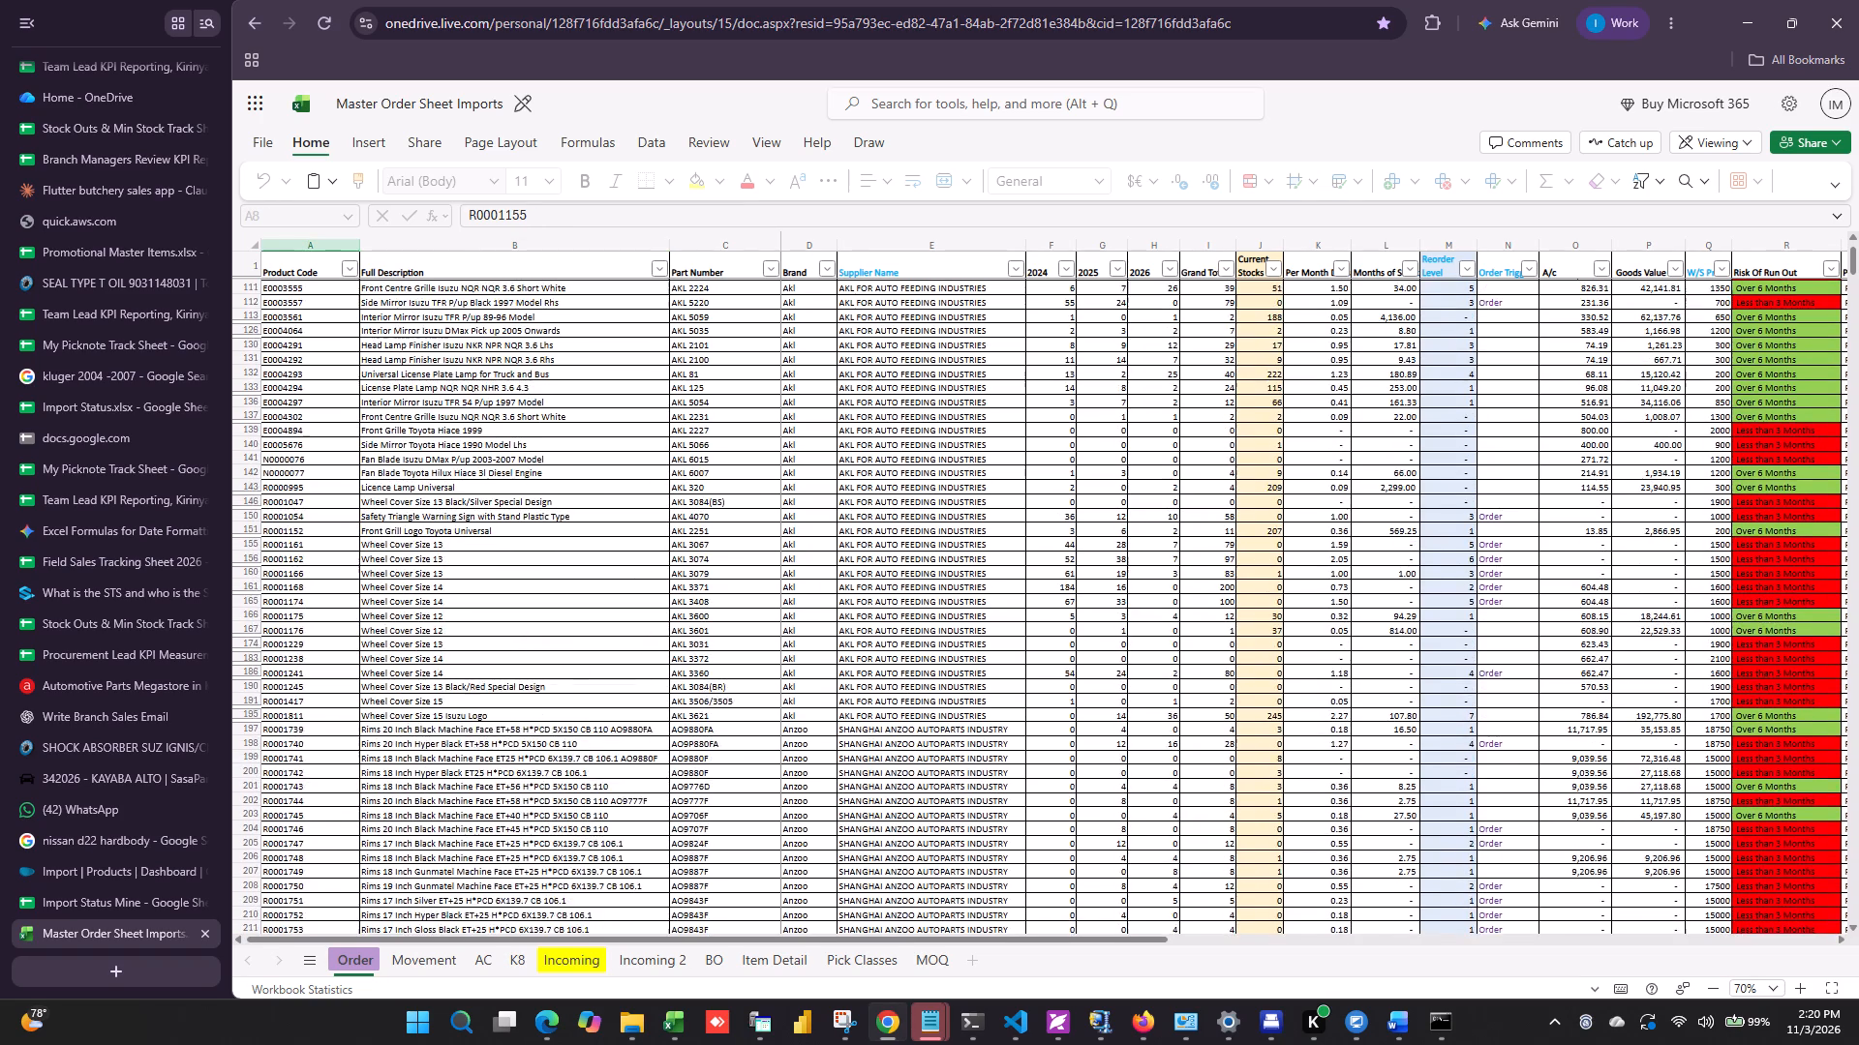
scroll(311, 433, up, 7)
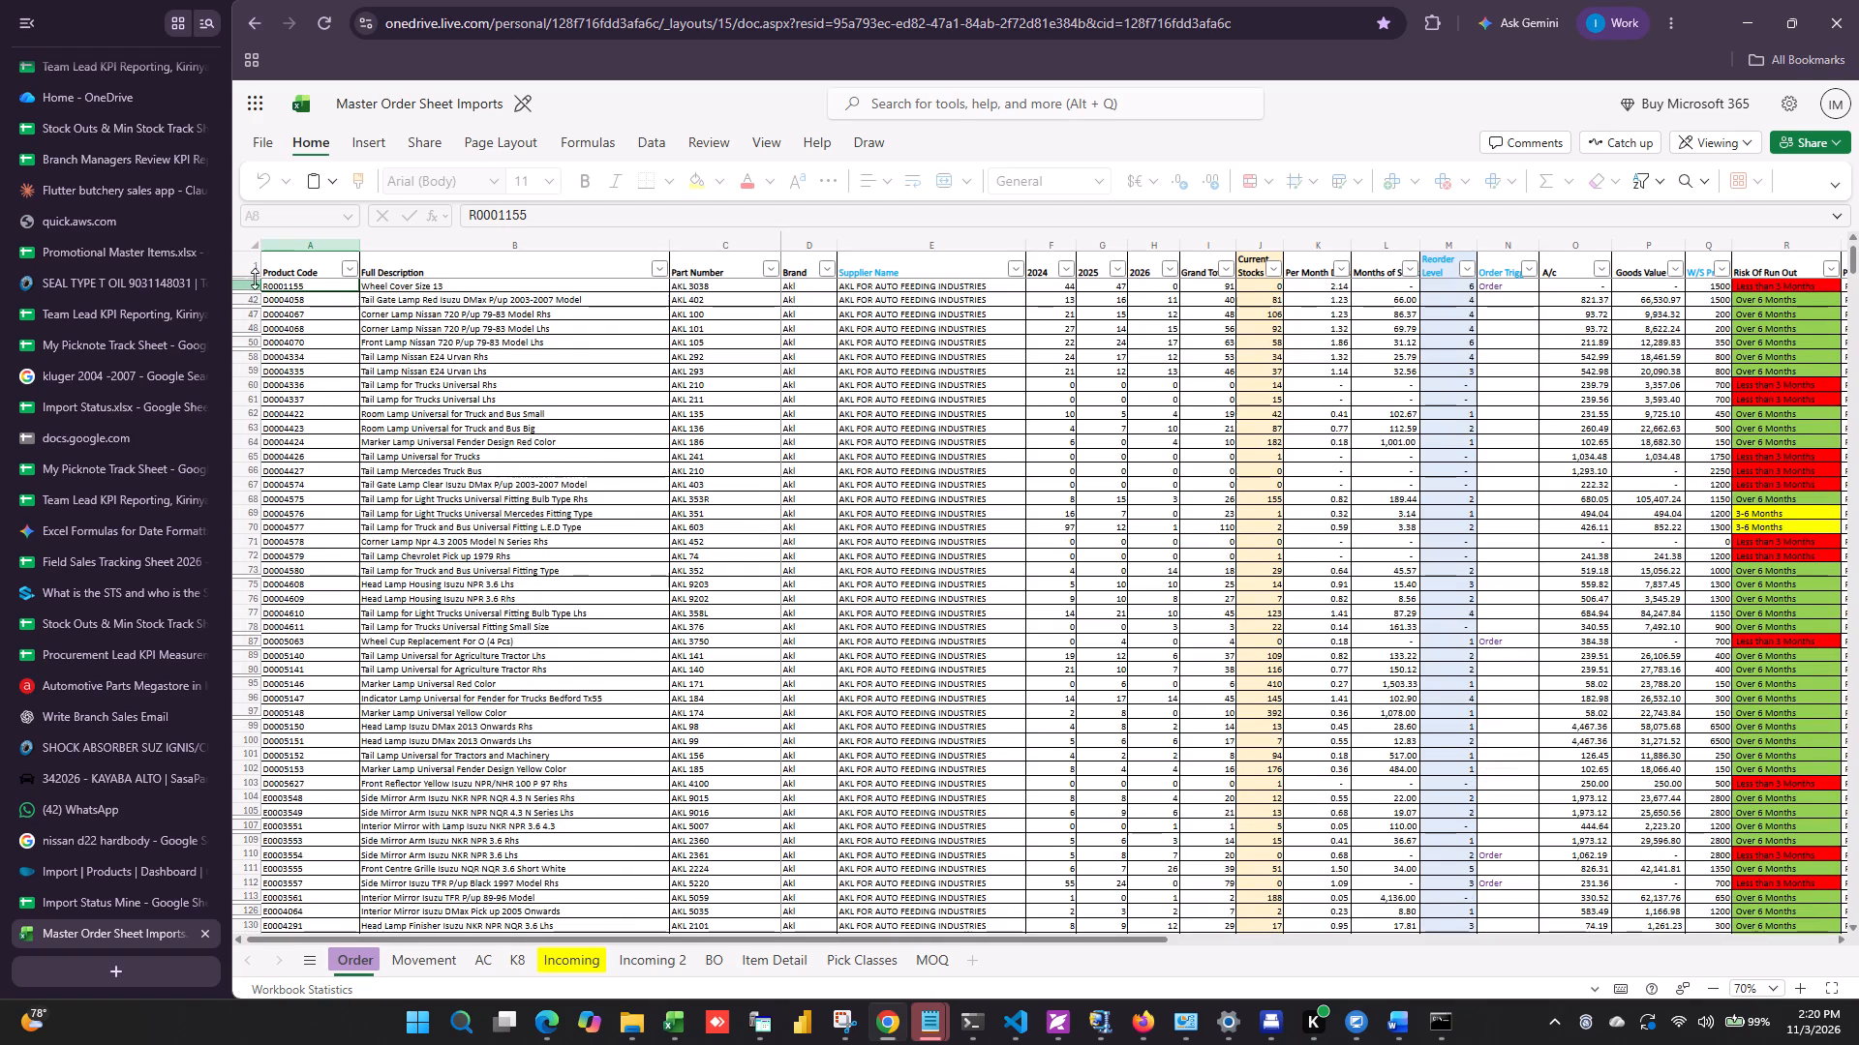
double_click(256, 278)
scroll(468, 573, up, 5)
scroll(468, 573, down, 4)
scroll(512, 580, up, 5)
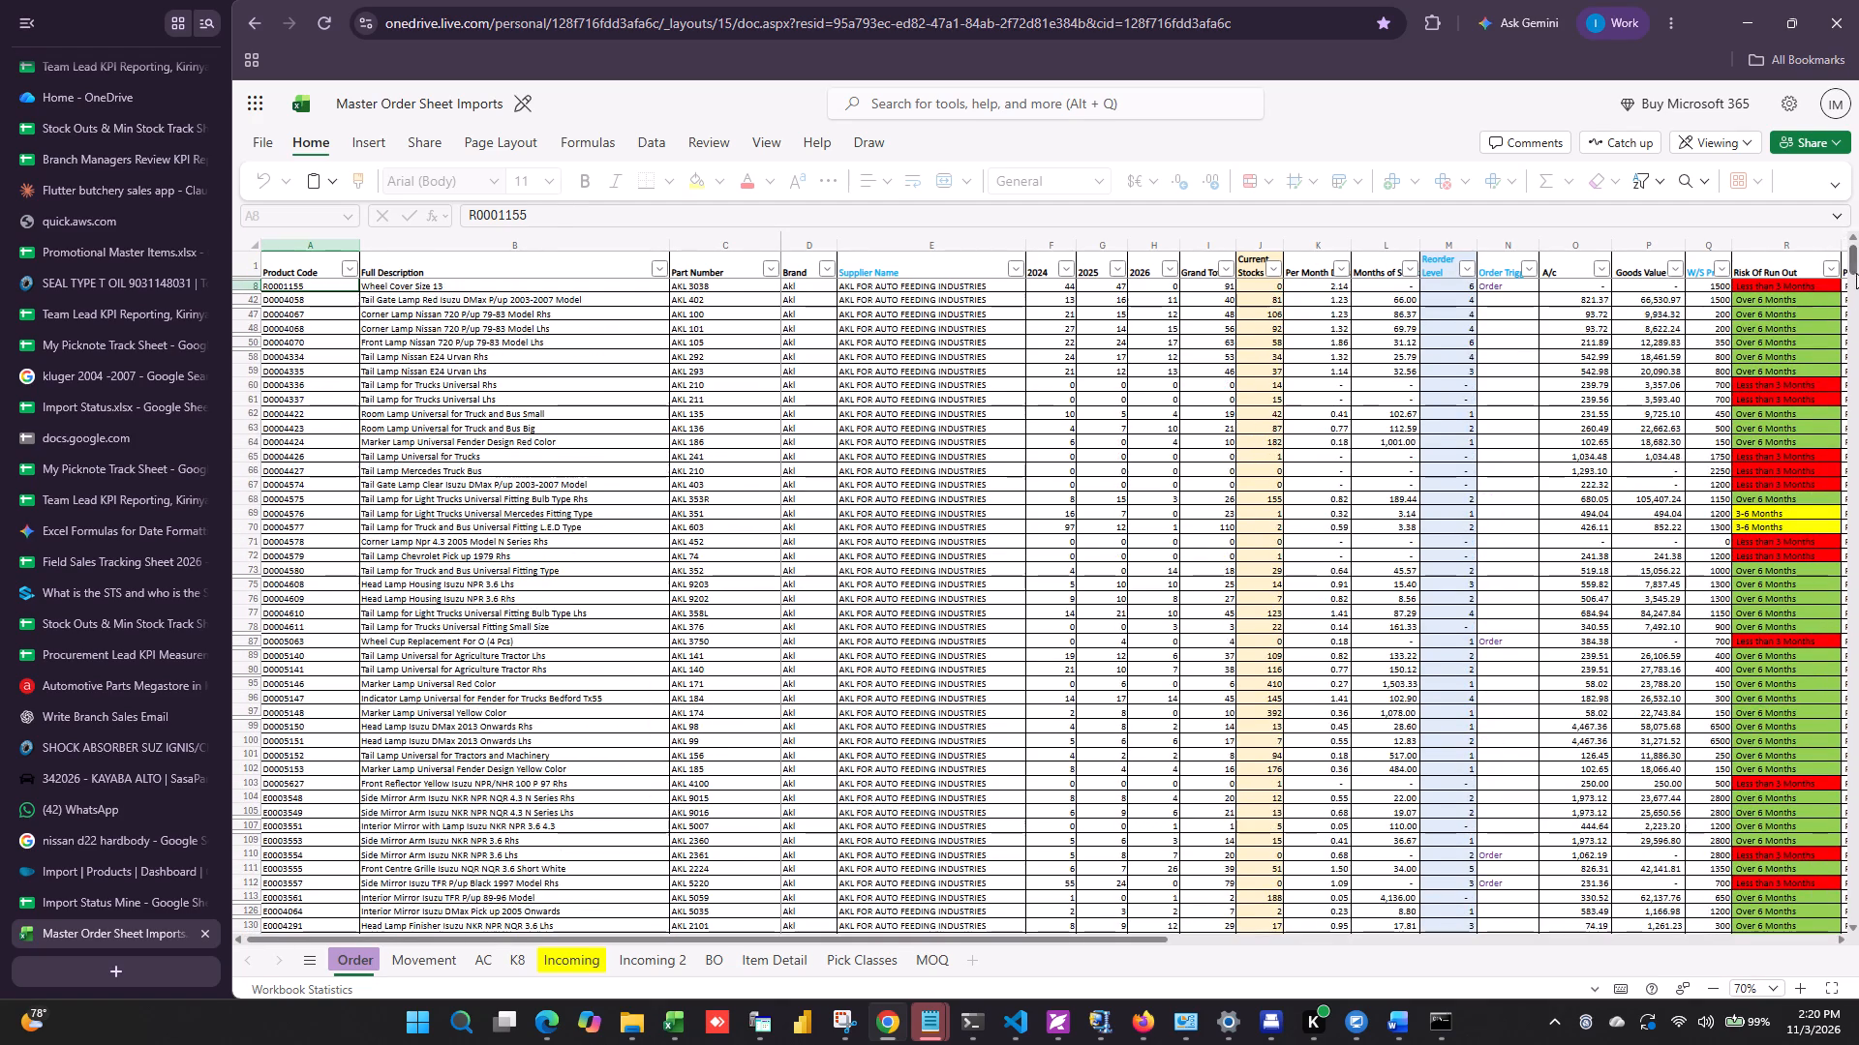
scroll(485, 658, down, 7)
scroll(485, 658, up, 16)
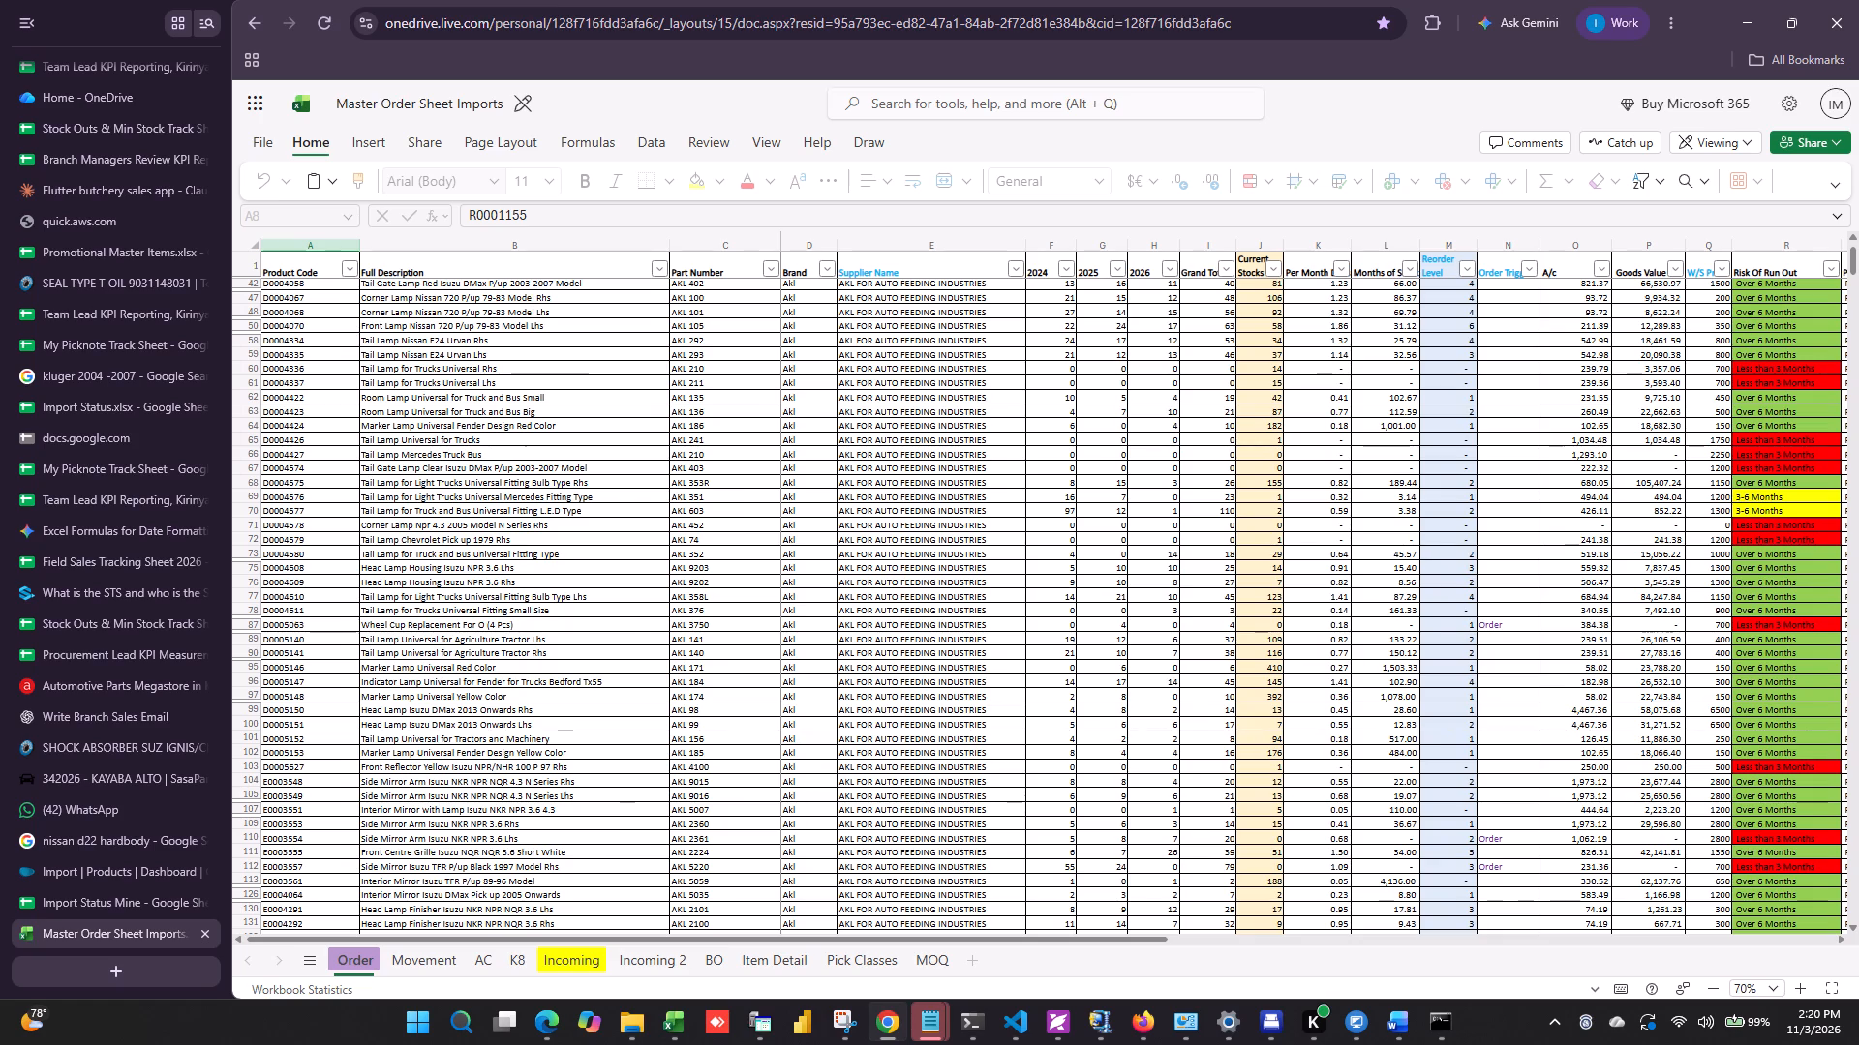
click(650, 135)
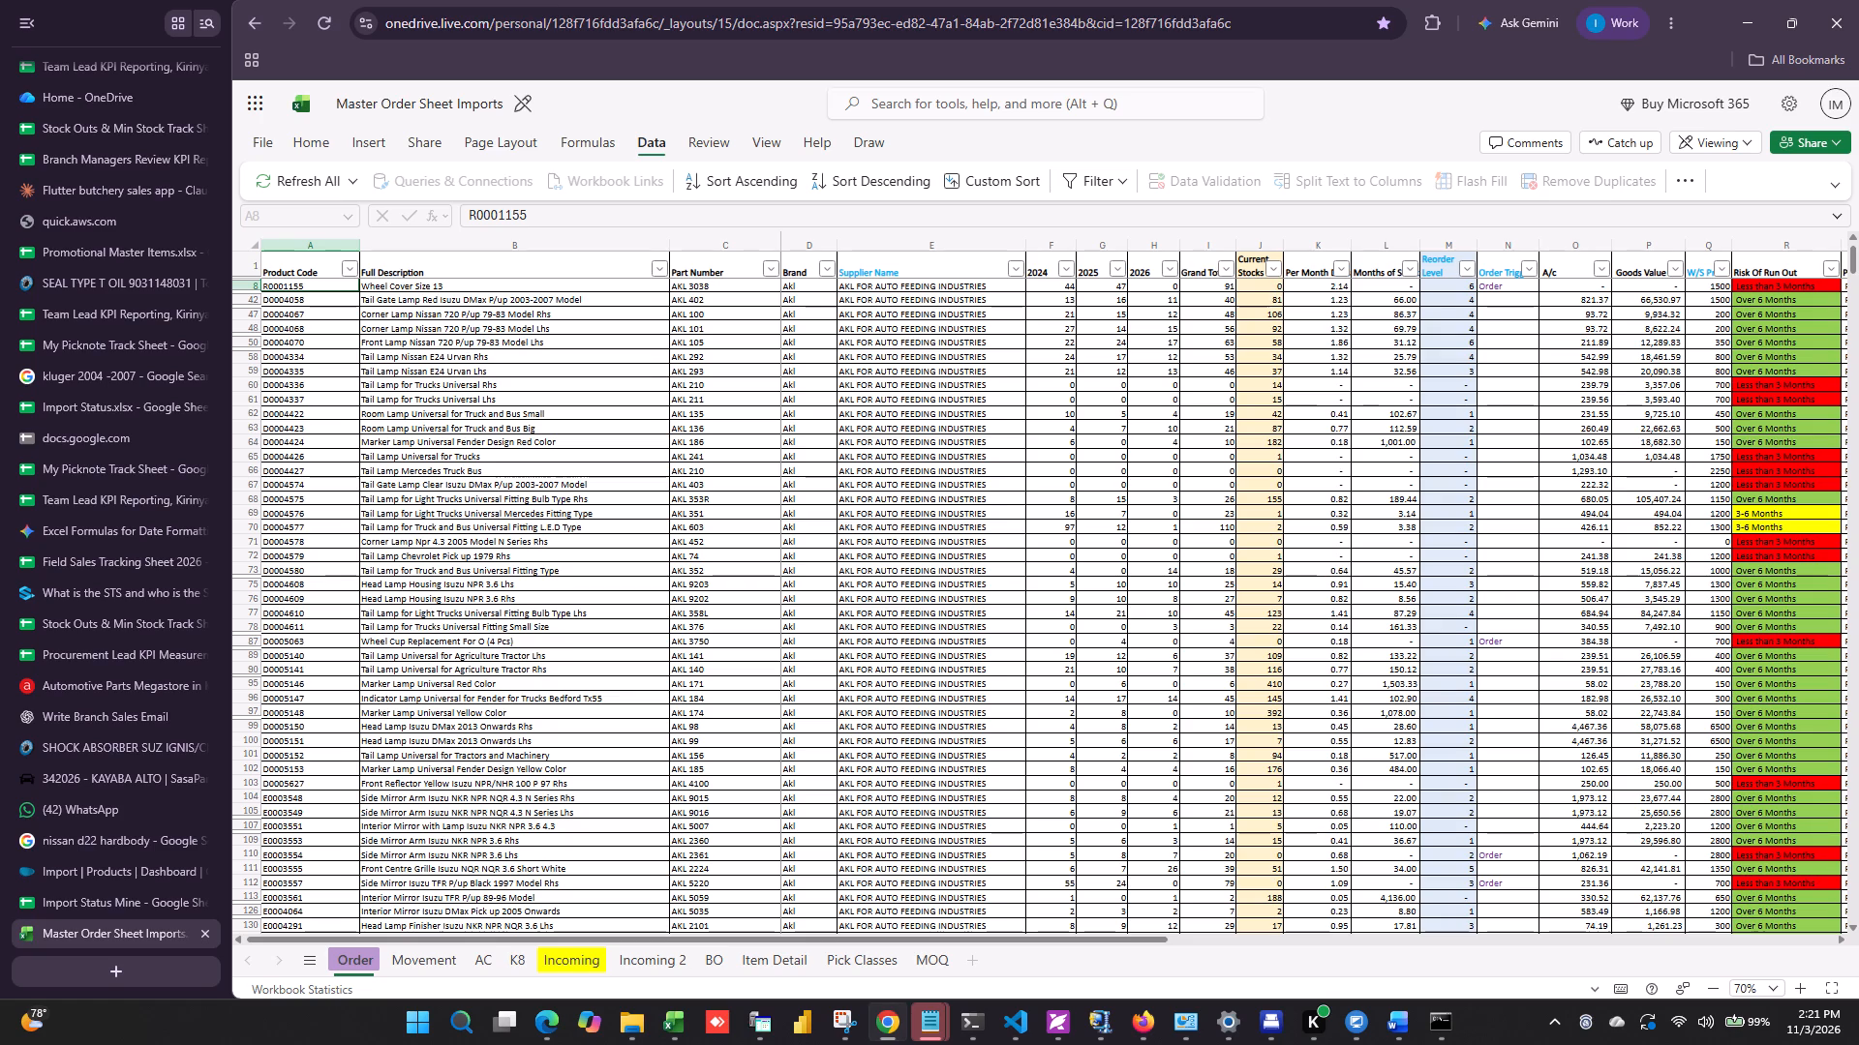
Switch to the Website Black November Promo 03.11.2026 workbook in Excel and look through Sheet1's promo list down to its last row.
click(1745, 0)
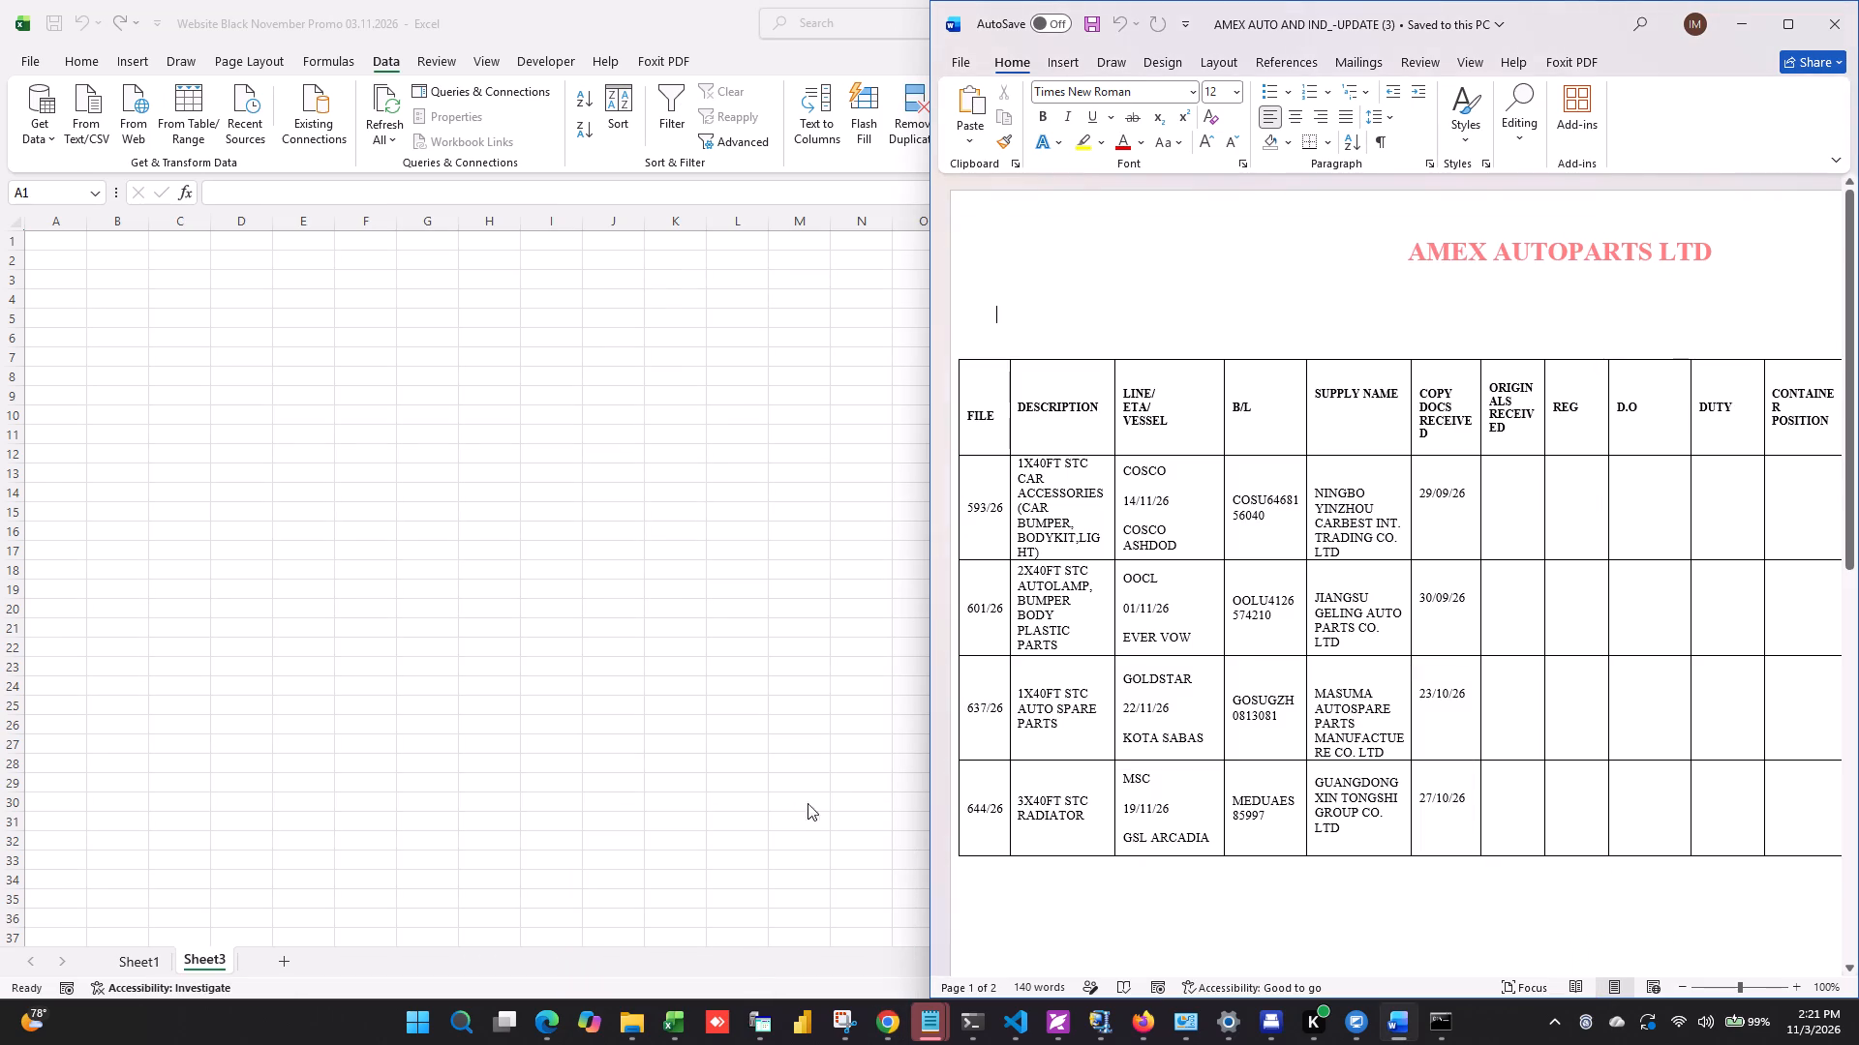
click(733, 791)
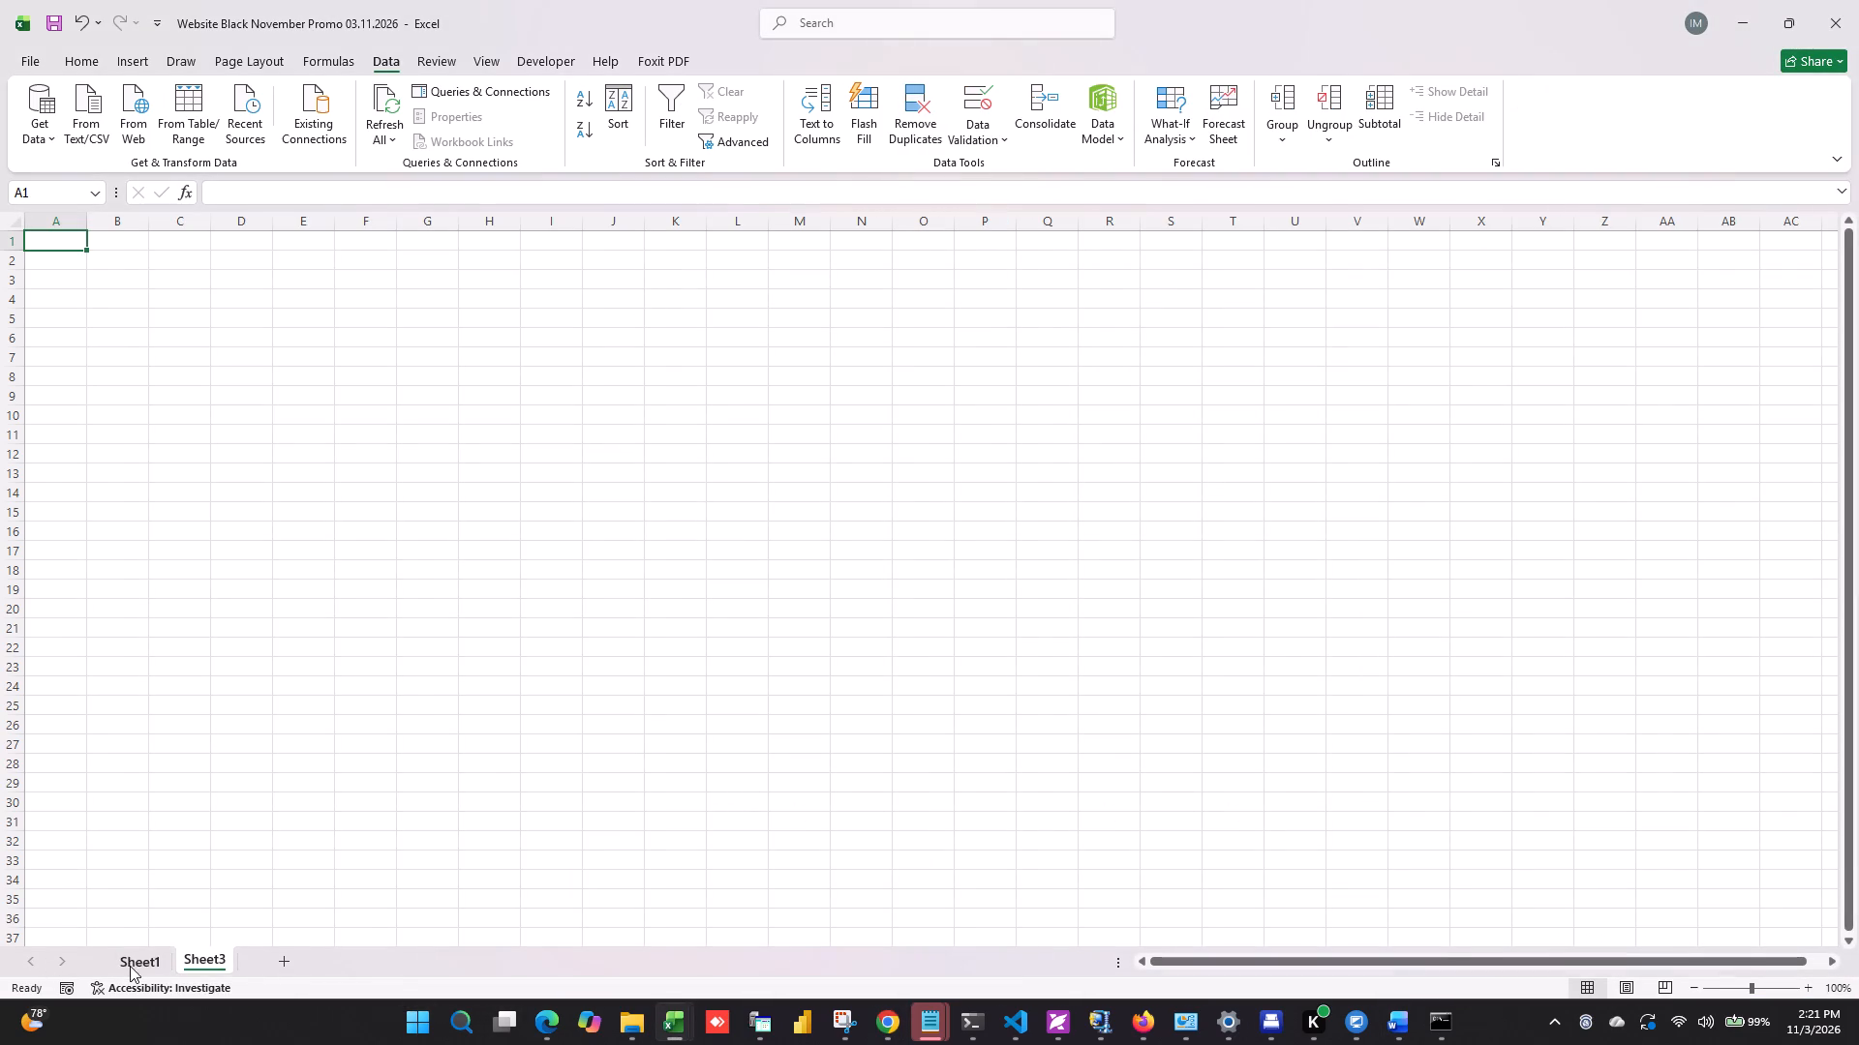
click(130, 967)
scroll(585, 750, down, 10)
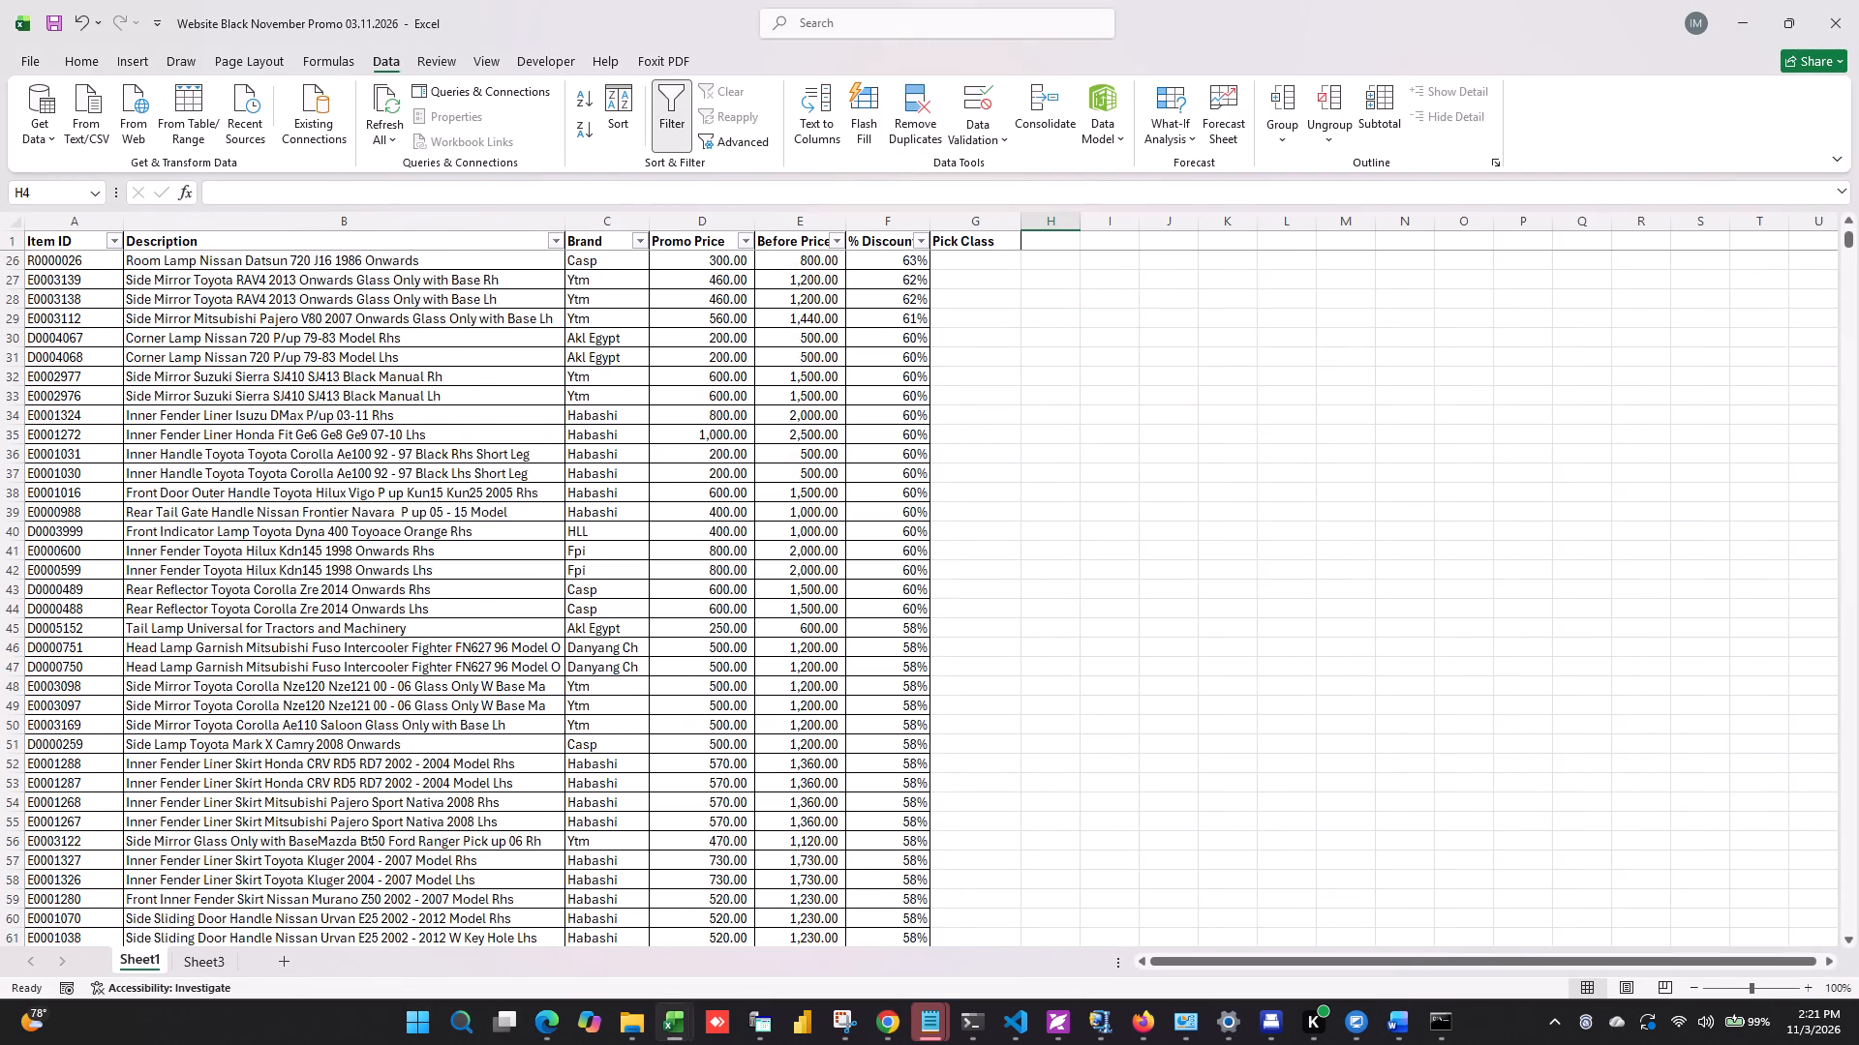
scroll(585, 750, down, 20)
scroll(585, 750, down, 17)
scroll(606, 761, up, 1)
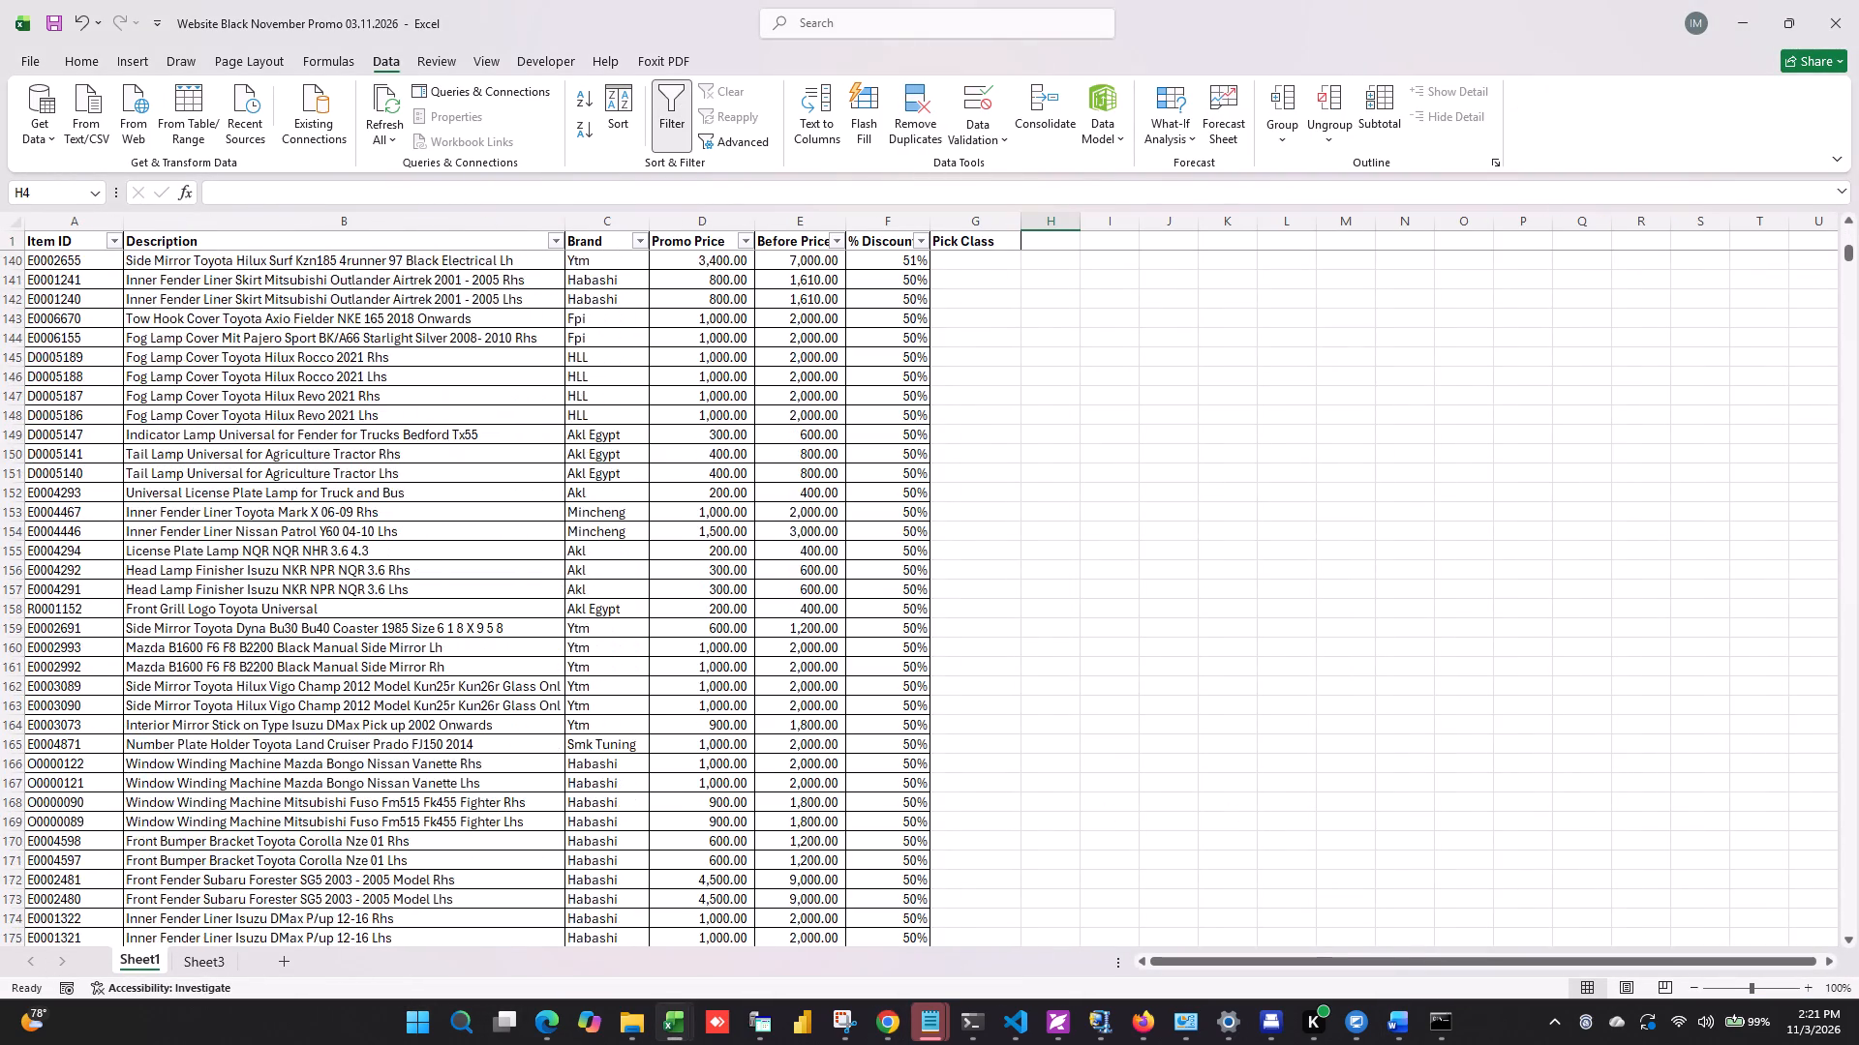
drag(1852, 256, 1851, 452)
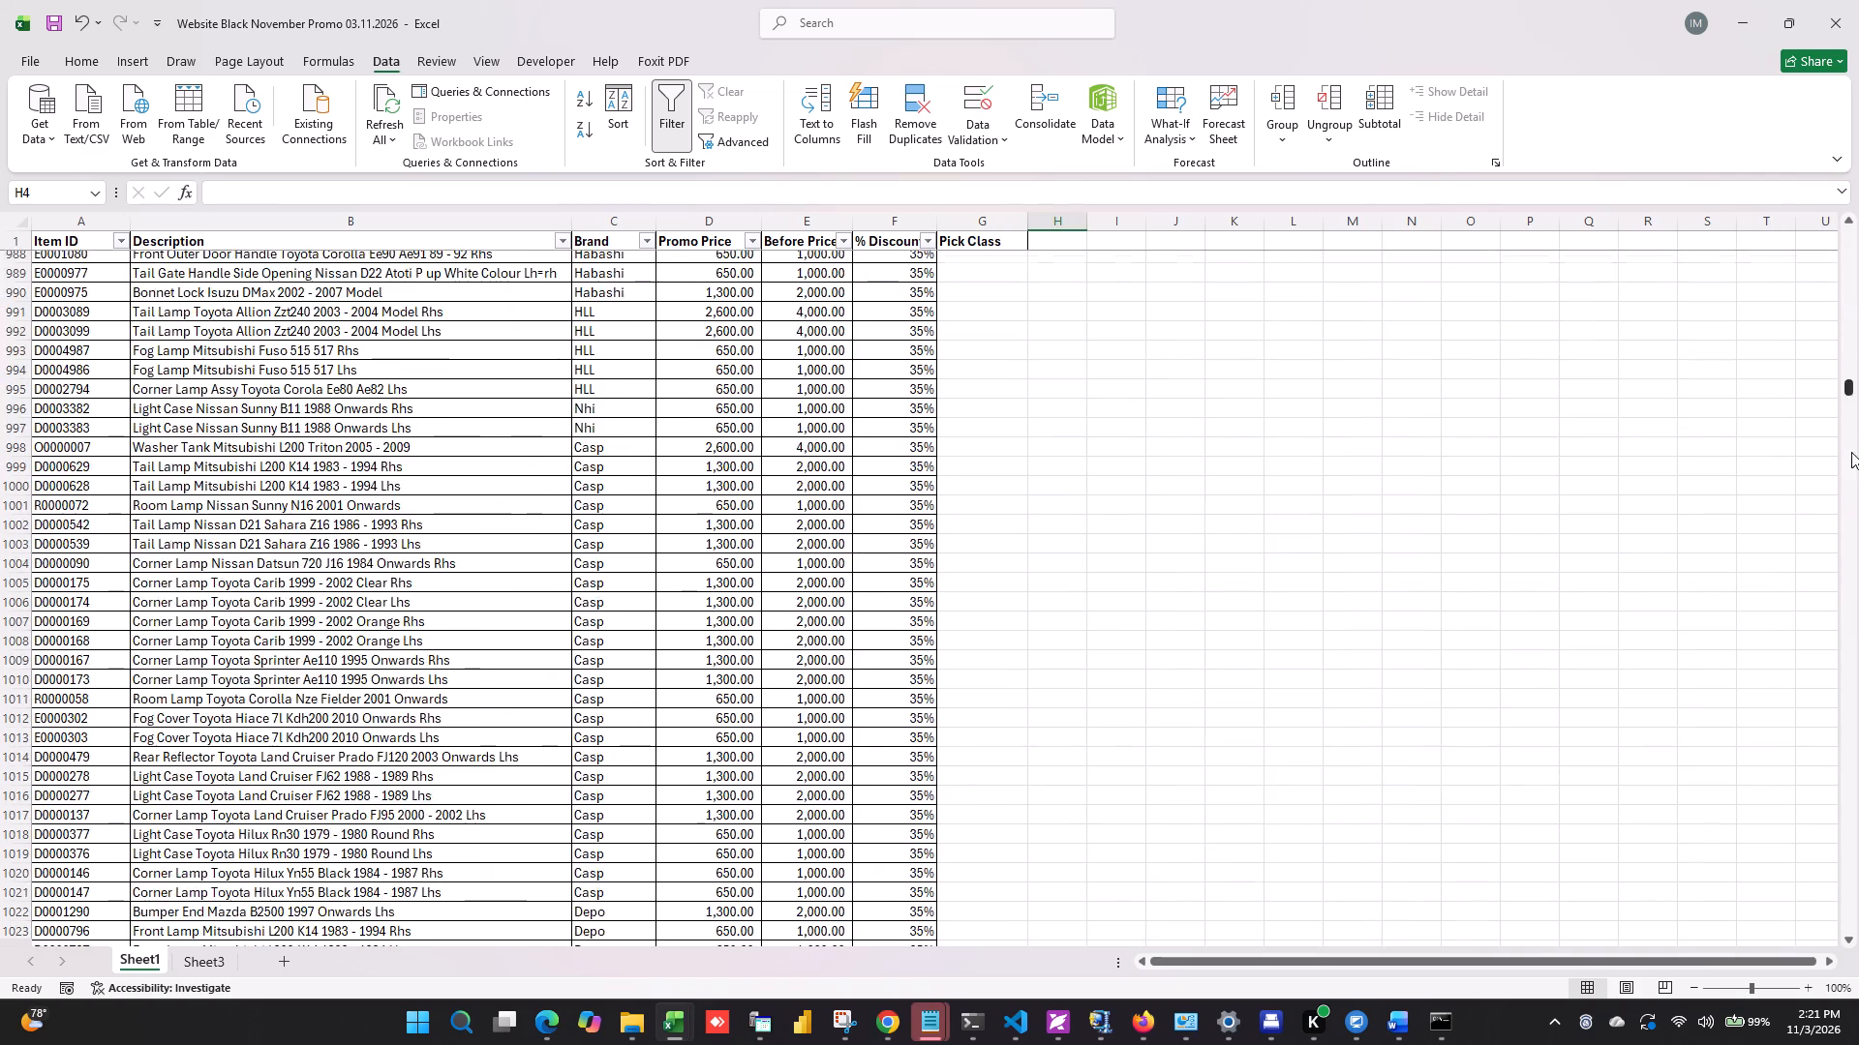
drag(1851, 452, 1858, 970)
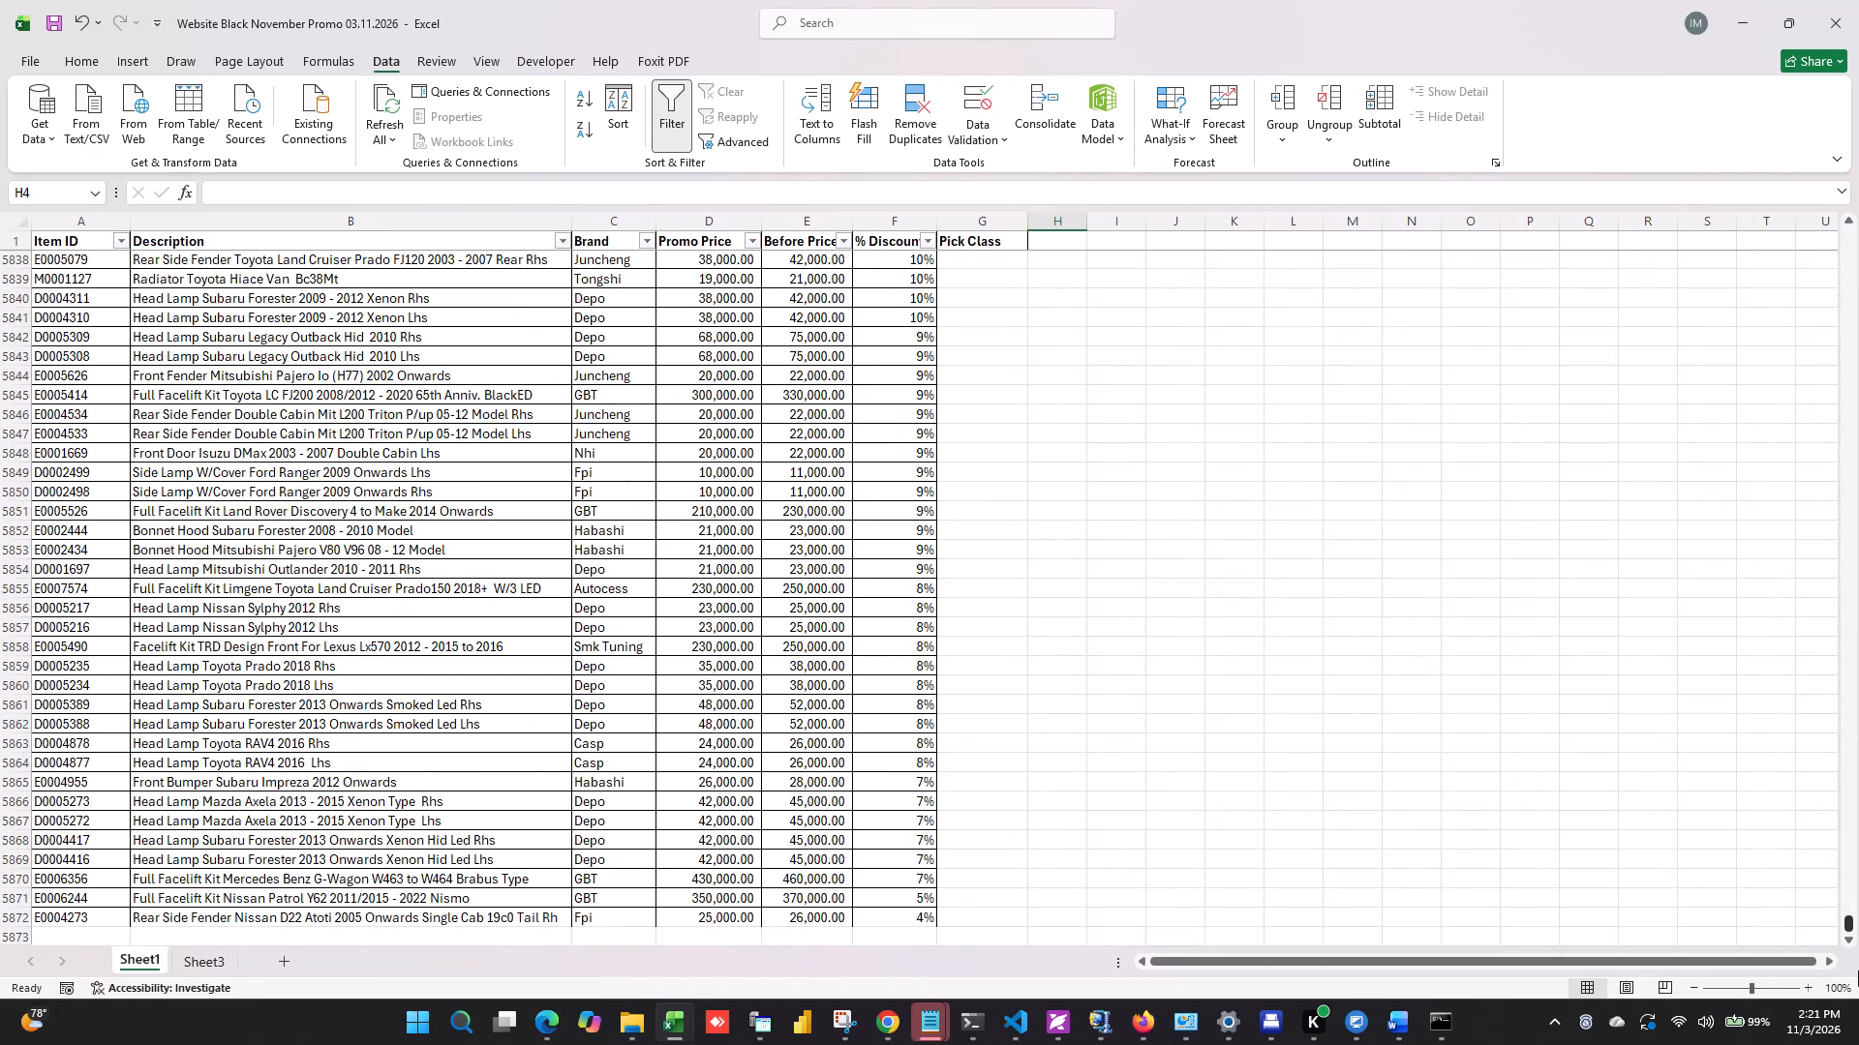
drag(1858, 970, 1858, 899)
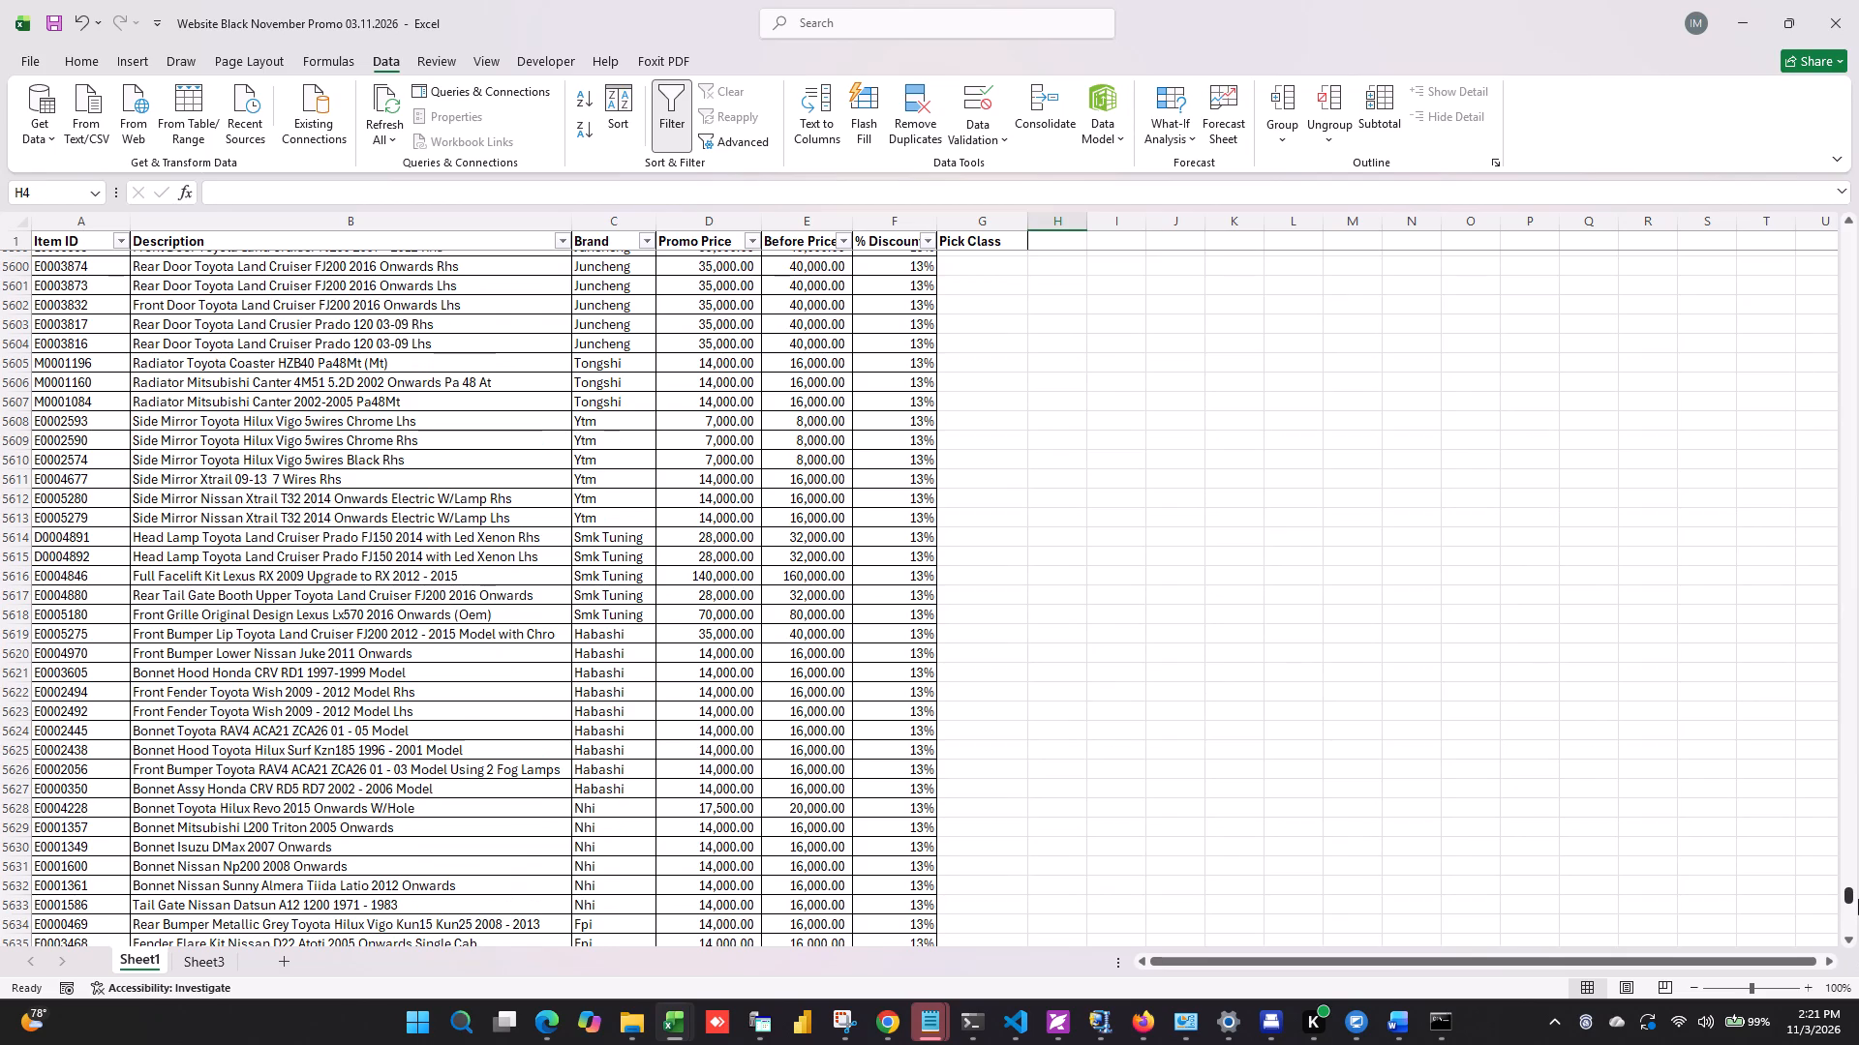
drag(1858, 899, 1858, 867)
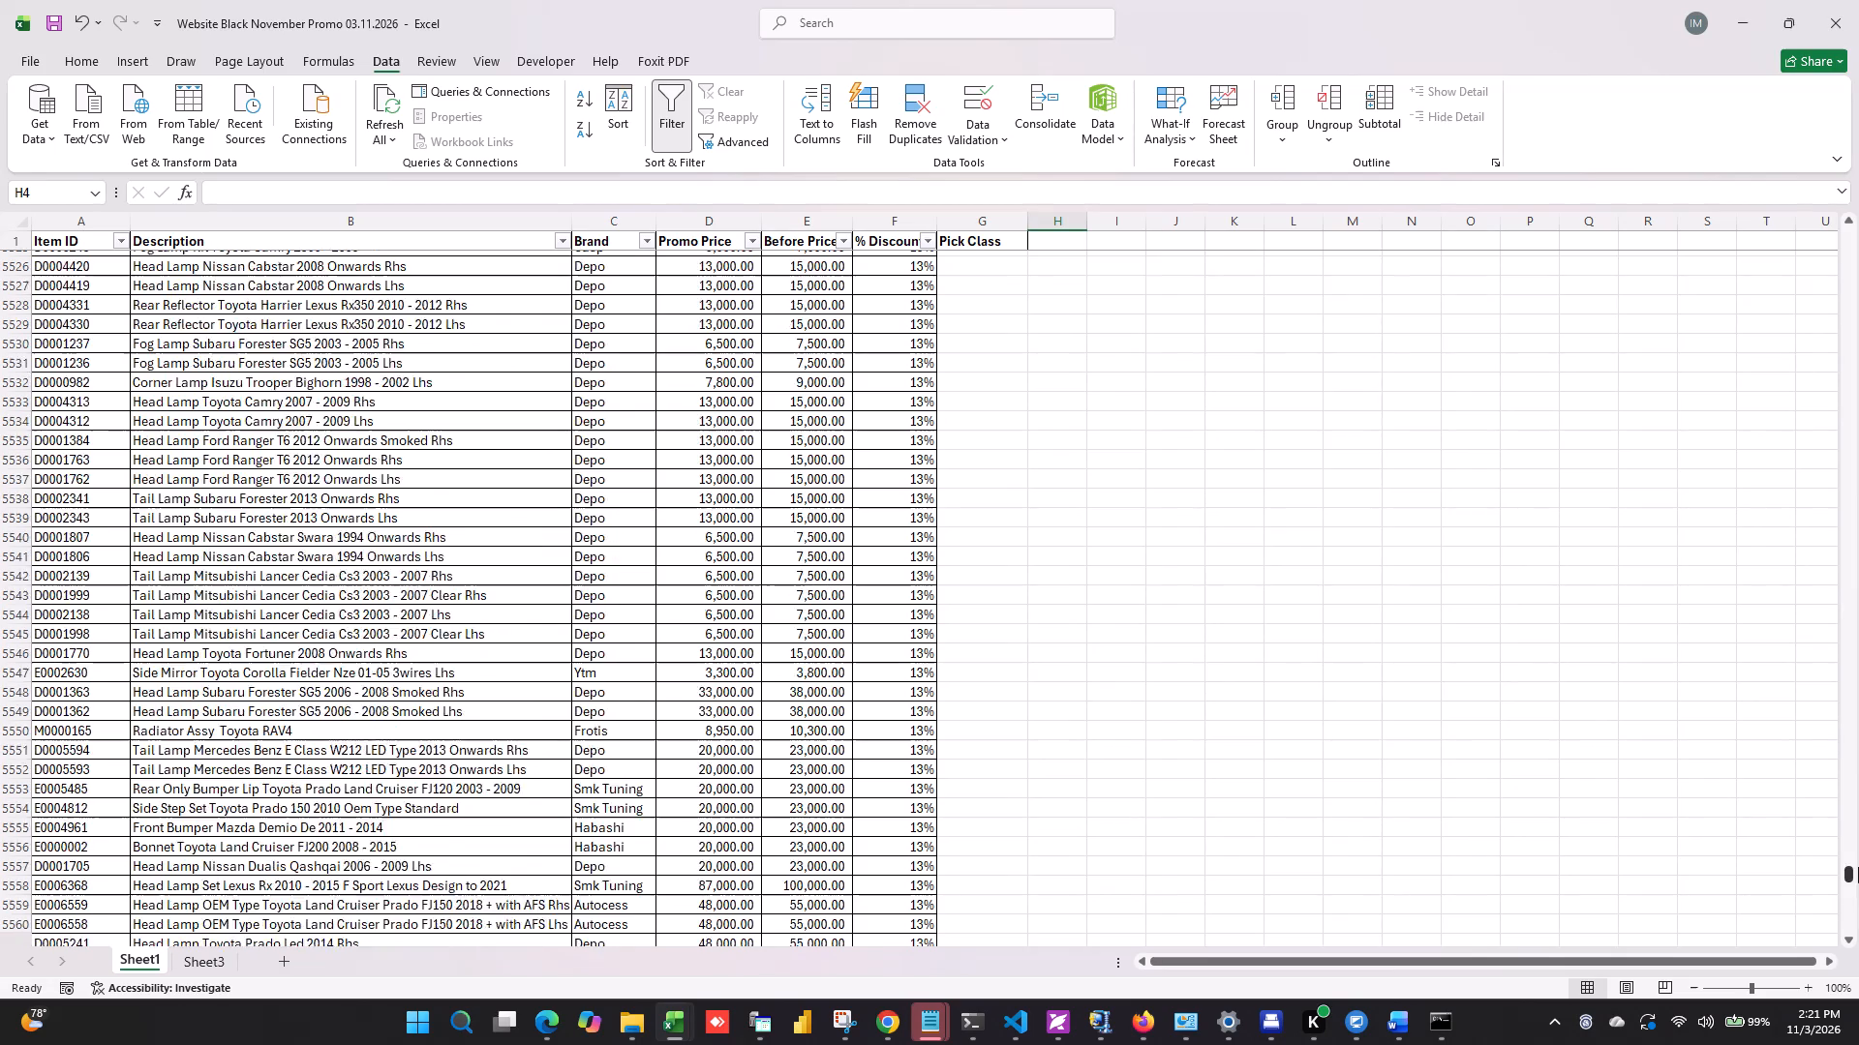
drag(1858, 867, 1858, 1044)
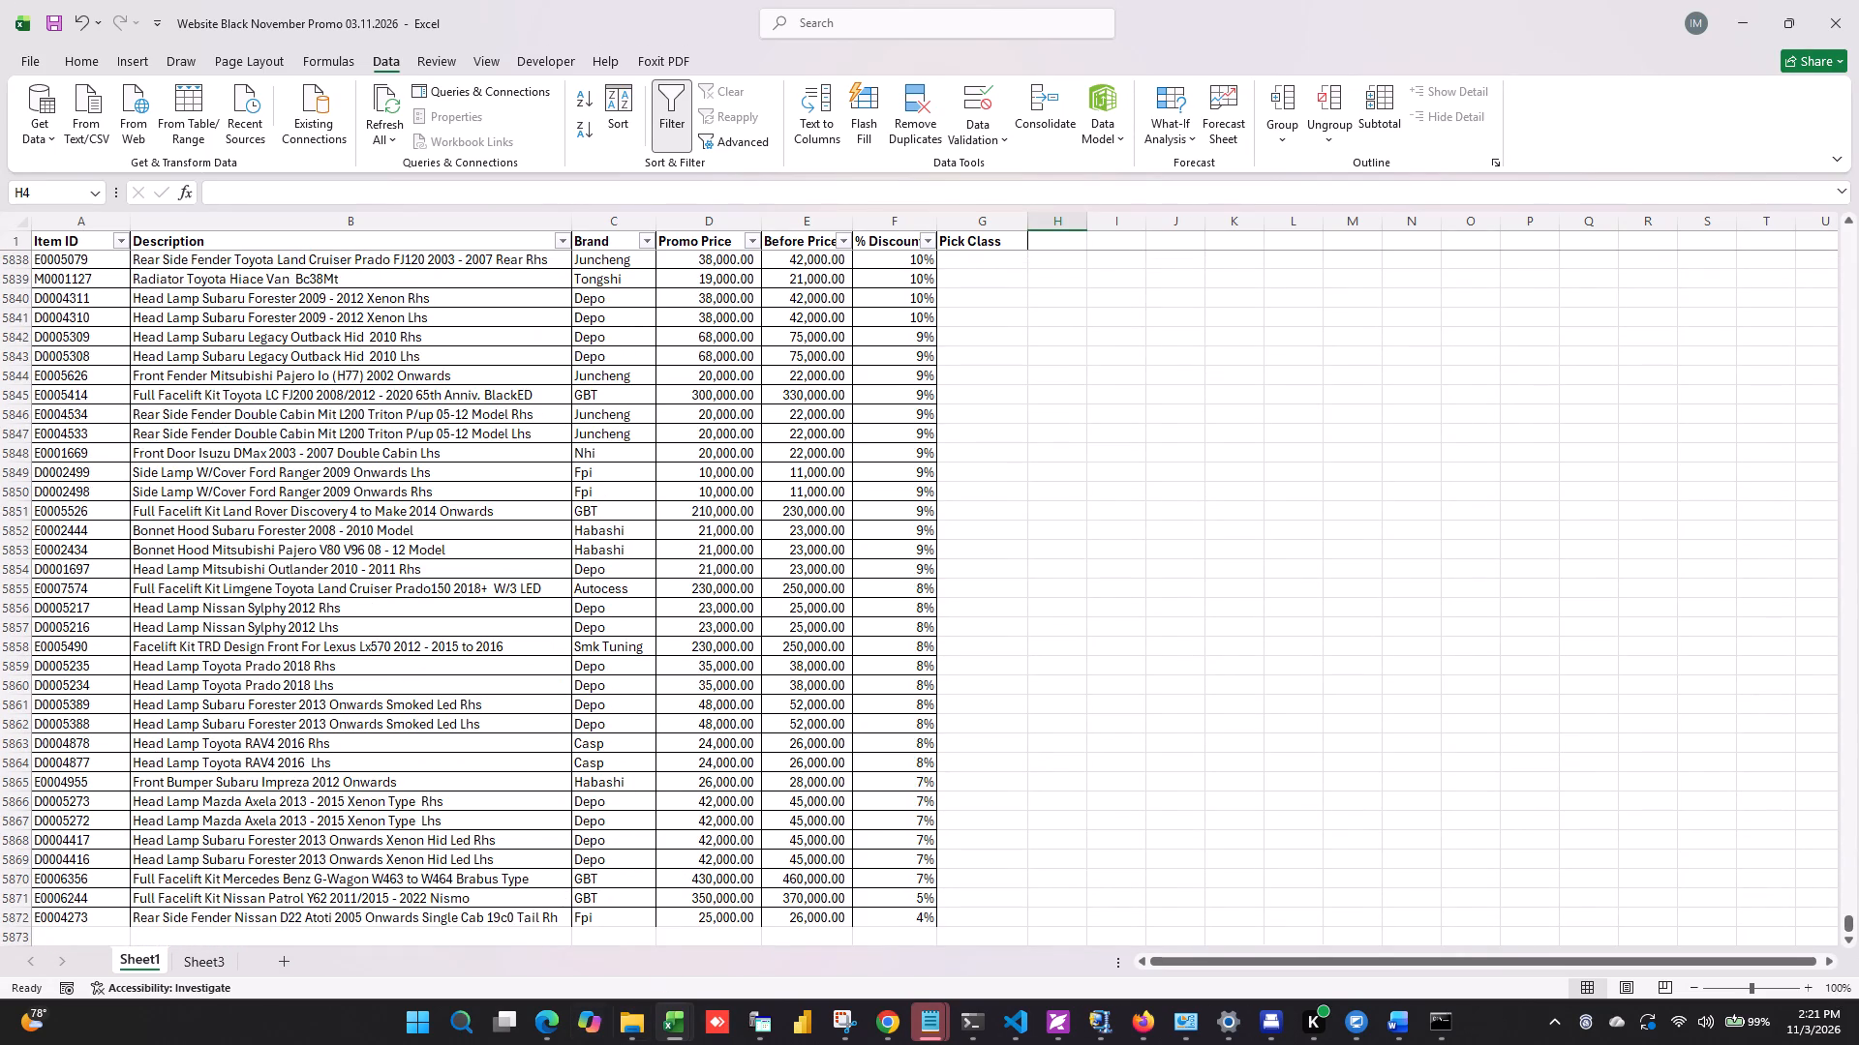
Switch to the Import Status.xlsx spreadsheet in Chrome and copy the Order sheet's columns A to I, from Item ID through New Pick Class.
click(902, 1028)
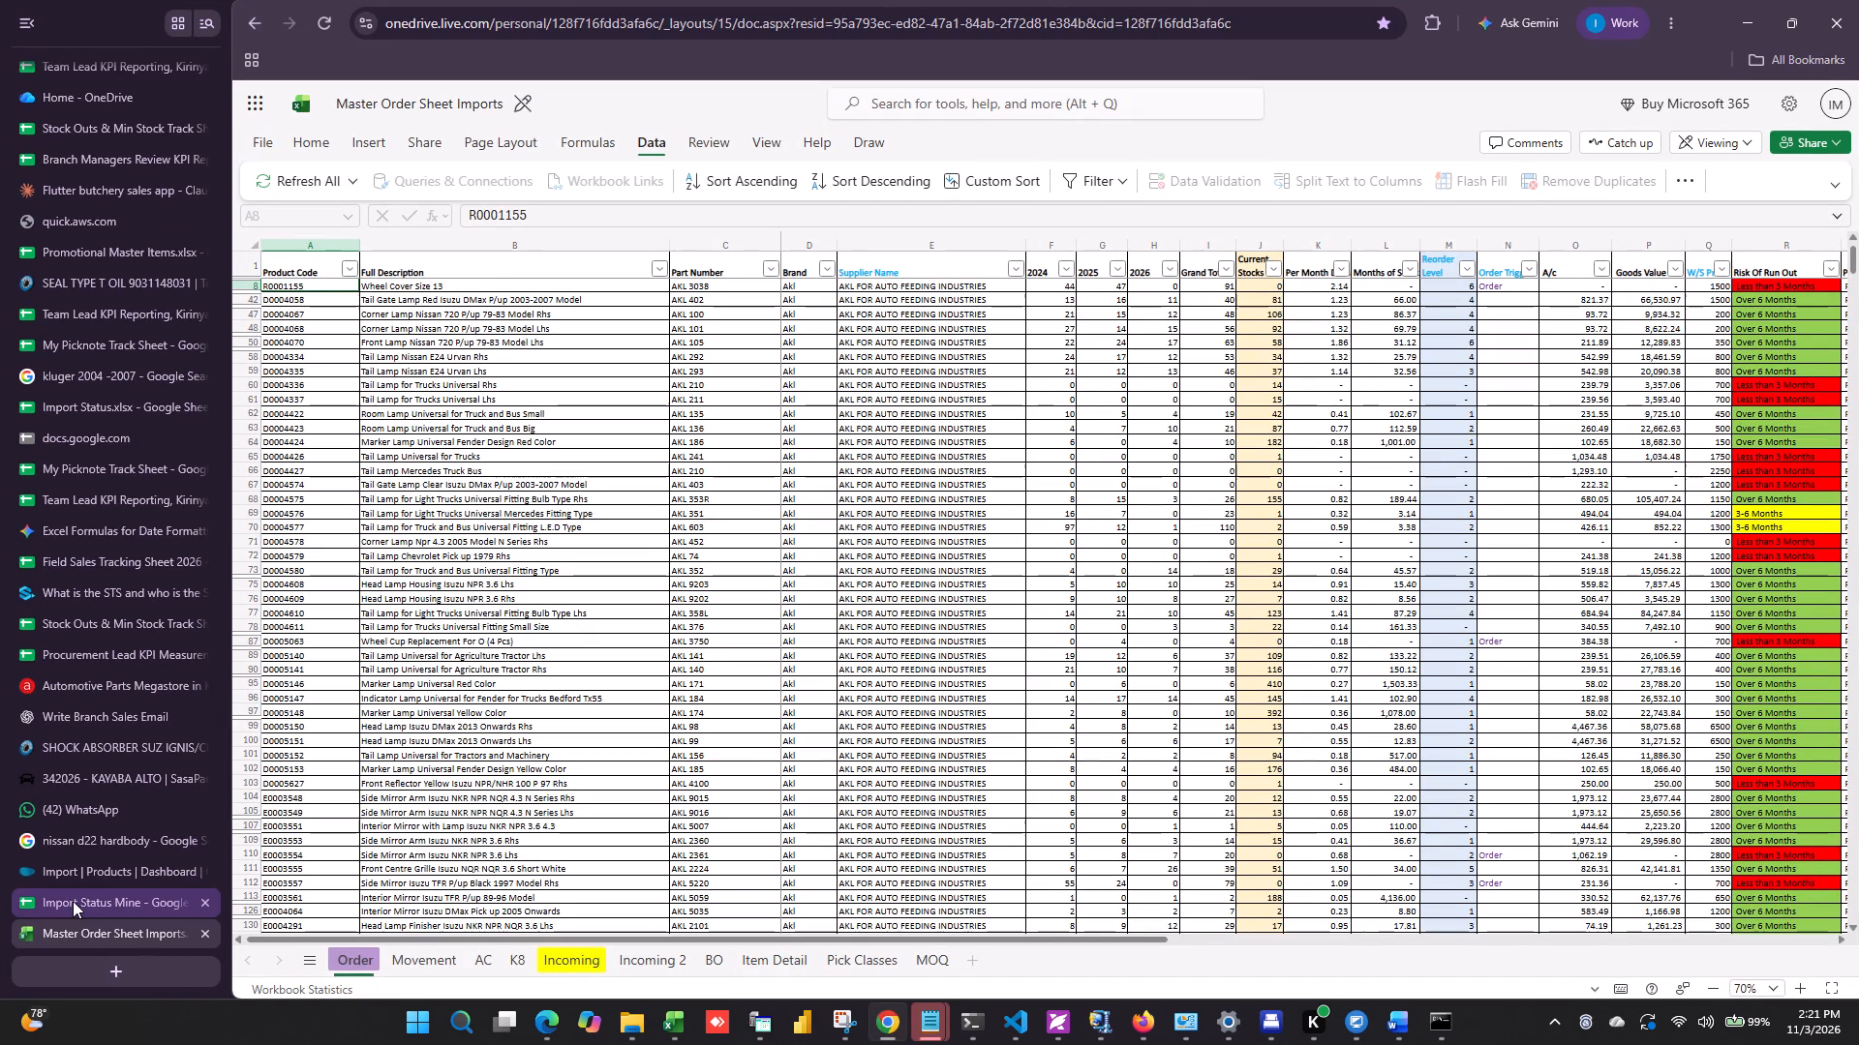
click(83, 403)
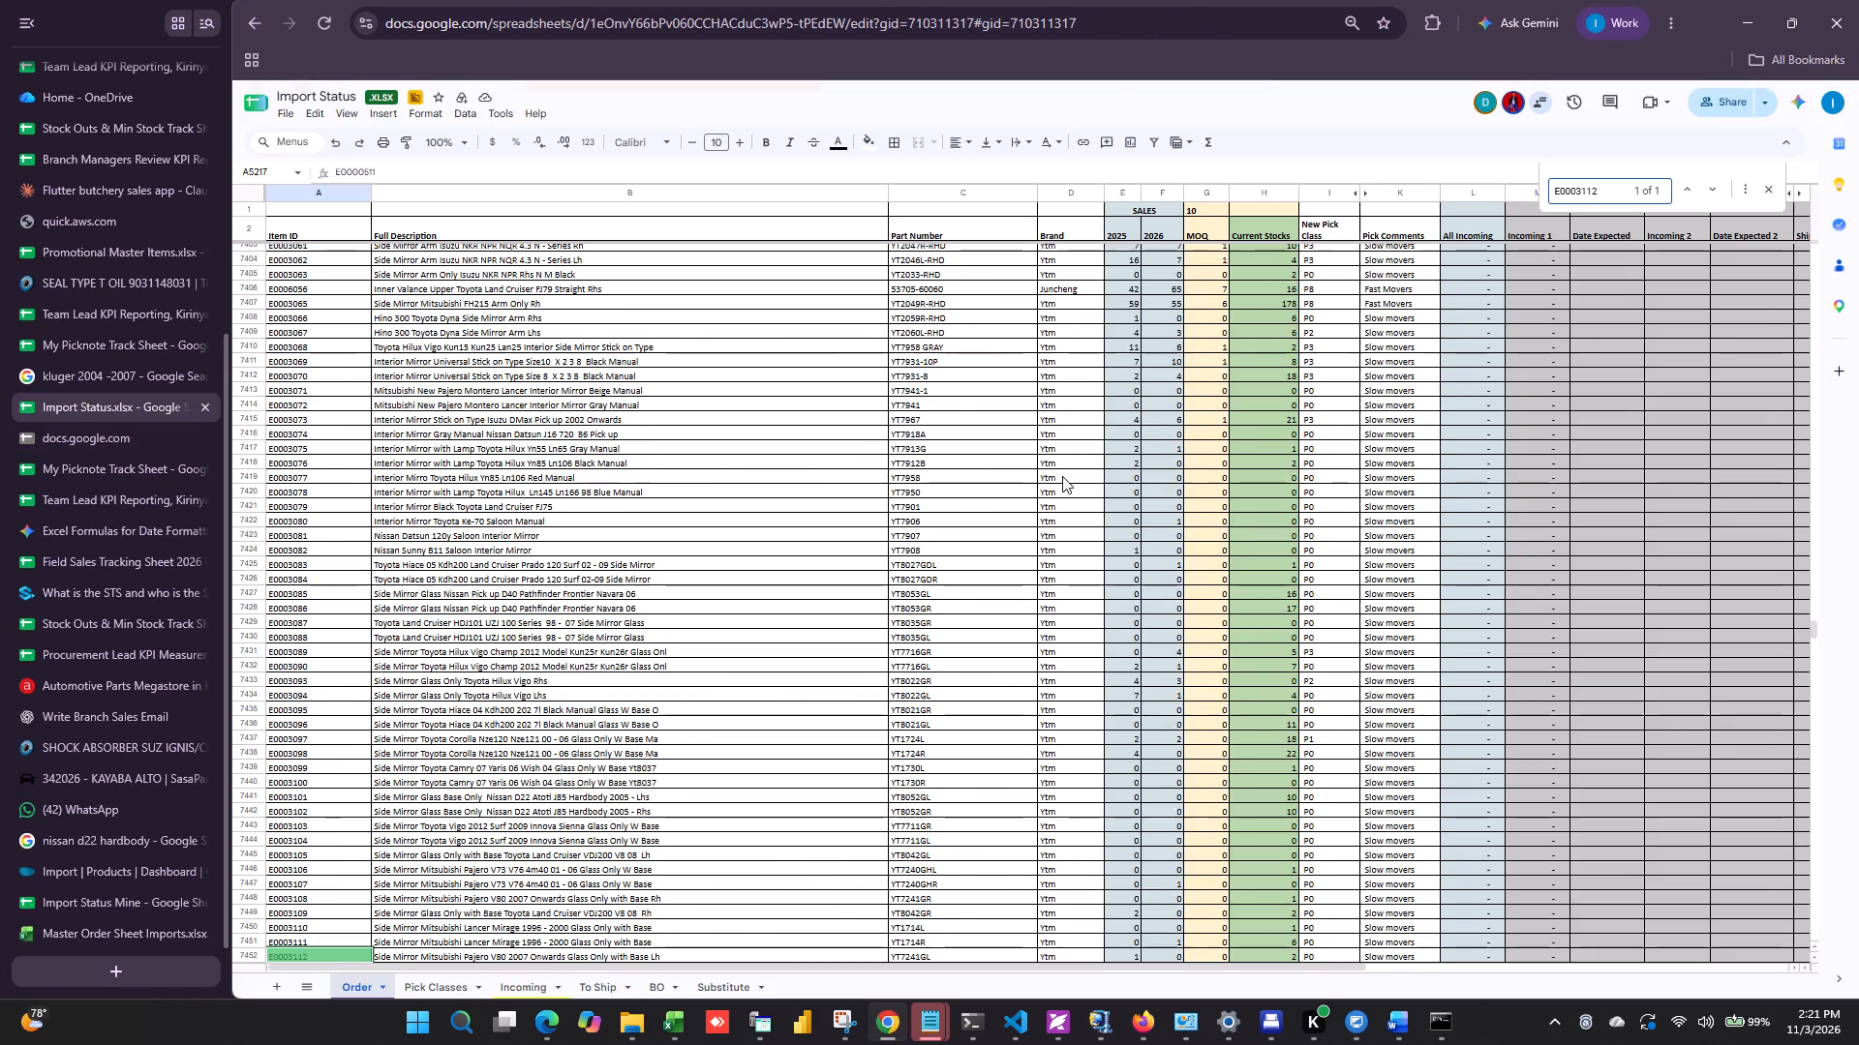
scroll(1065, 476, up, 16)
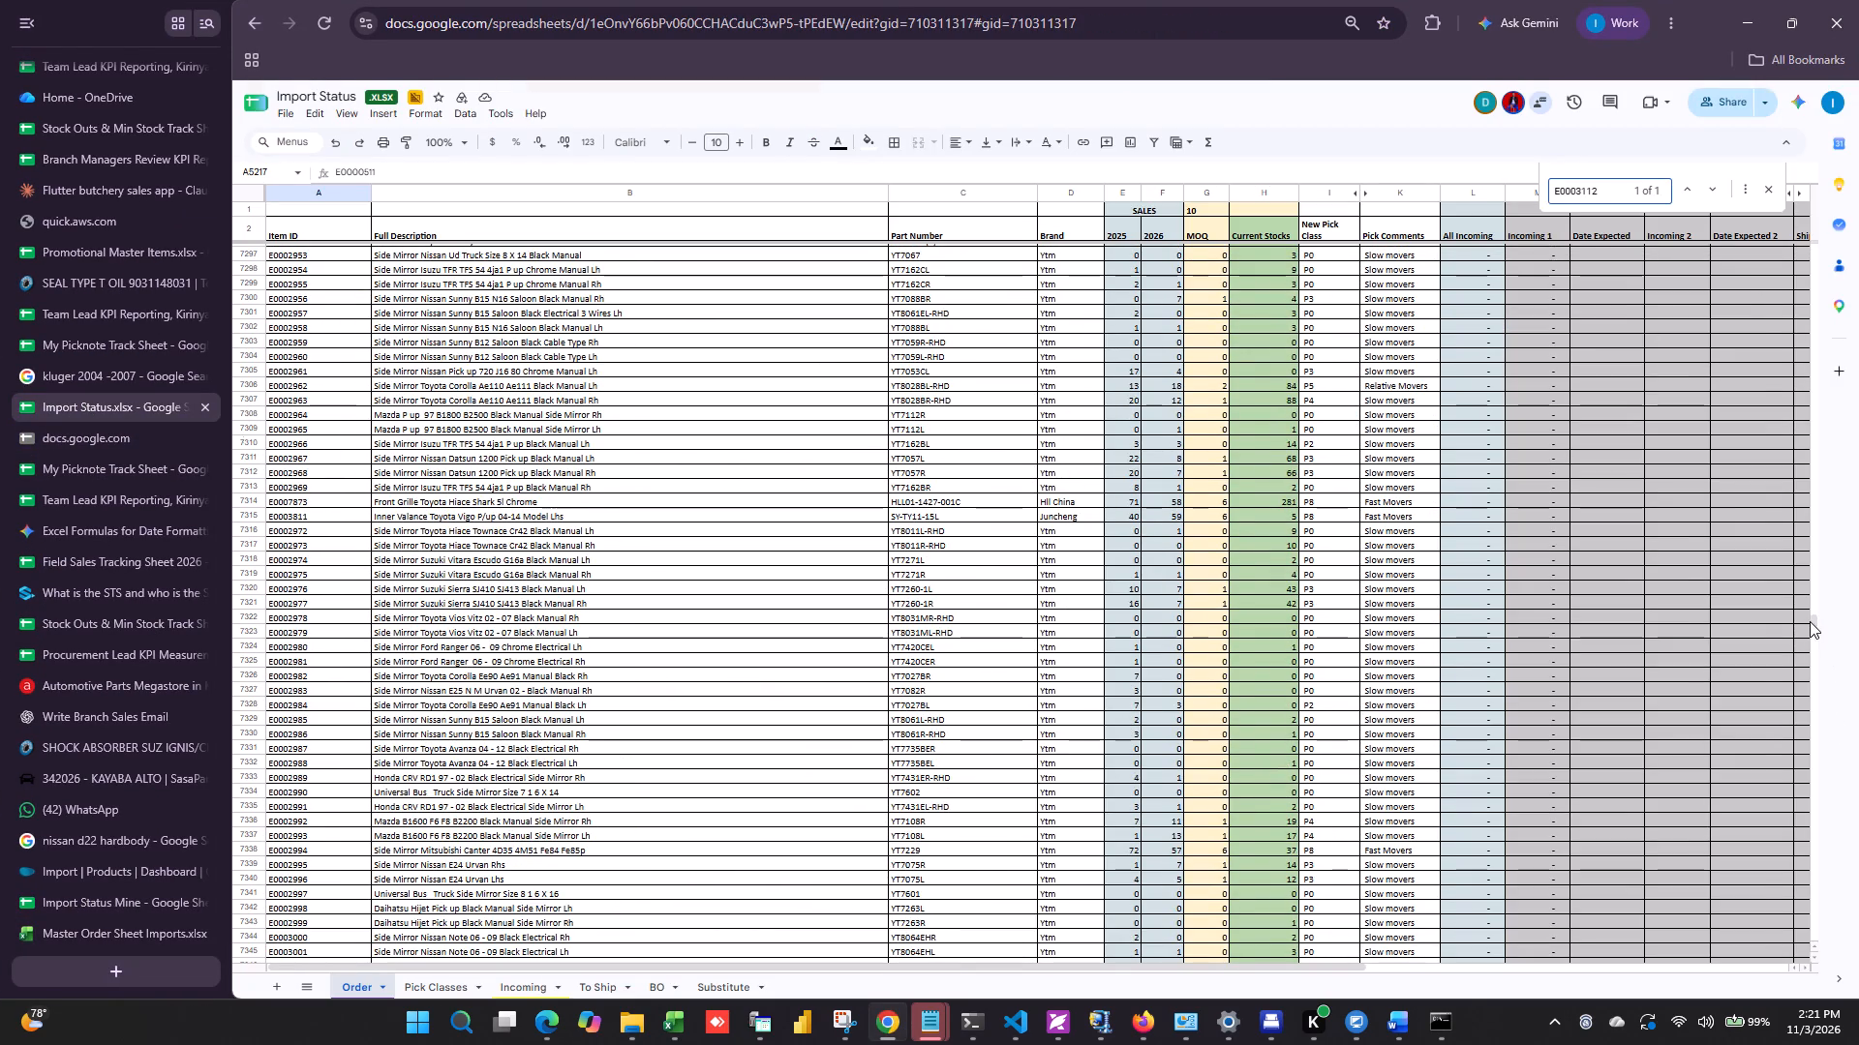
drag(1810, 621, 1760, 8)
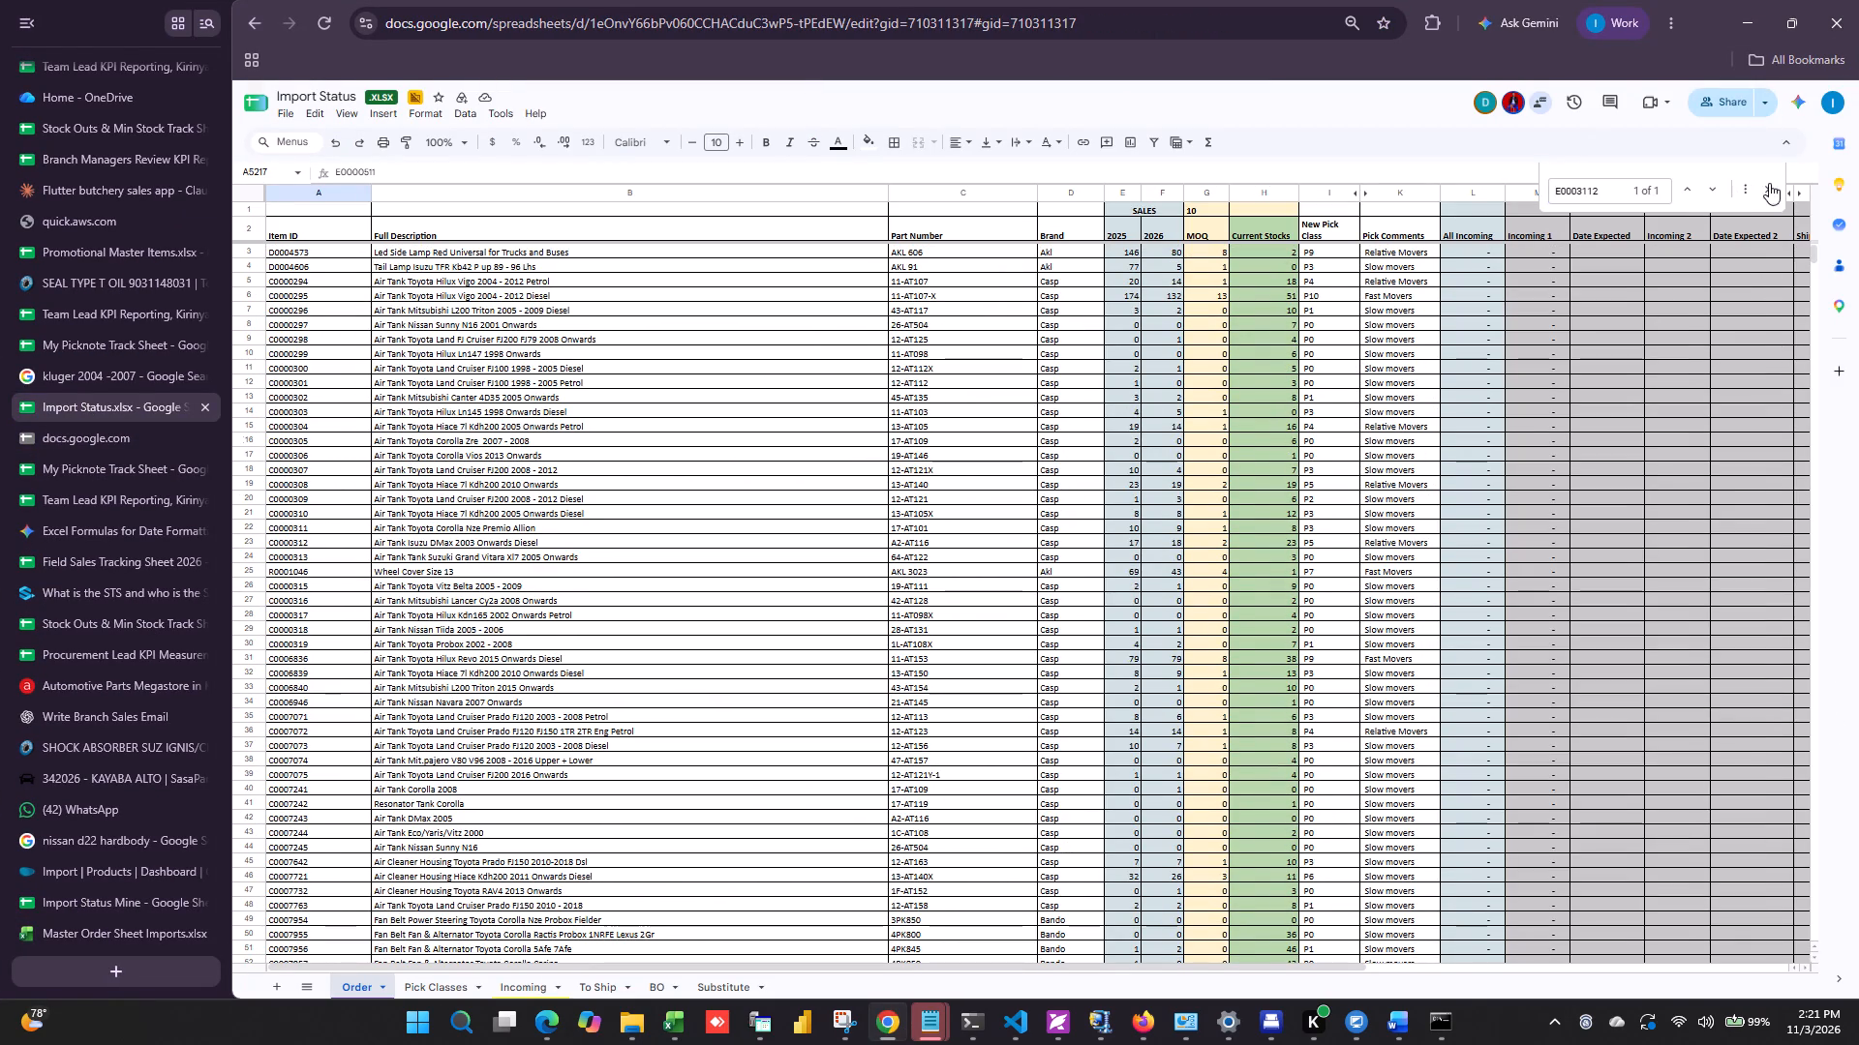
click(1773, 183)
scroll(290, 373, up, 15)
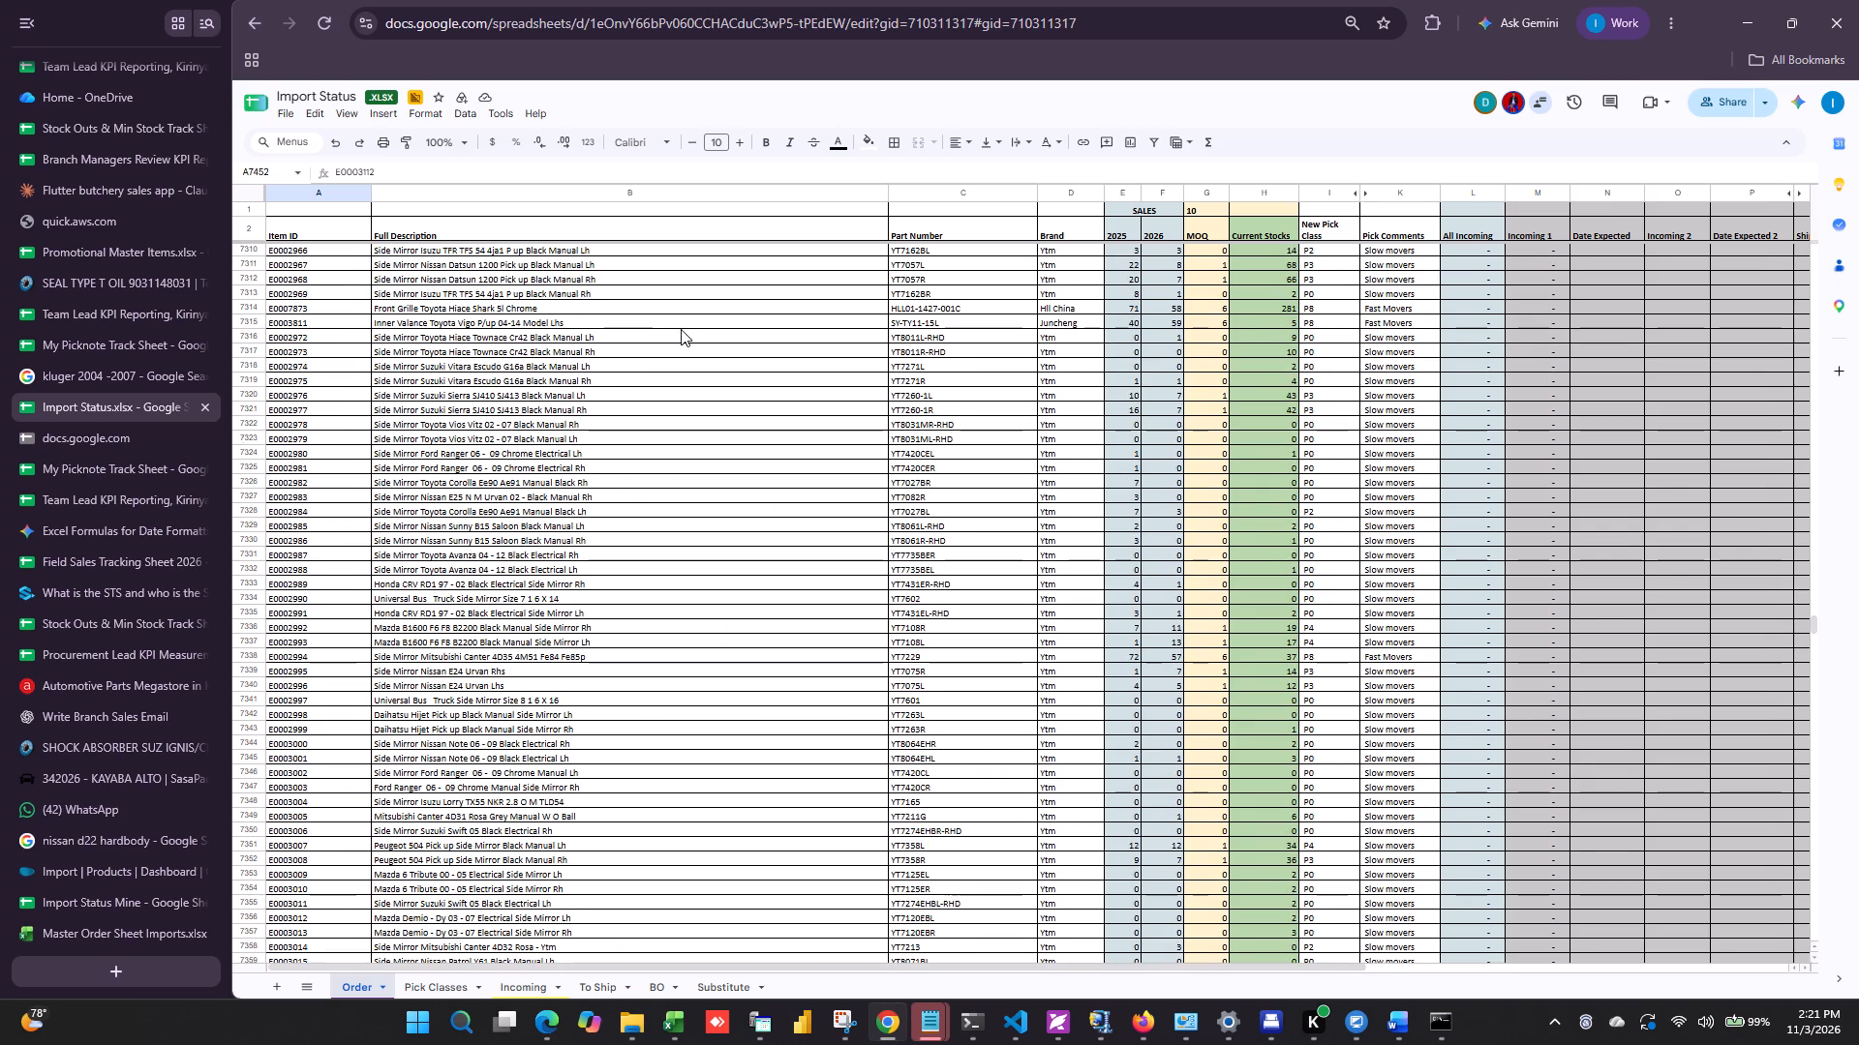
drag(1813, 618, 1813, 461)
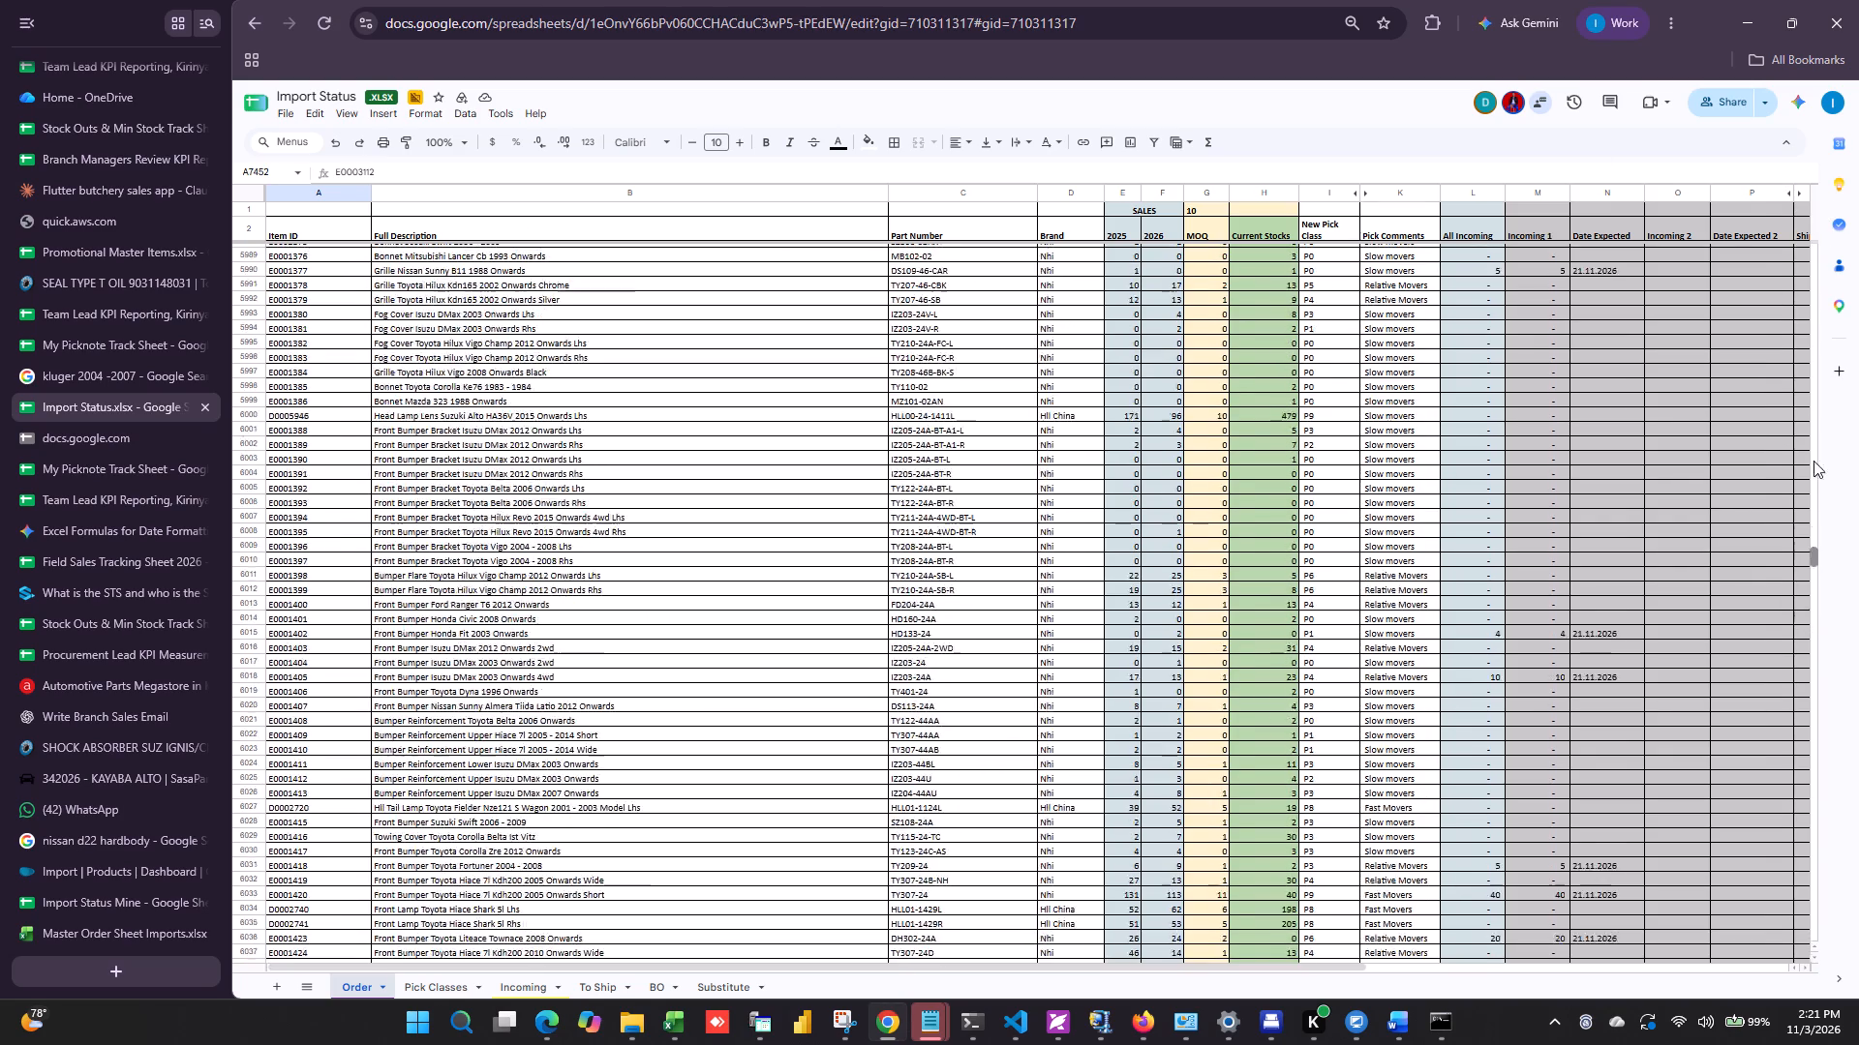
drag(1813, 461, 1813, 199)
scroll(481, 497, up, 7)
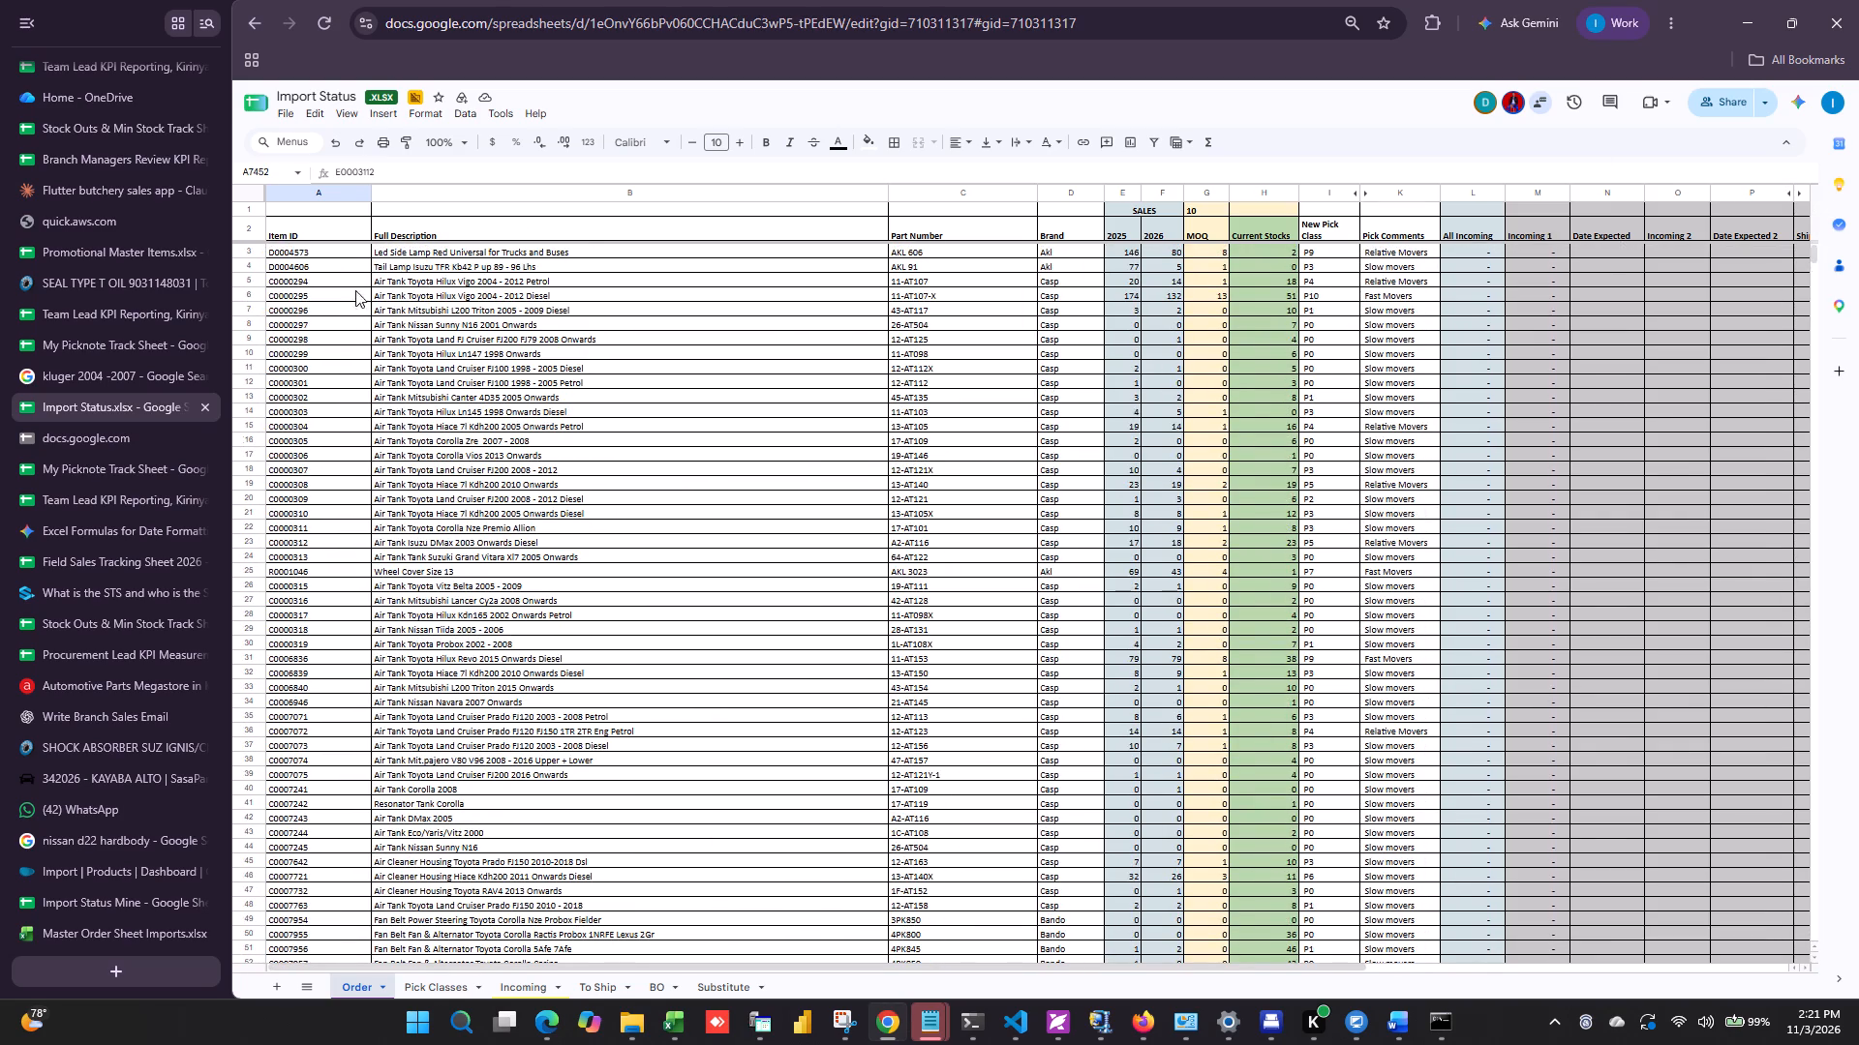
drag(309, 188, 1322, 307)
right_click(921, 421)
click(977, 465)
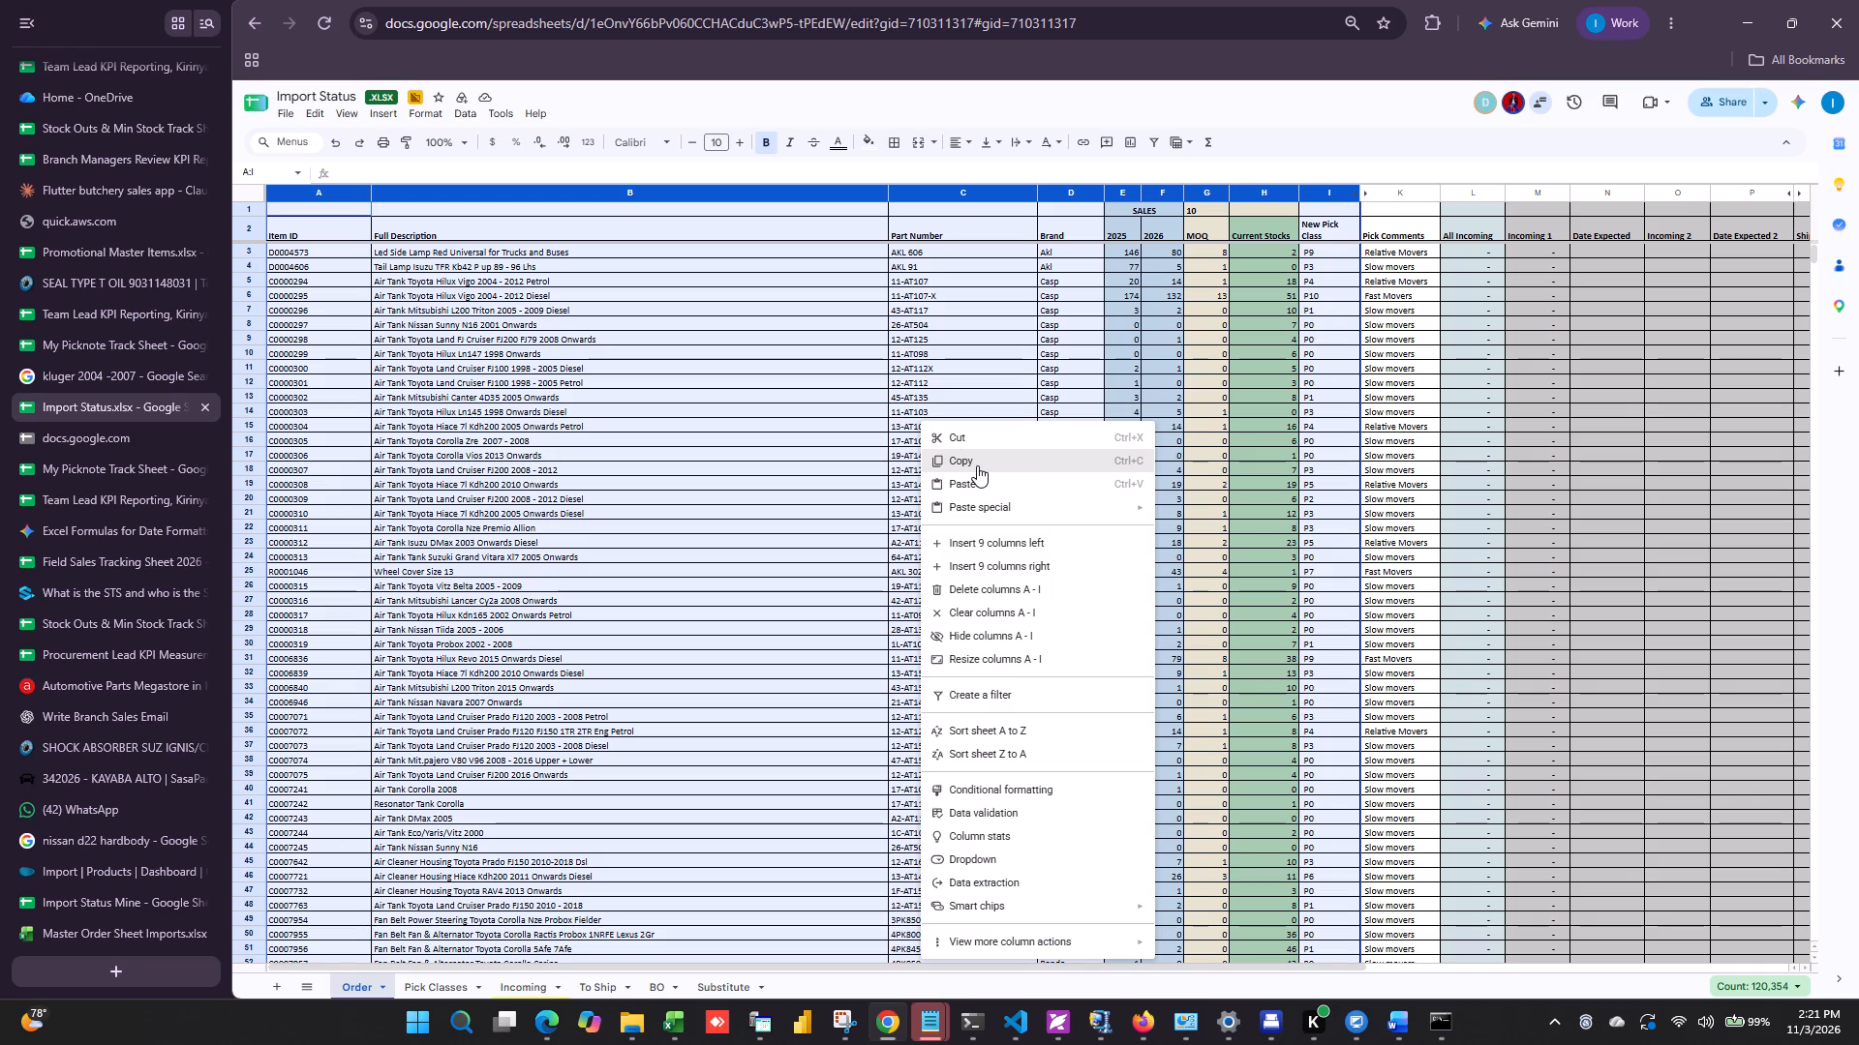
click(975, 460)
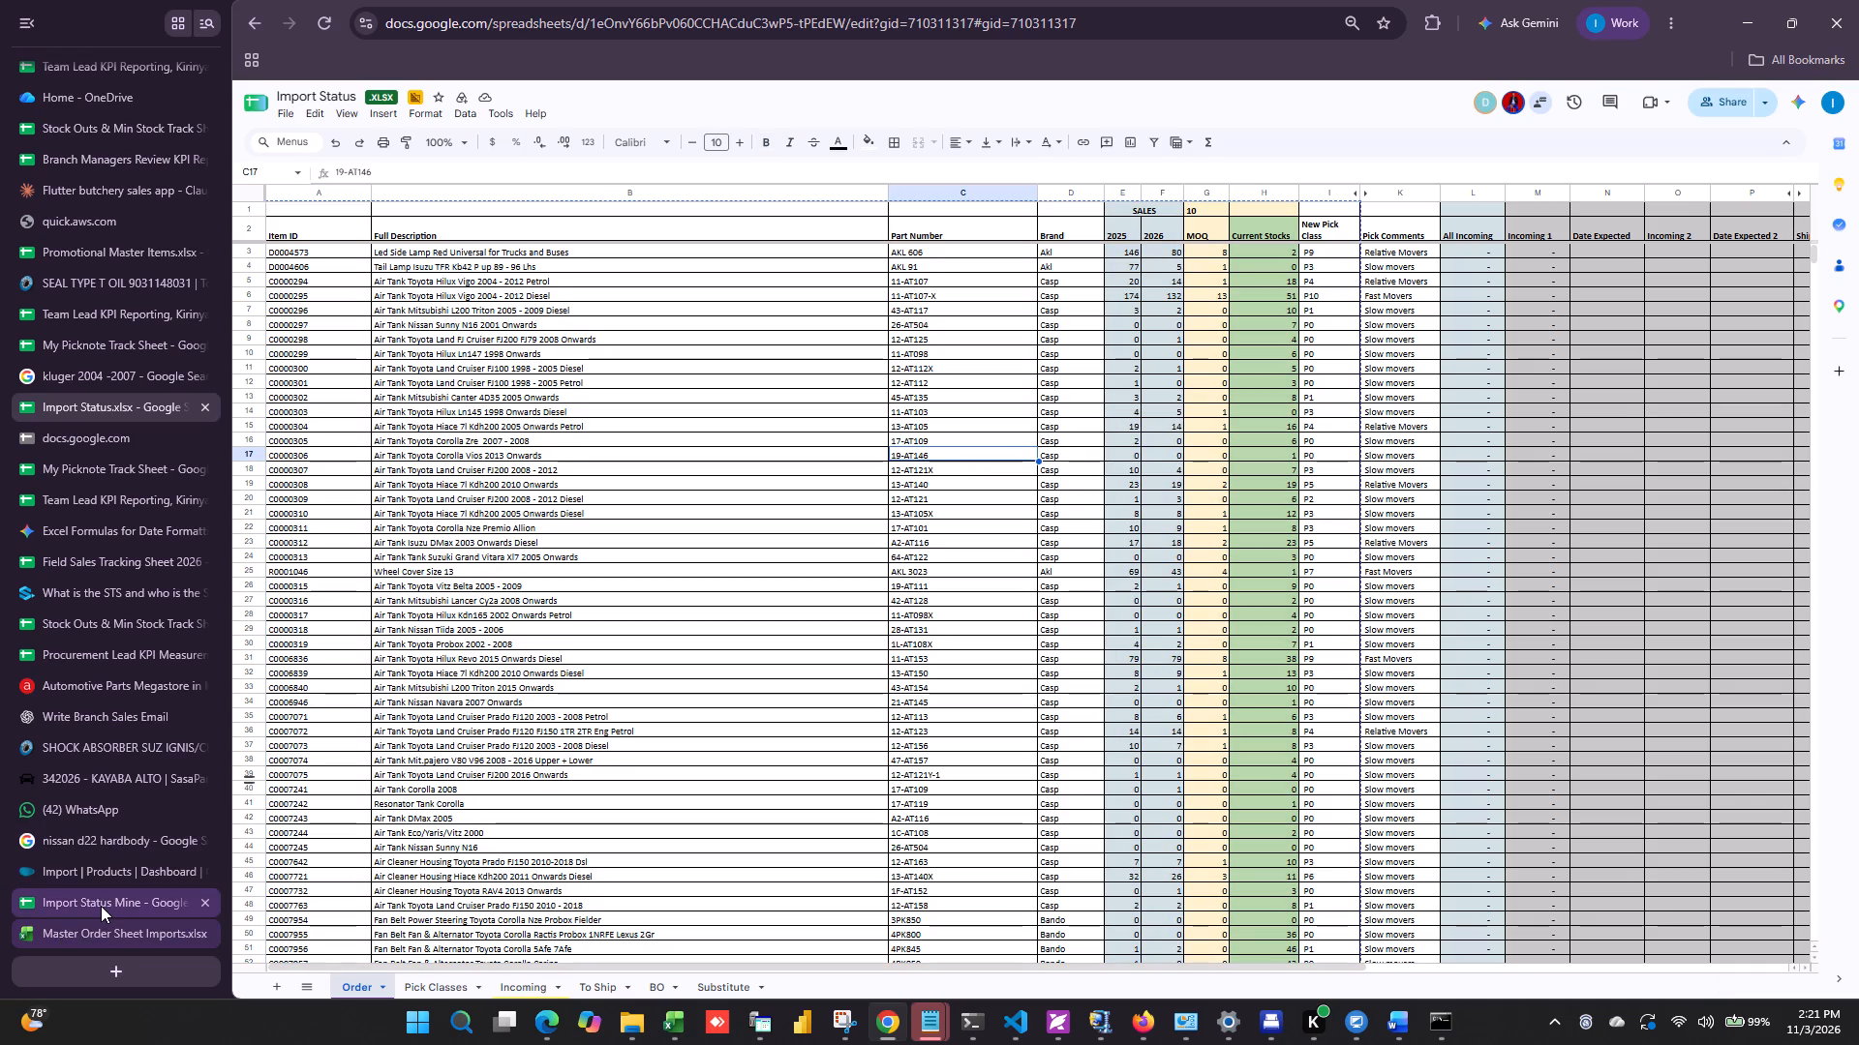
Switch to the Website Promo Items 03.11.2026 workbook in Excel and look through its last item rows.
scroll(101, 906, down, 6)
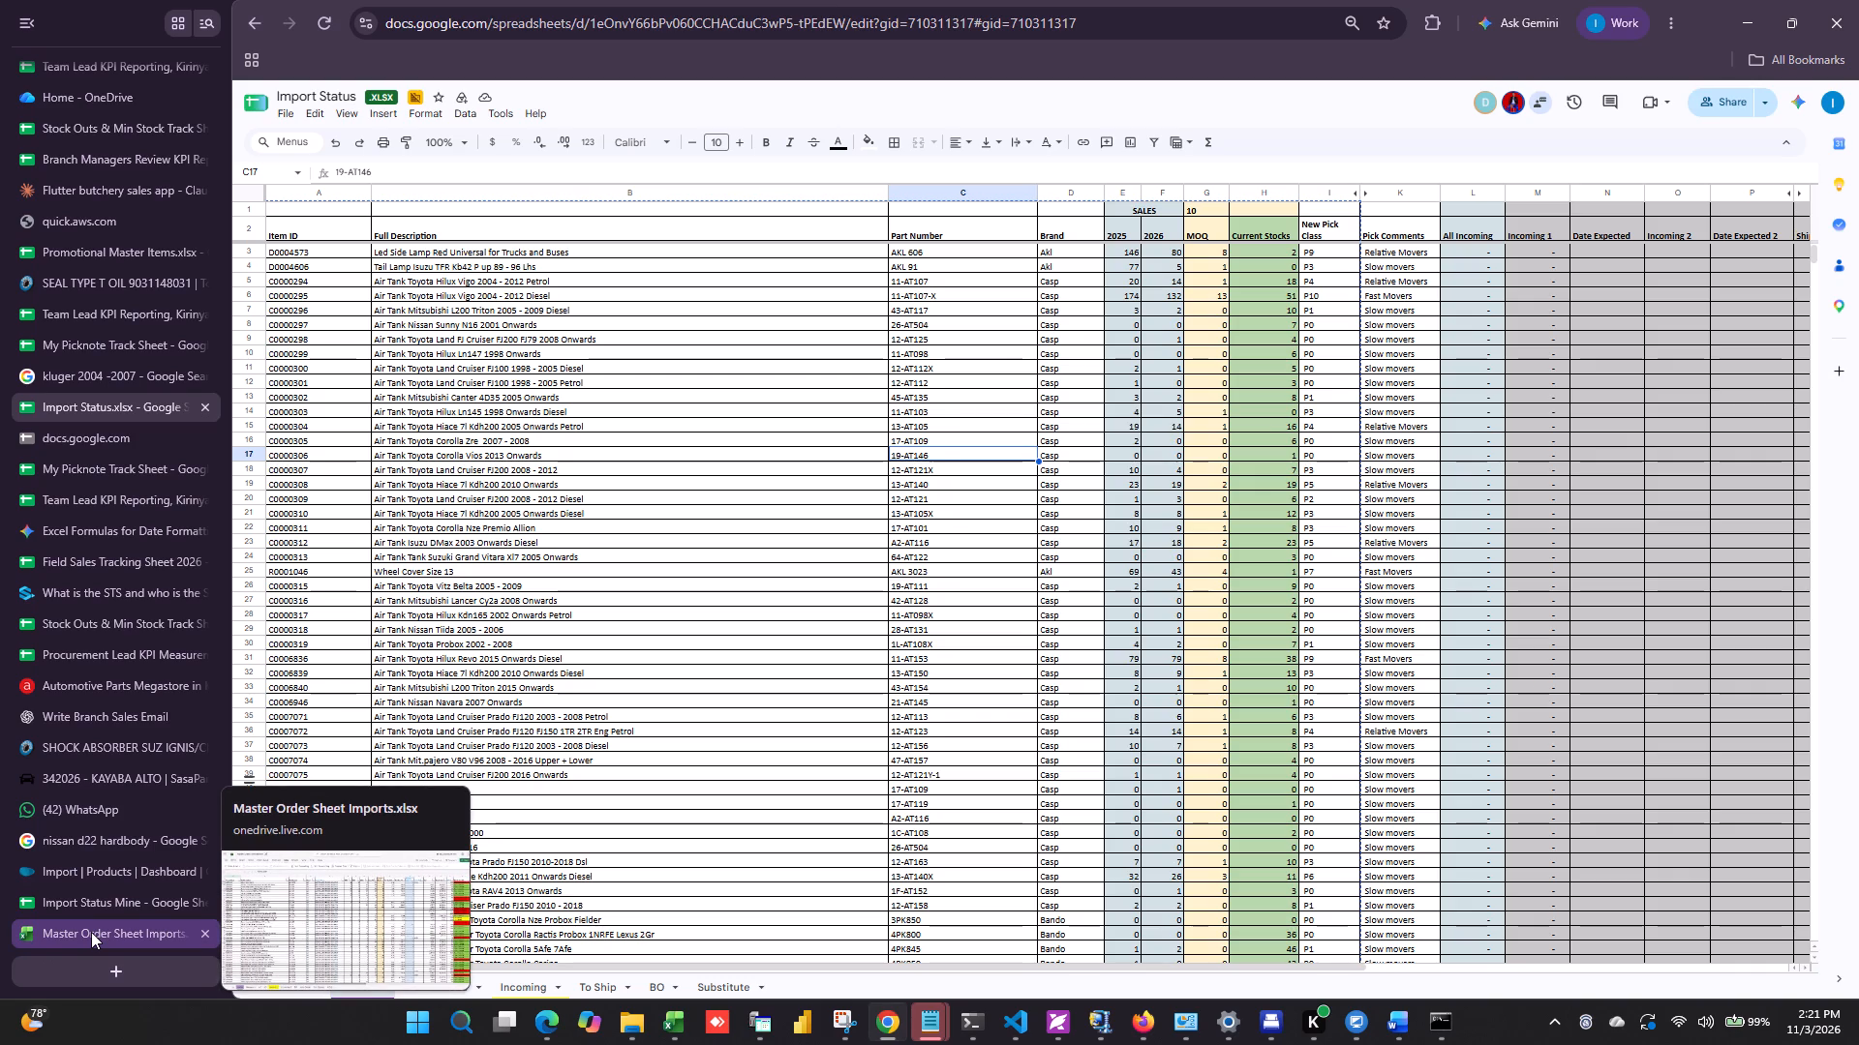
click(668, 1018)
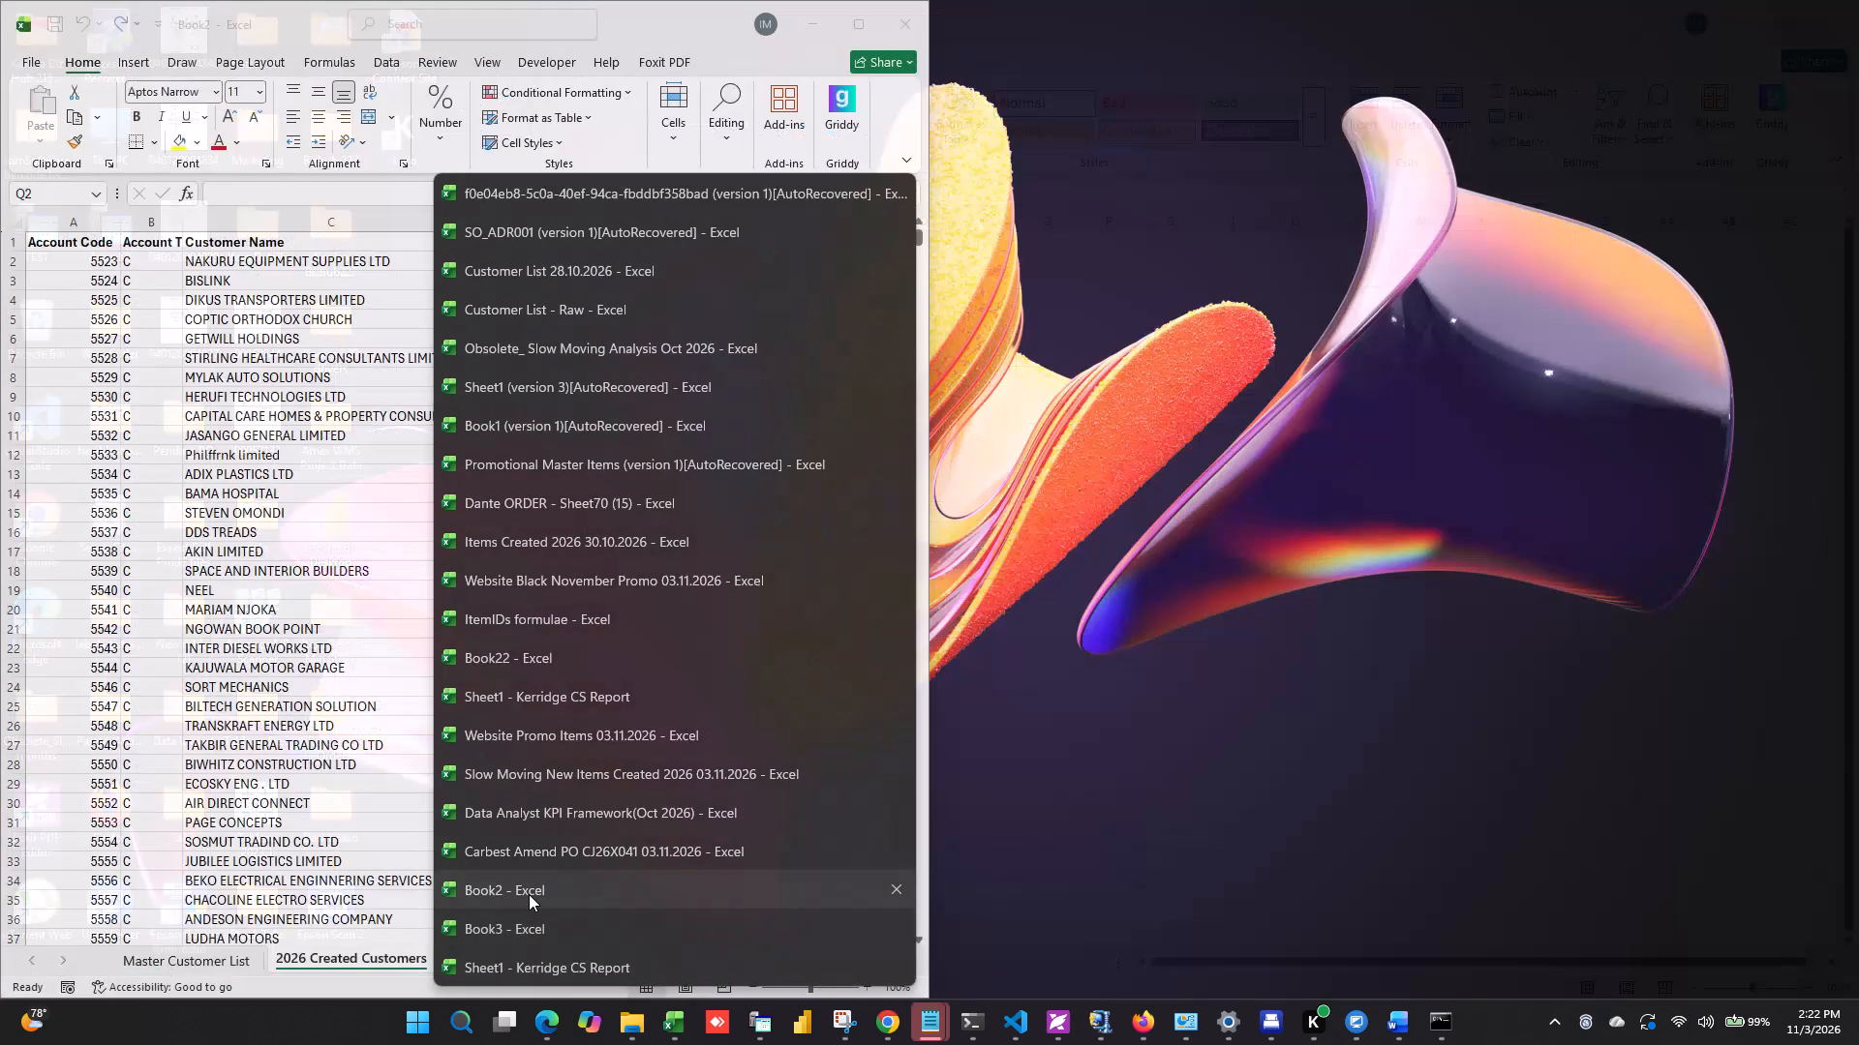
click(569, 734)
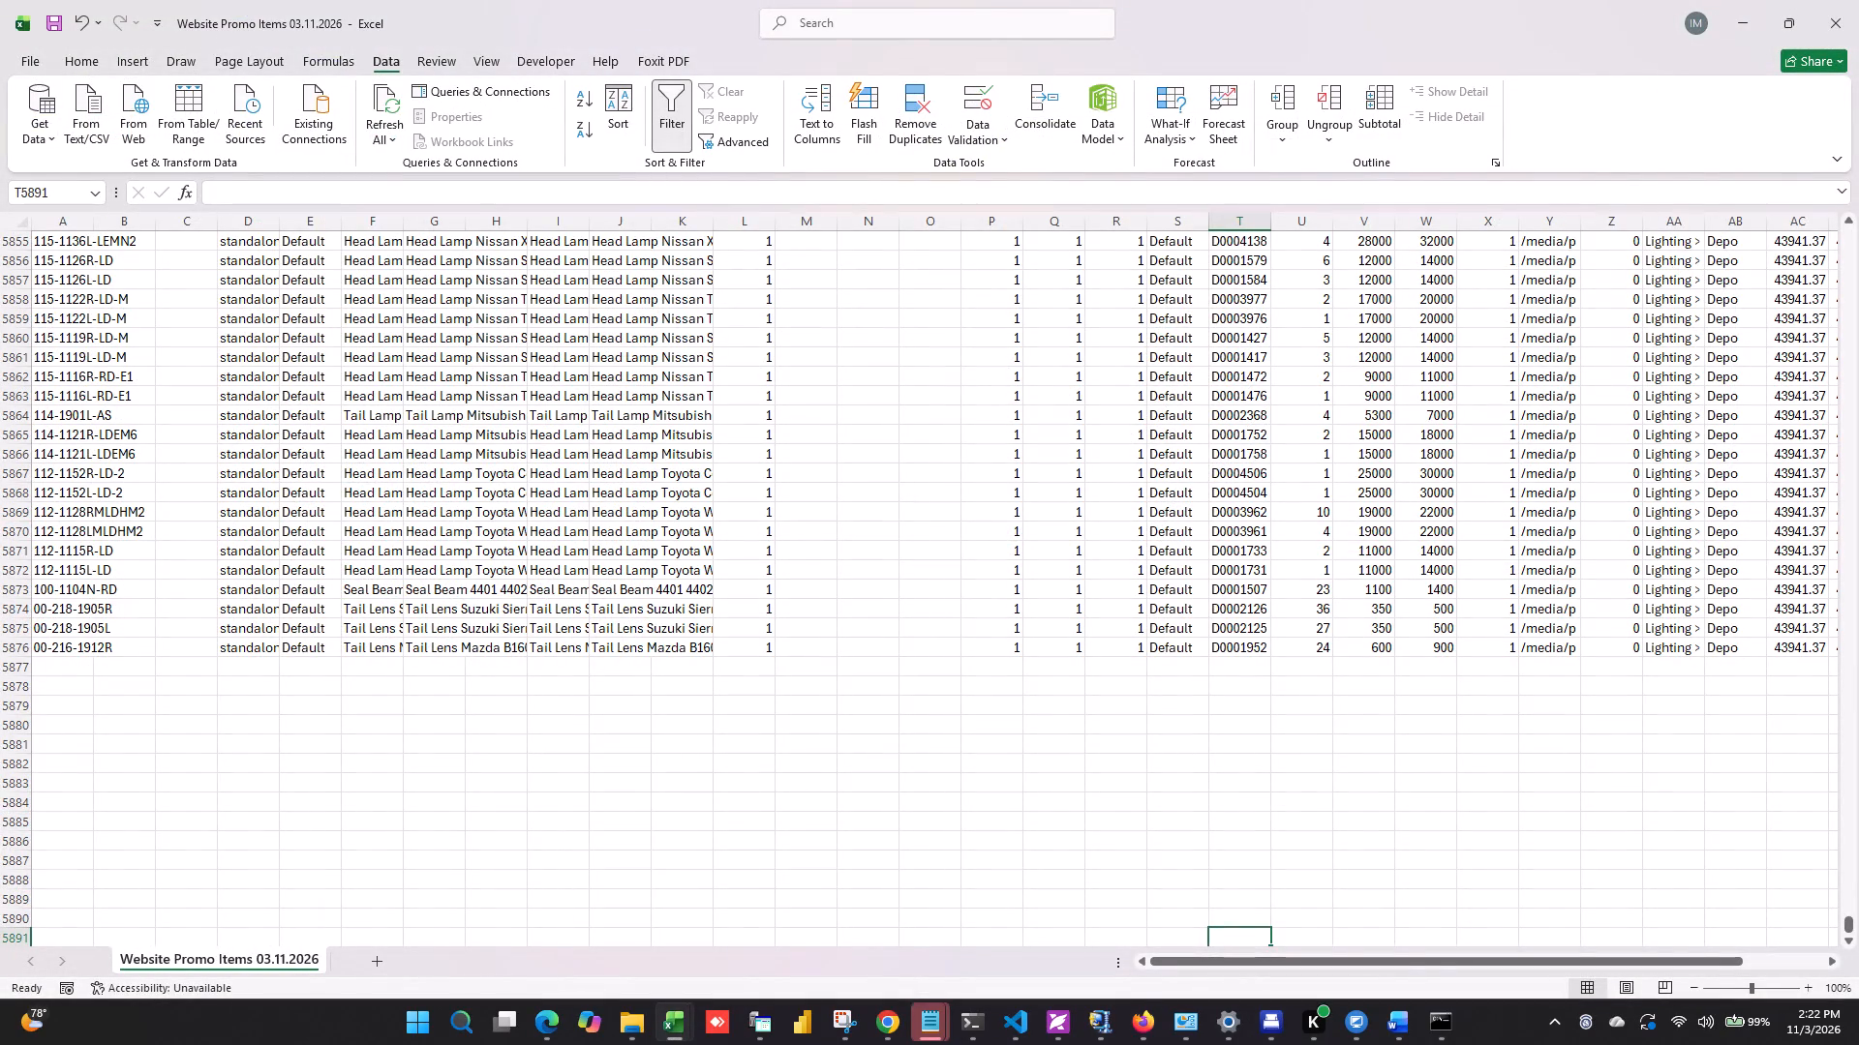
scroll(1411, 703, up, 18)
scroll(1411, 703, up, 19)
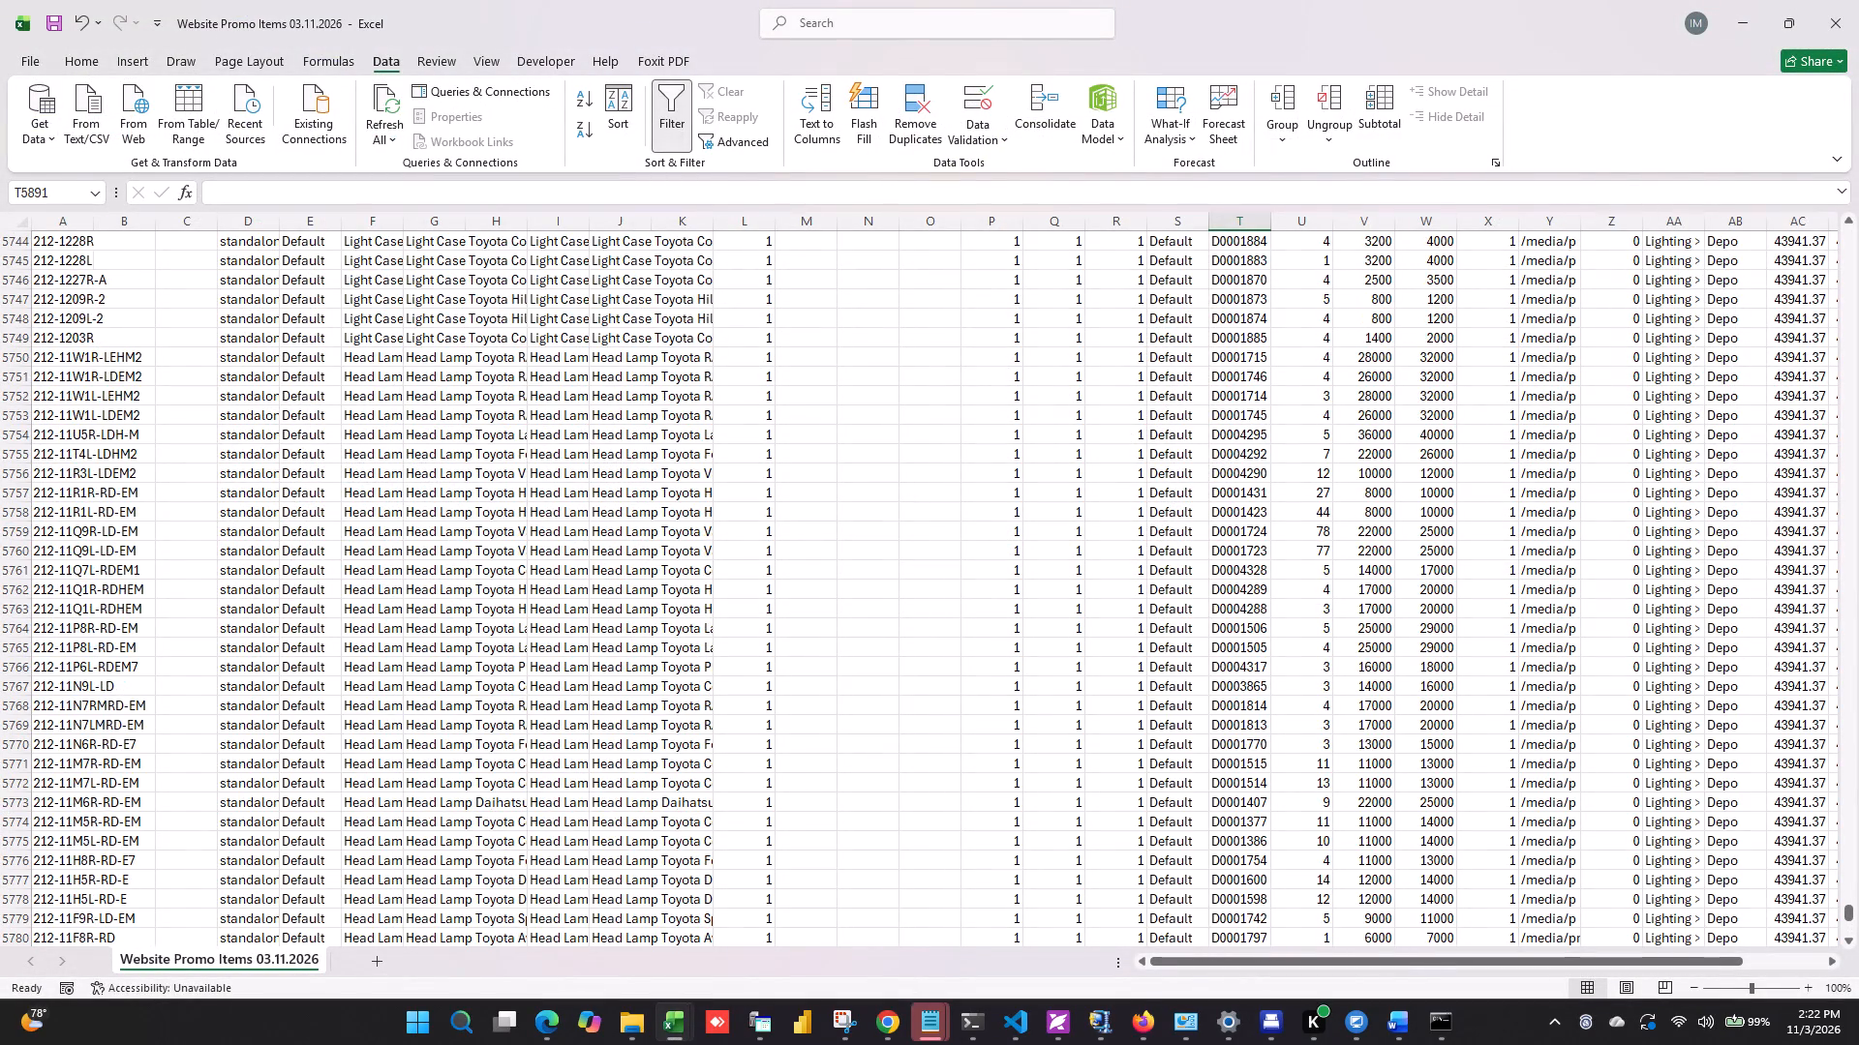
Return to the Import Status spreadsheet in Chrome and look through the Order sheet down to its last row.
click(1736, 0)
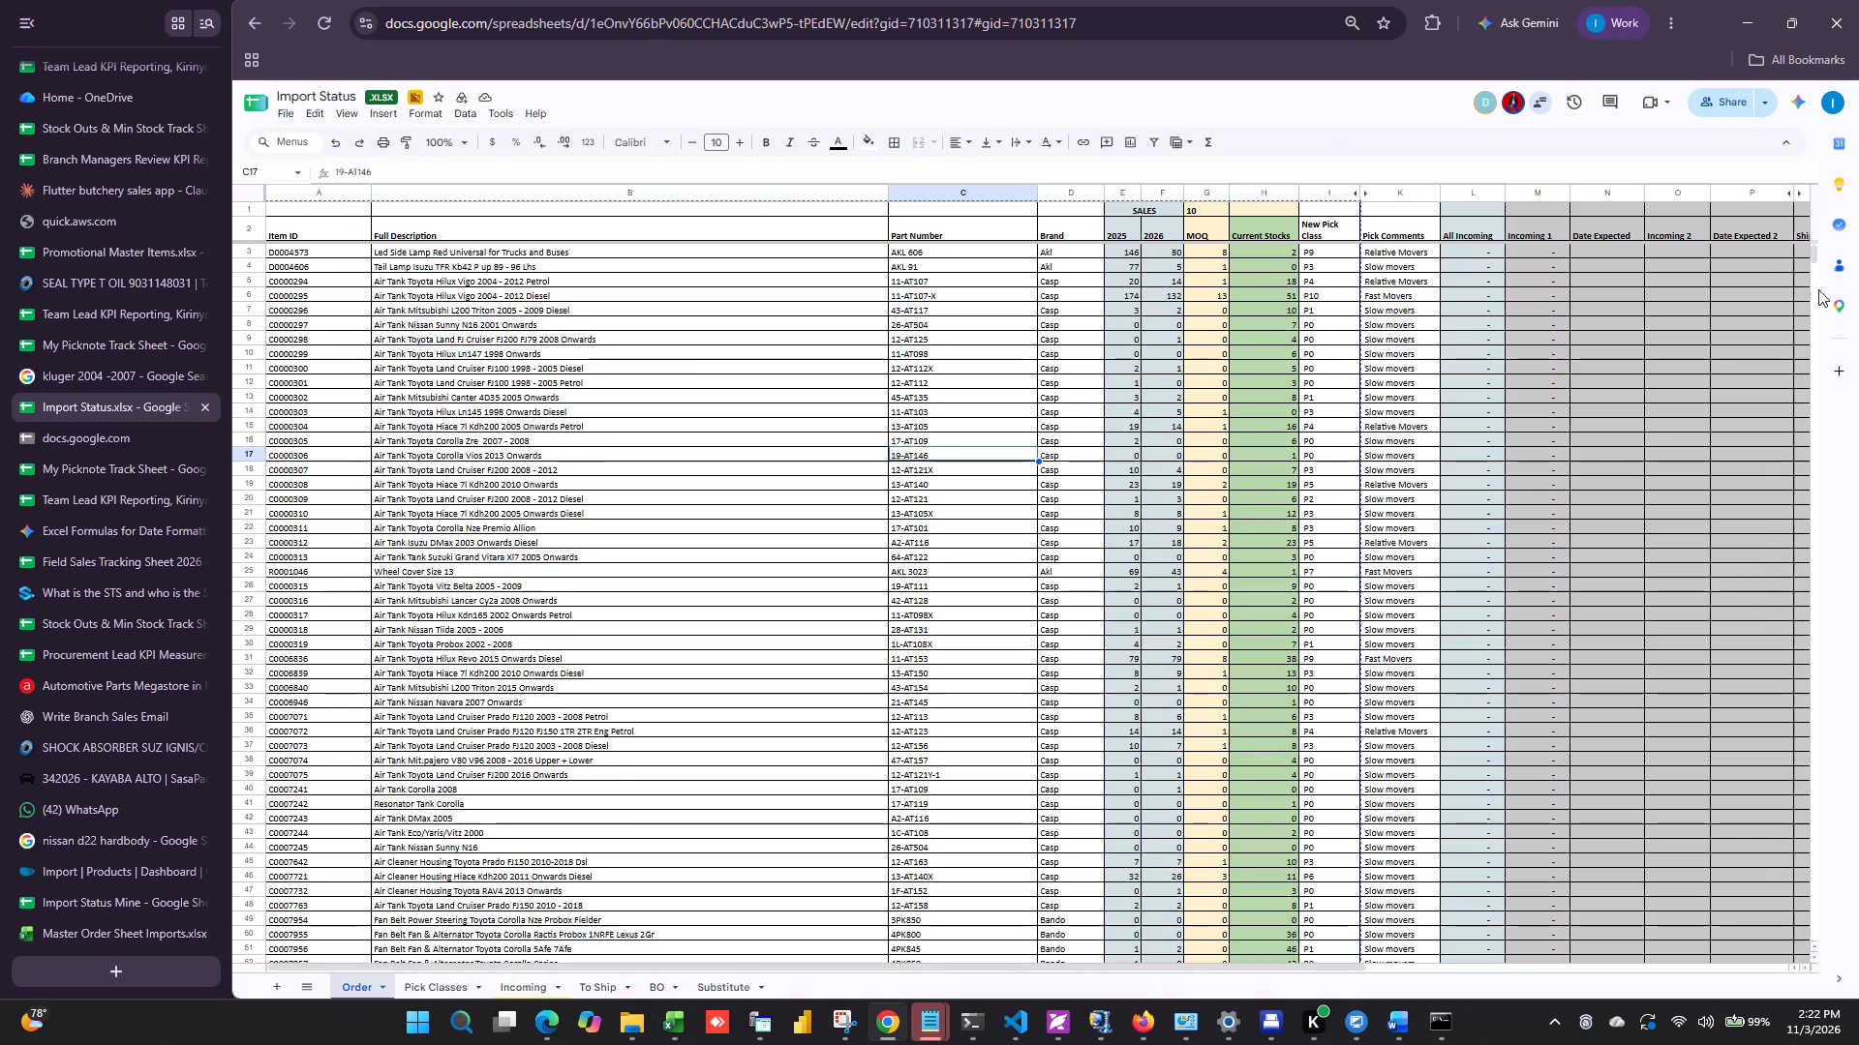
drag(1815, 255, 1748, 763)
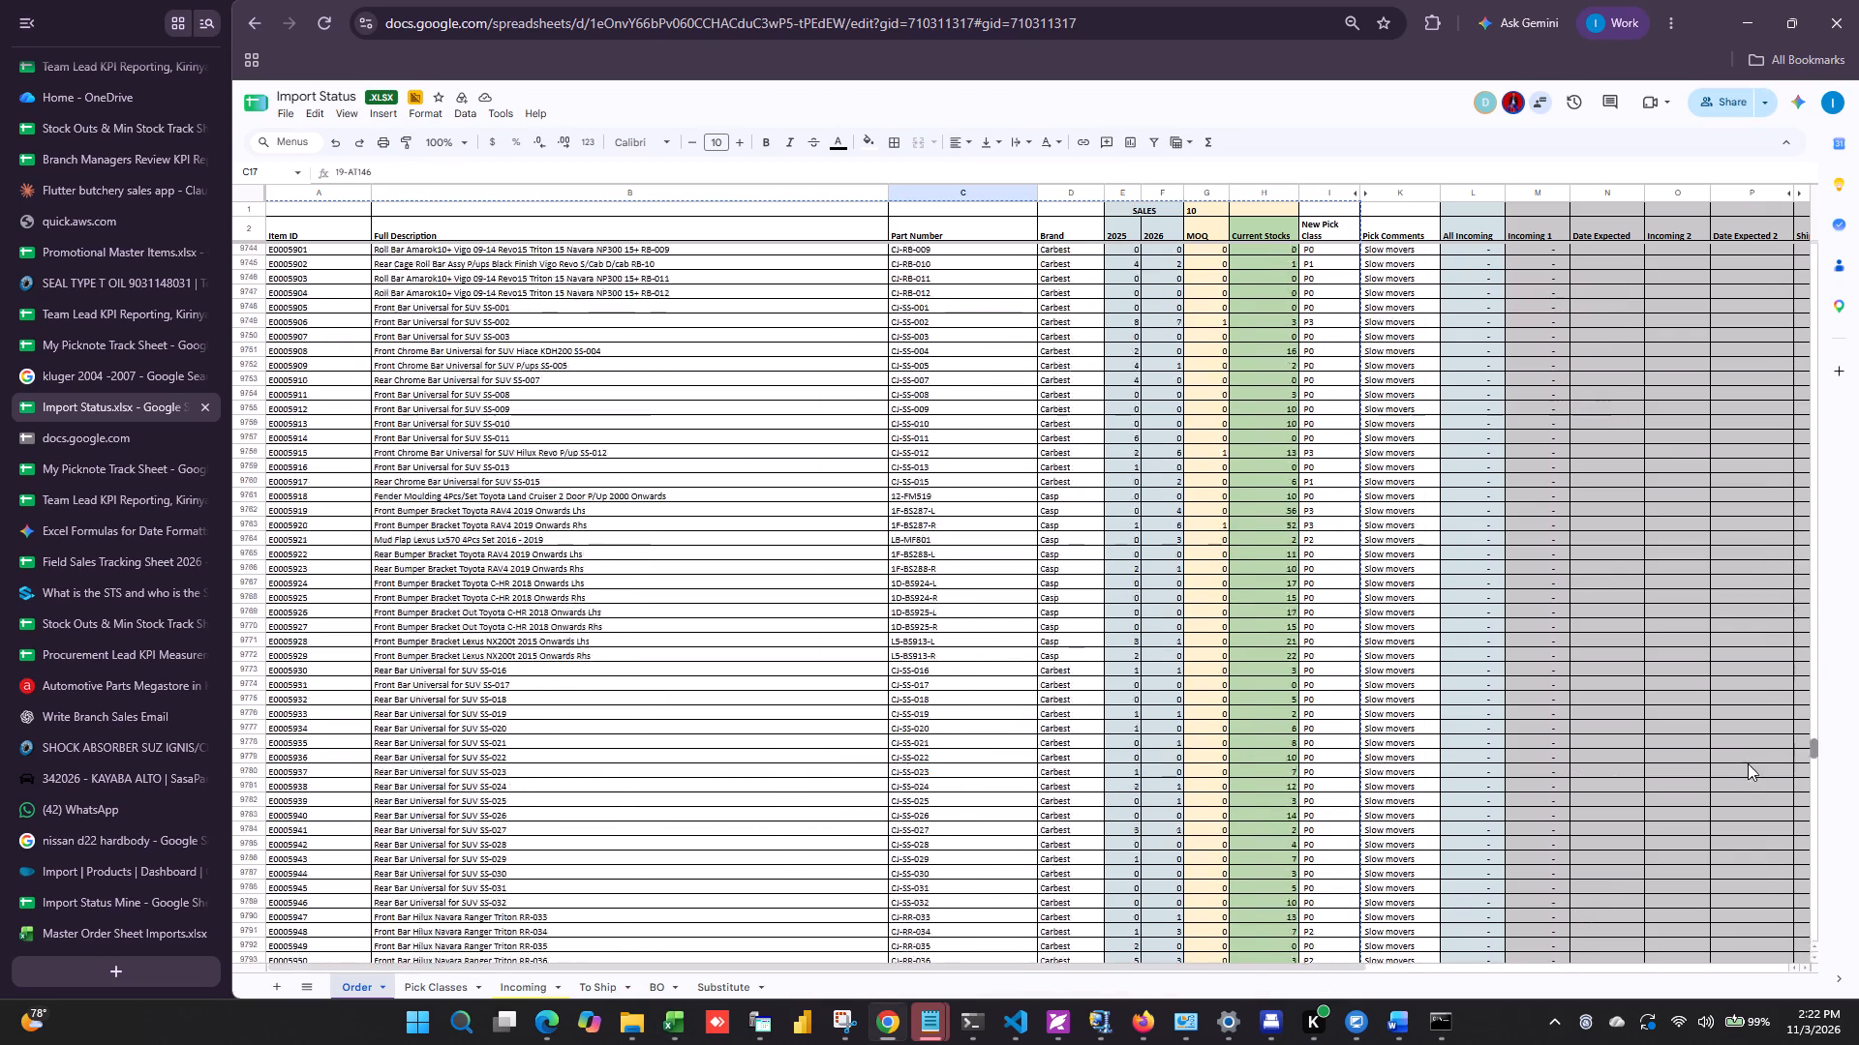
drag(1748, 763, 1789, 1044)
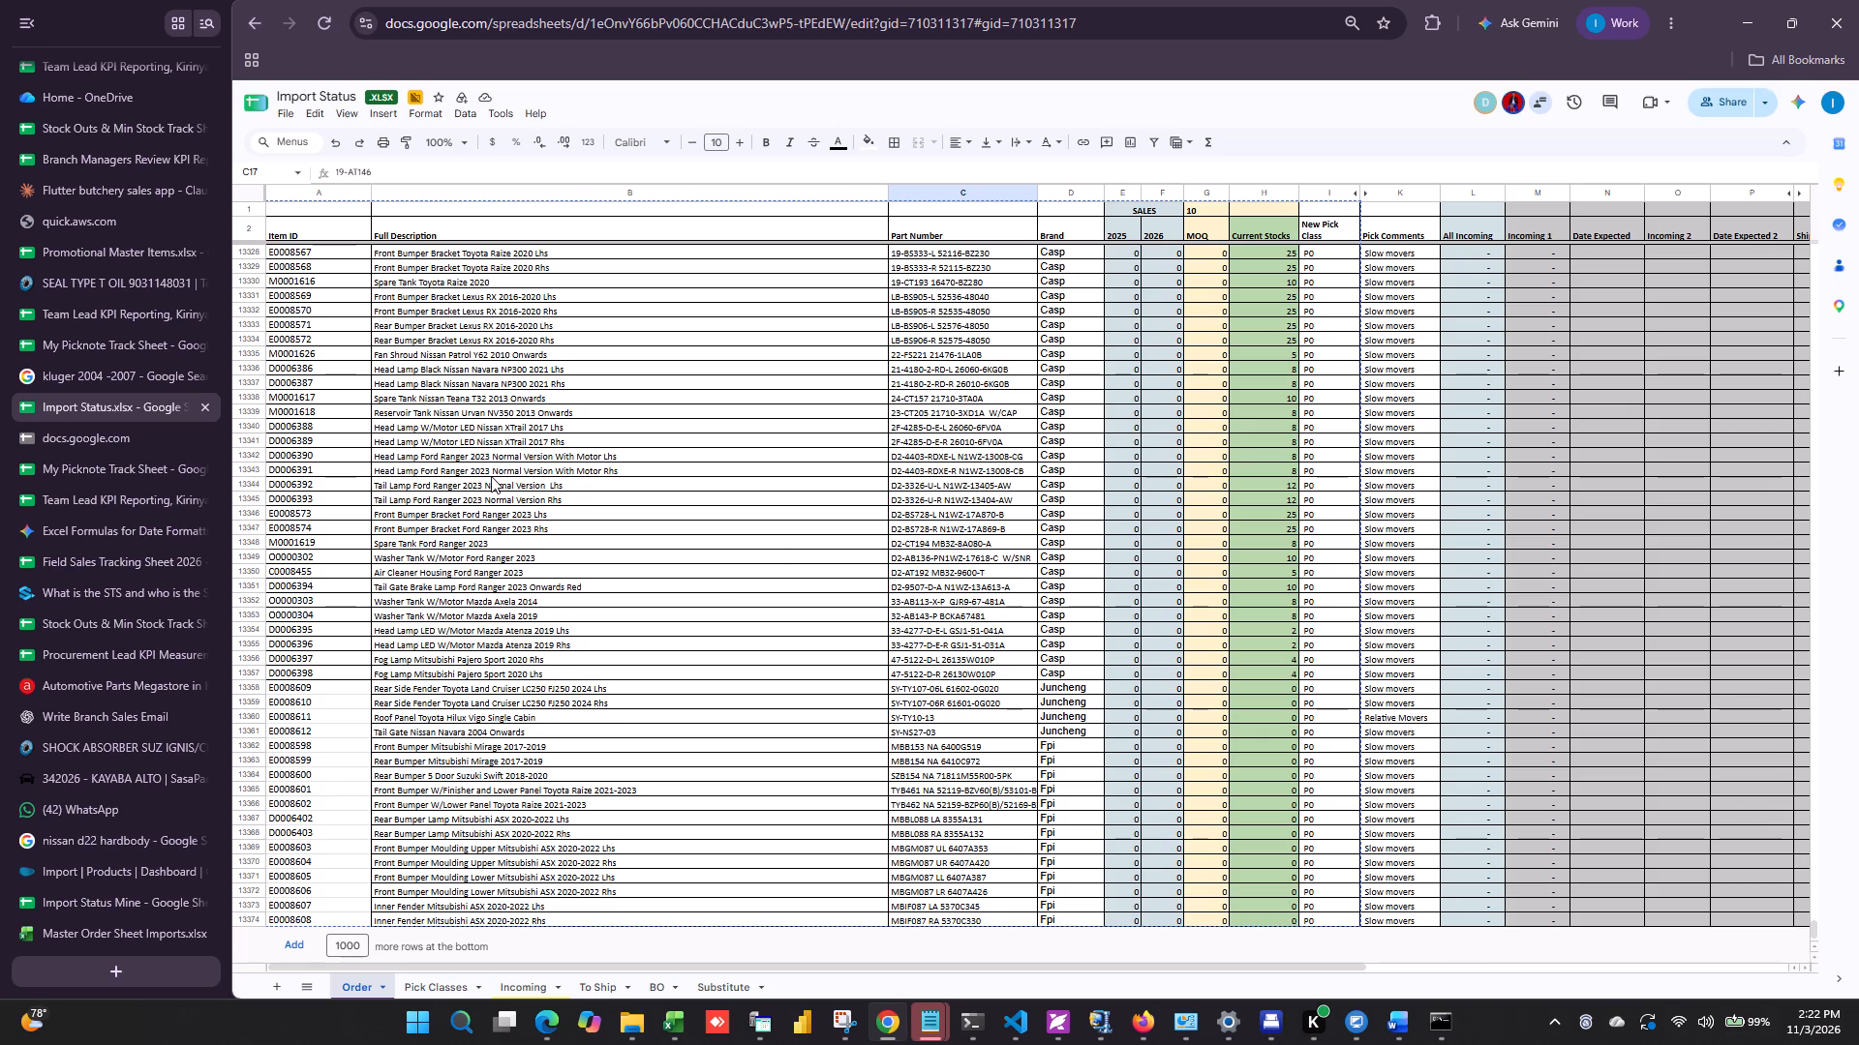
Copy item ID E0008569 from the Order sheet and search for it in the Website Promo Items 03.11.2026 workbook in Excel.
click(298, 301)
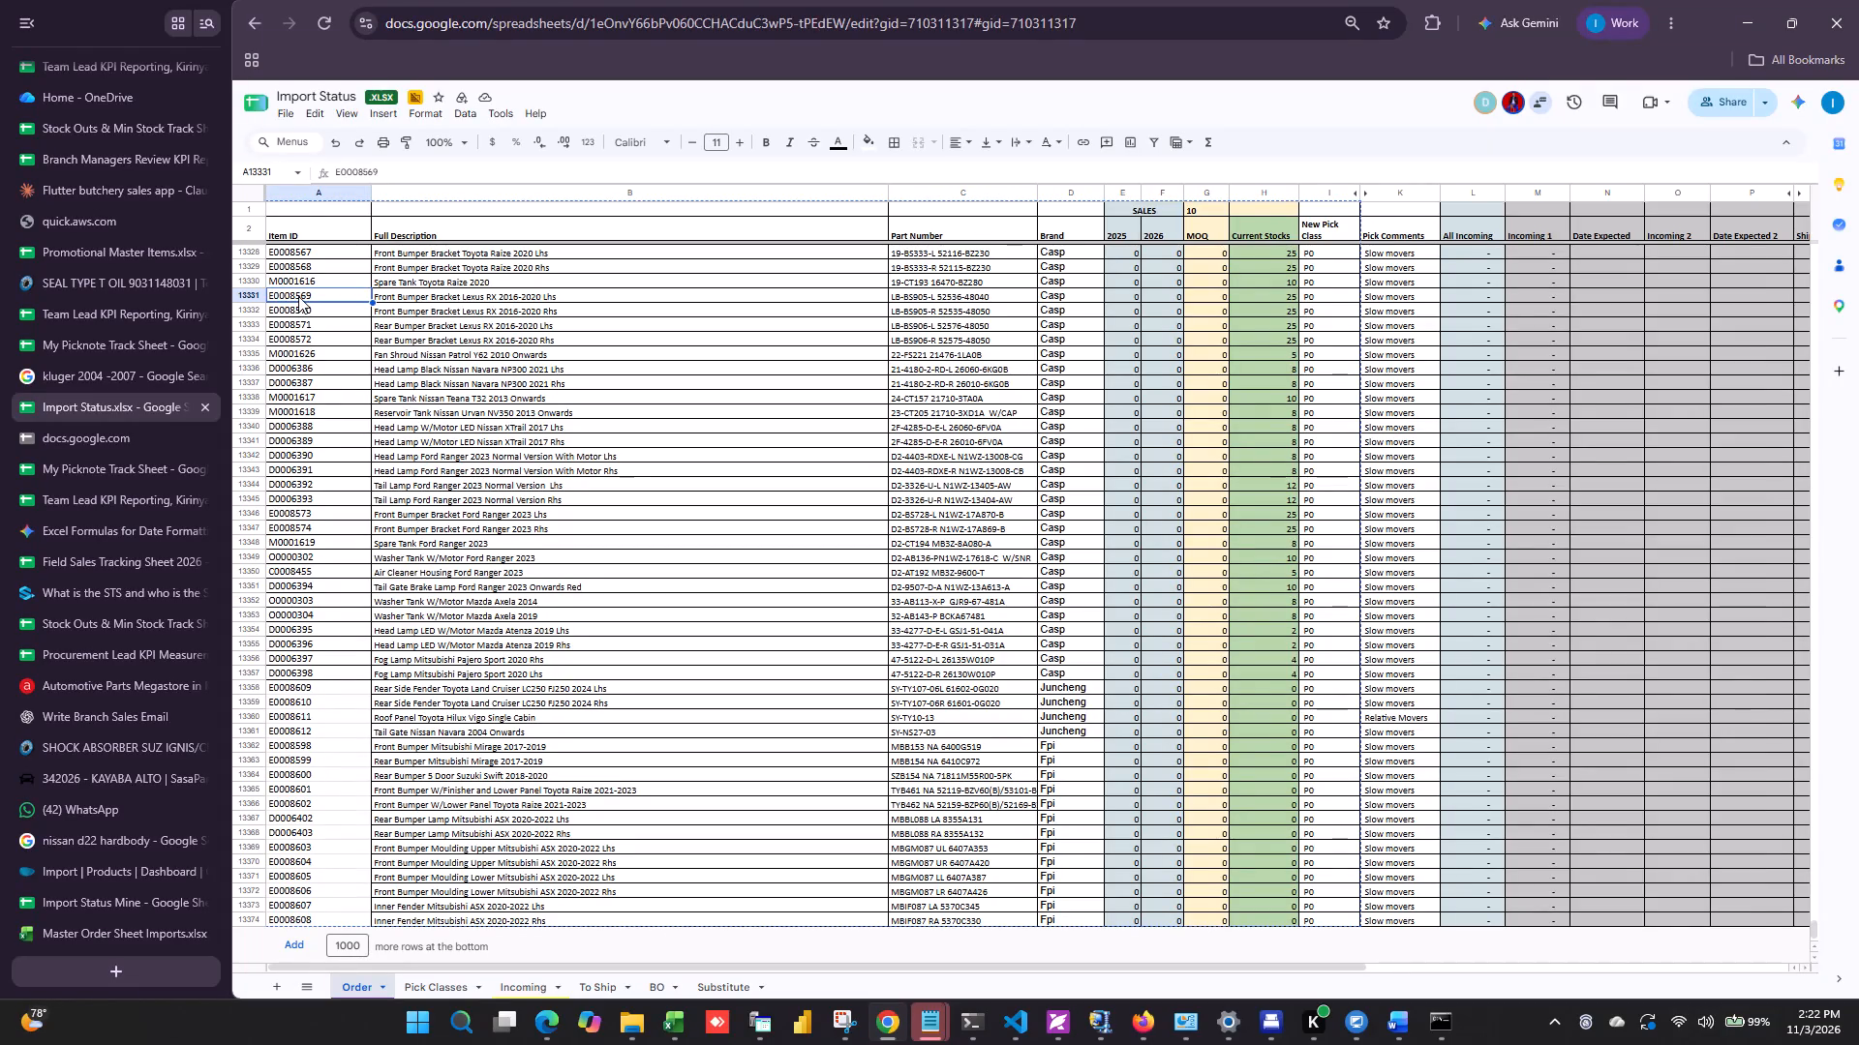
key(ctrl+c)
key(alt+Tab)
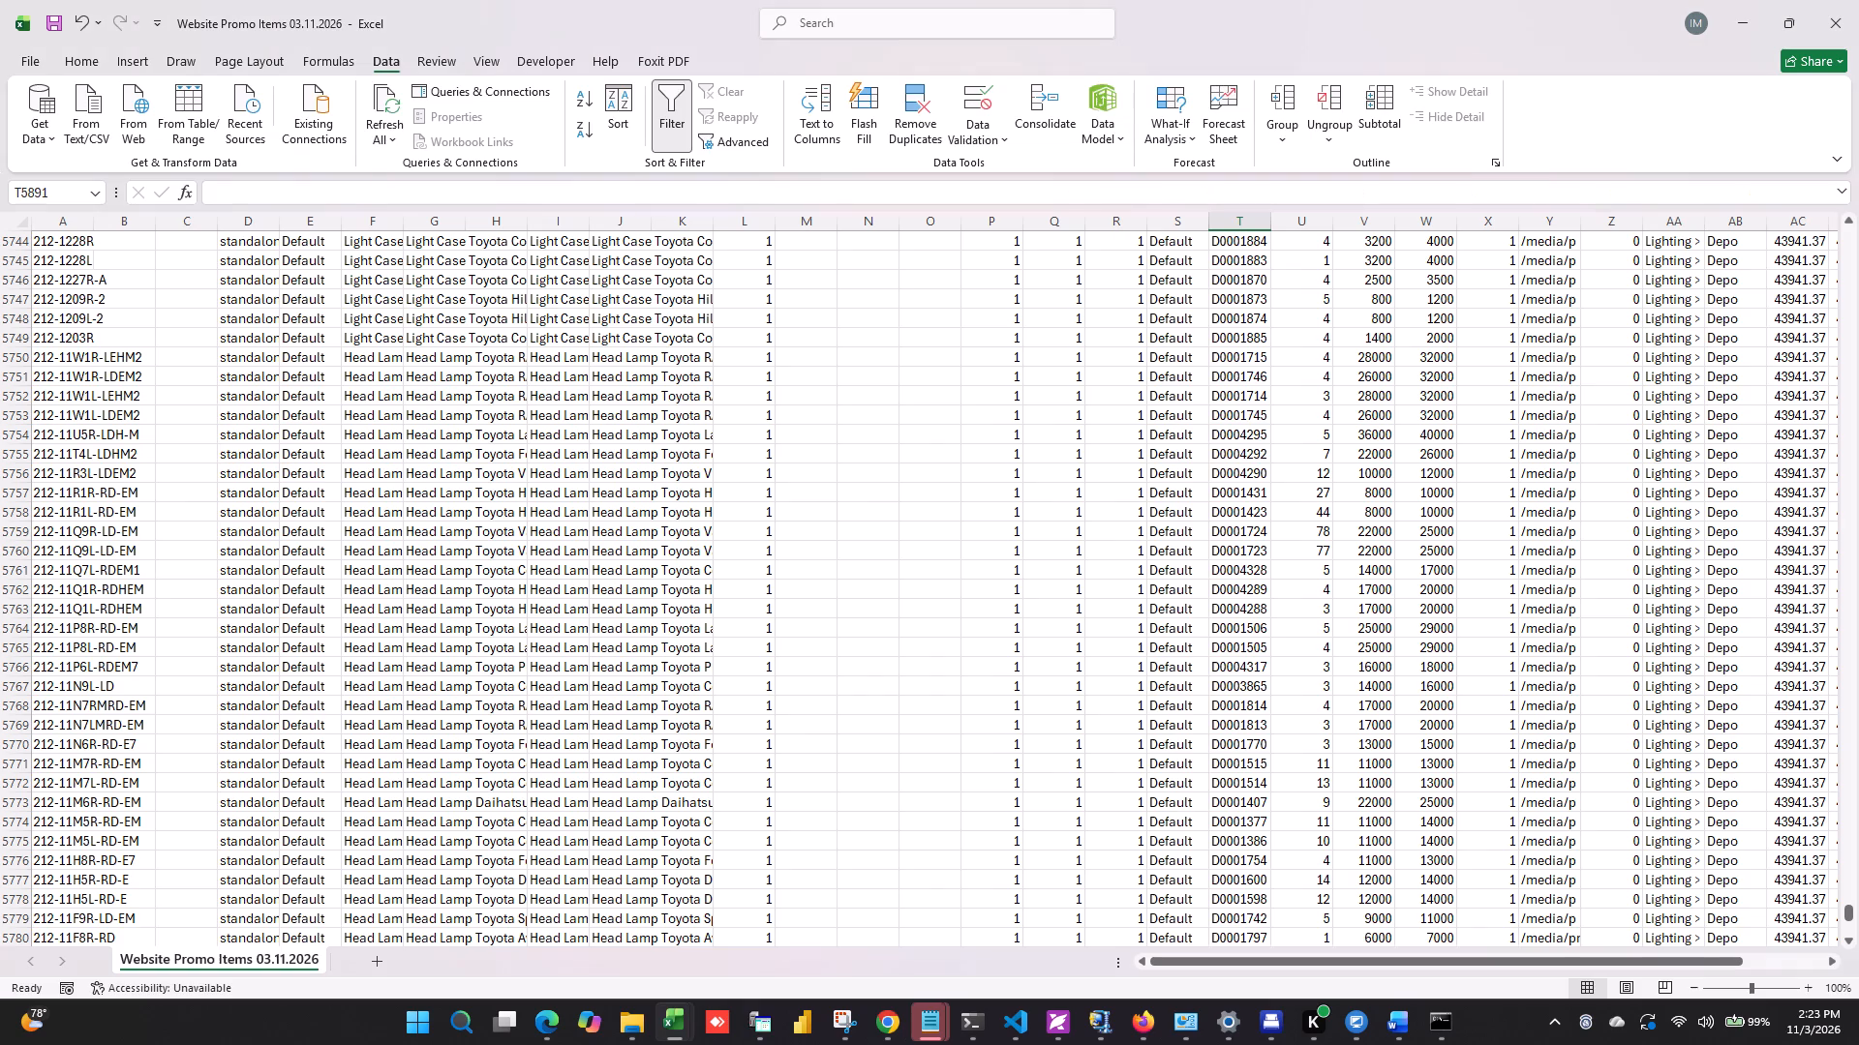
click(935, 674)
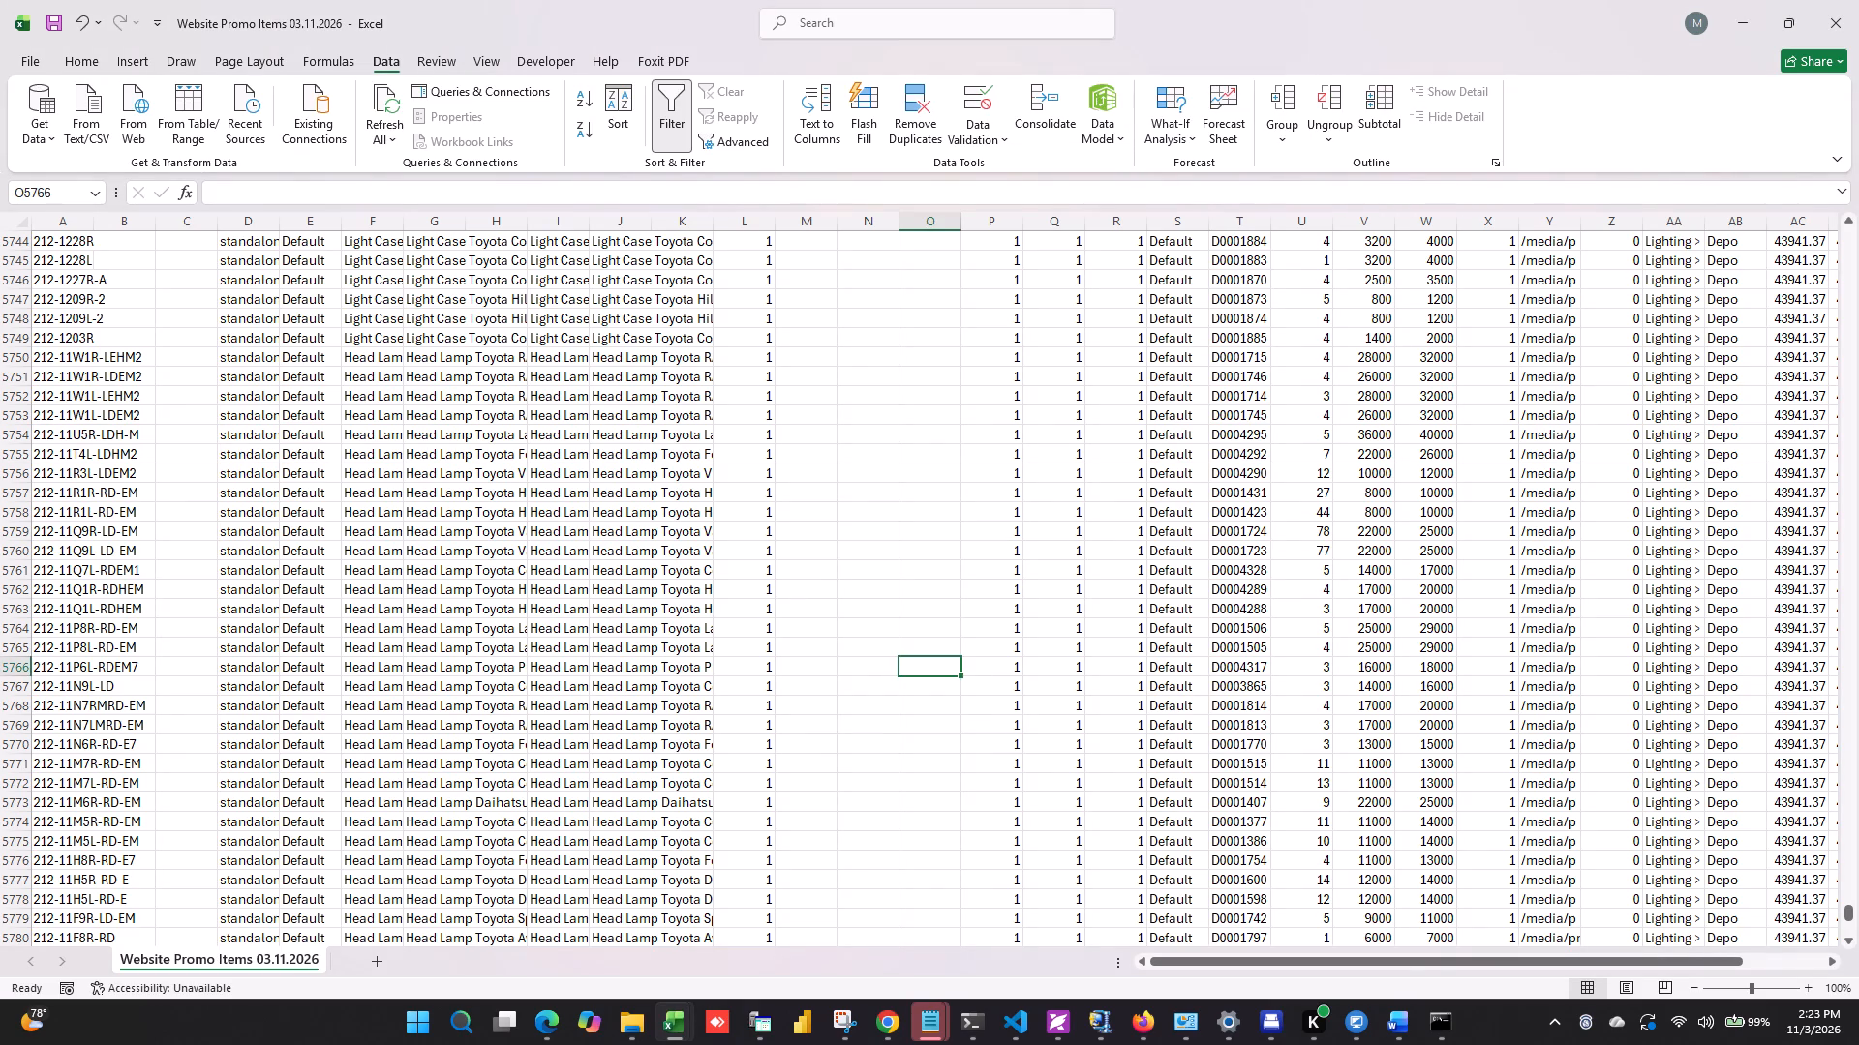
key(ctrl+f)
key(ctrl+v)
key(Return)
key(Return)
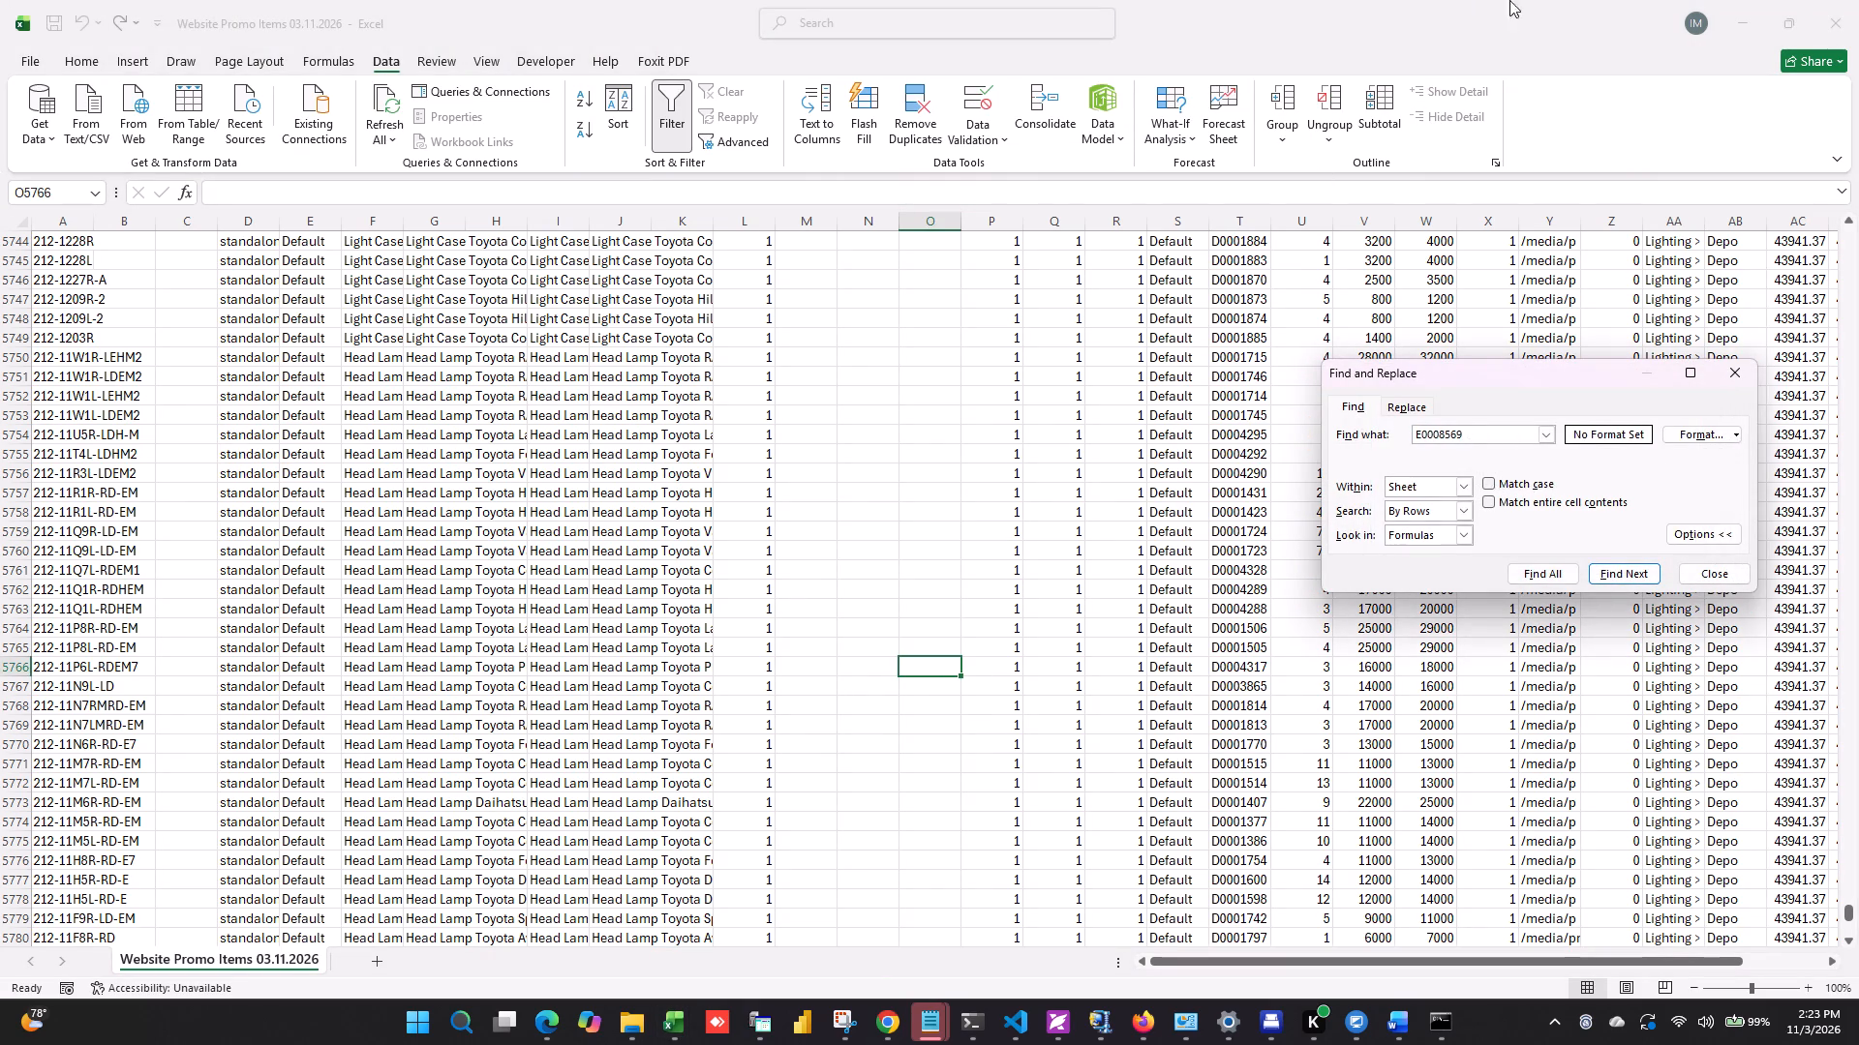
click(1732, 575)
click(1739, 4)
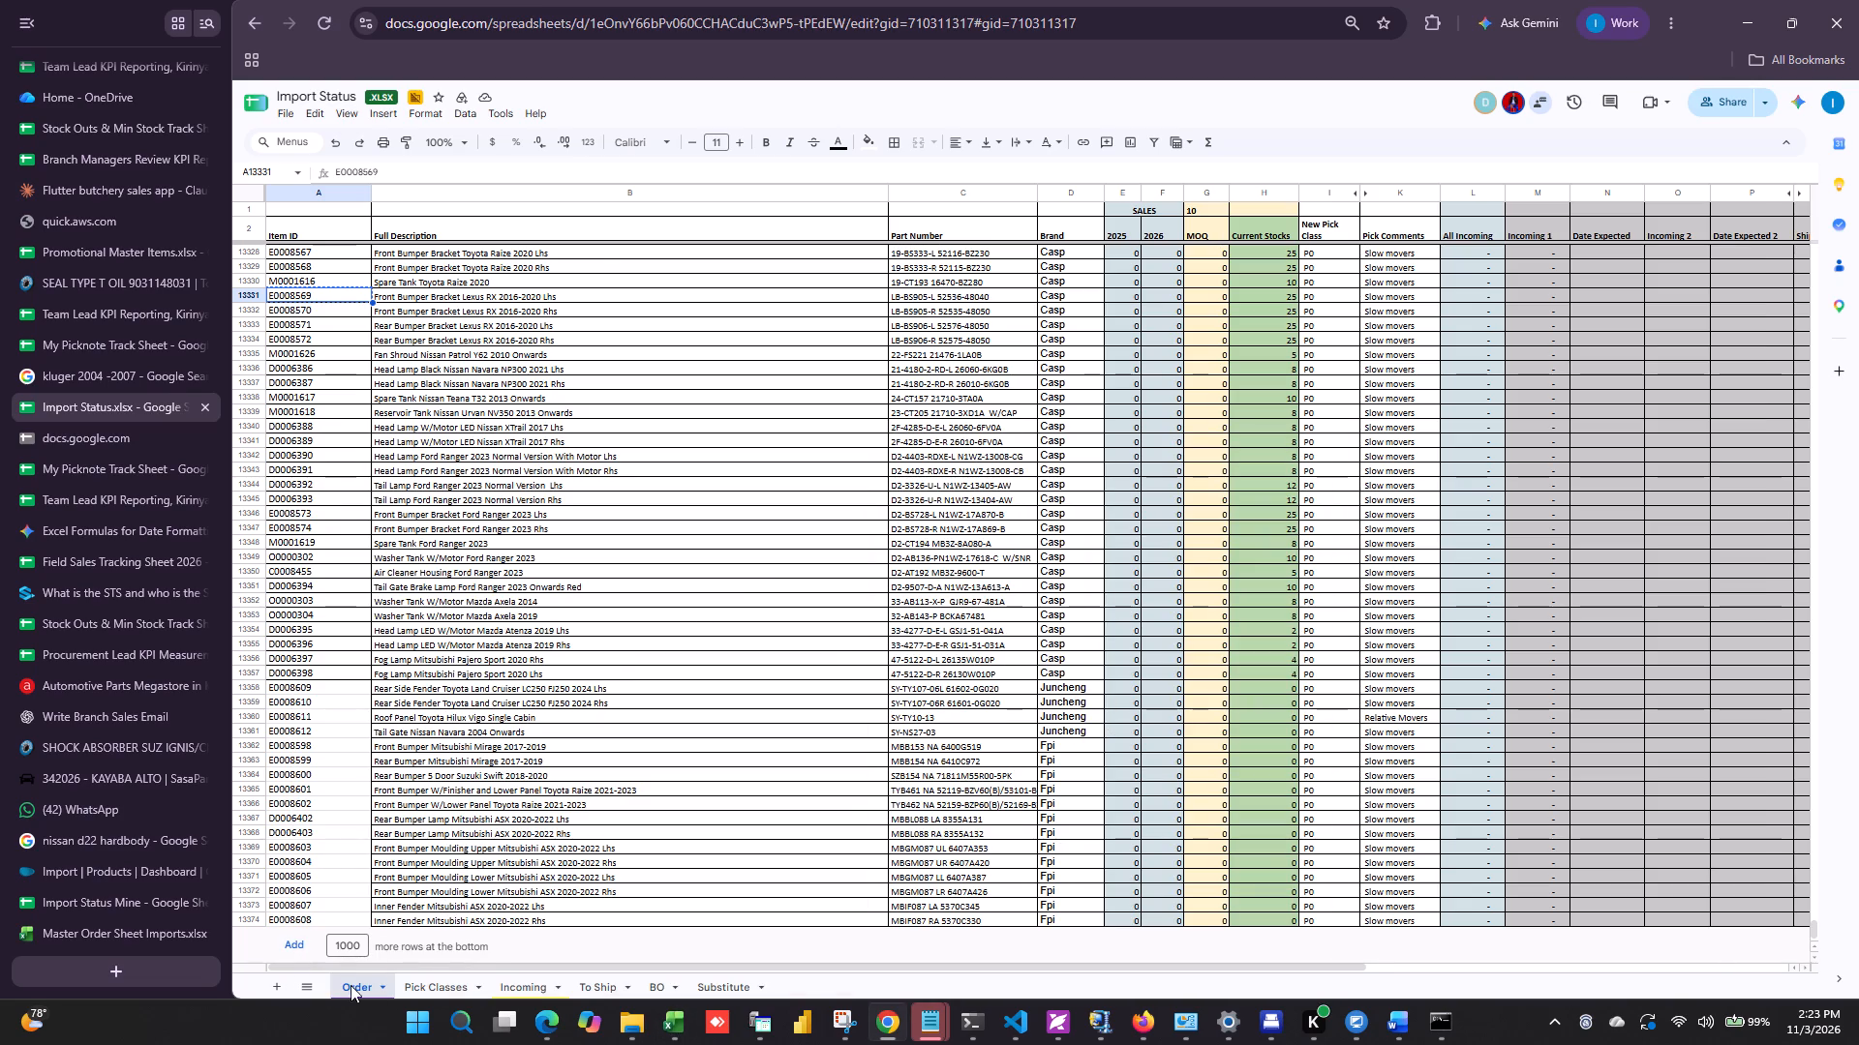
Look through the incoming item rows on the Incoming sheet of the Import Status spreadsheet in Chrome.
click(416, 987)
click(539, 982)
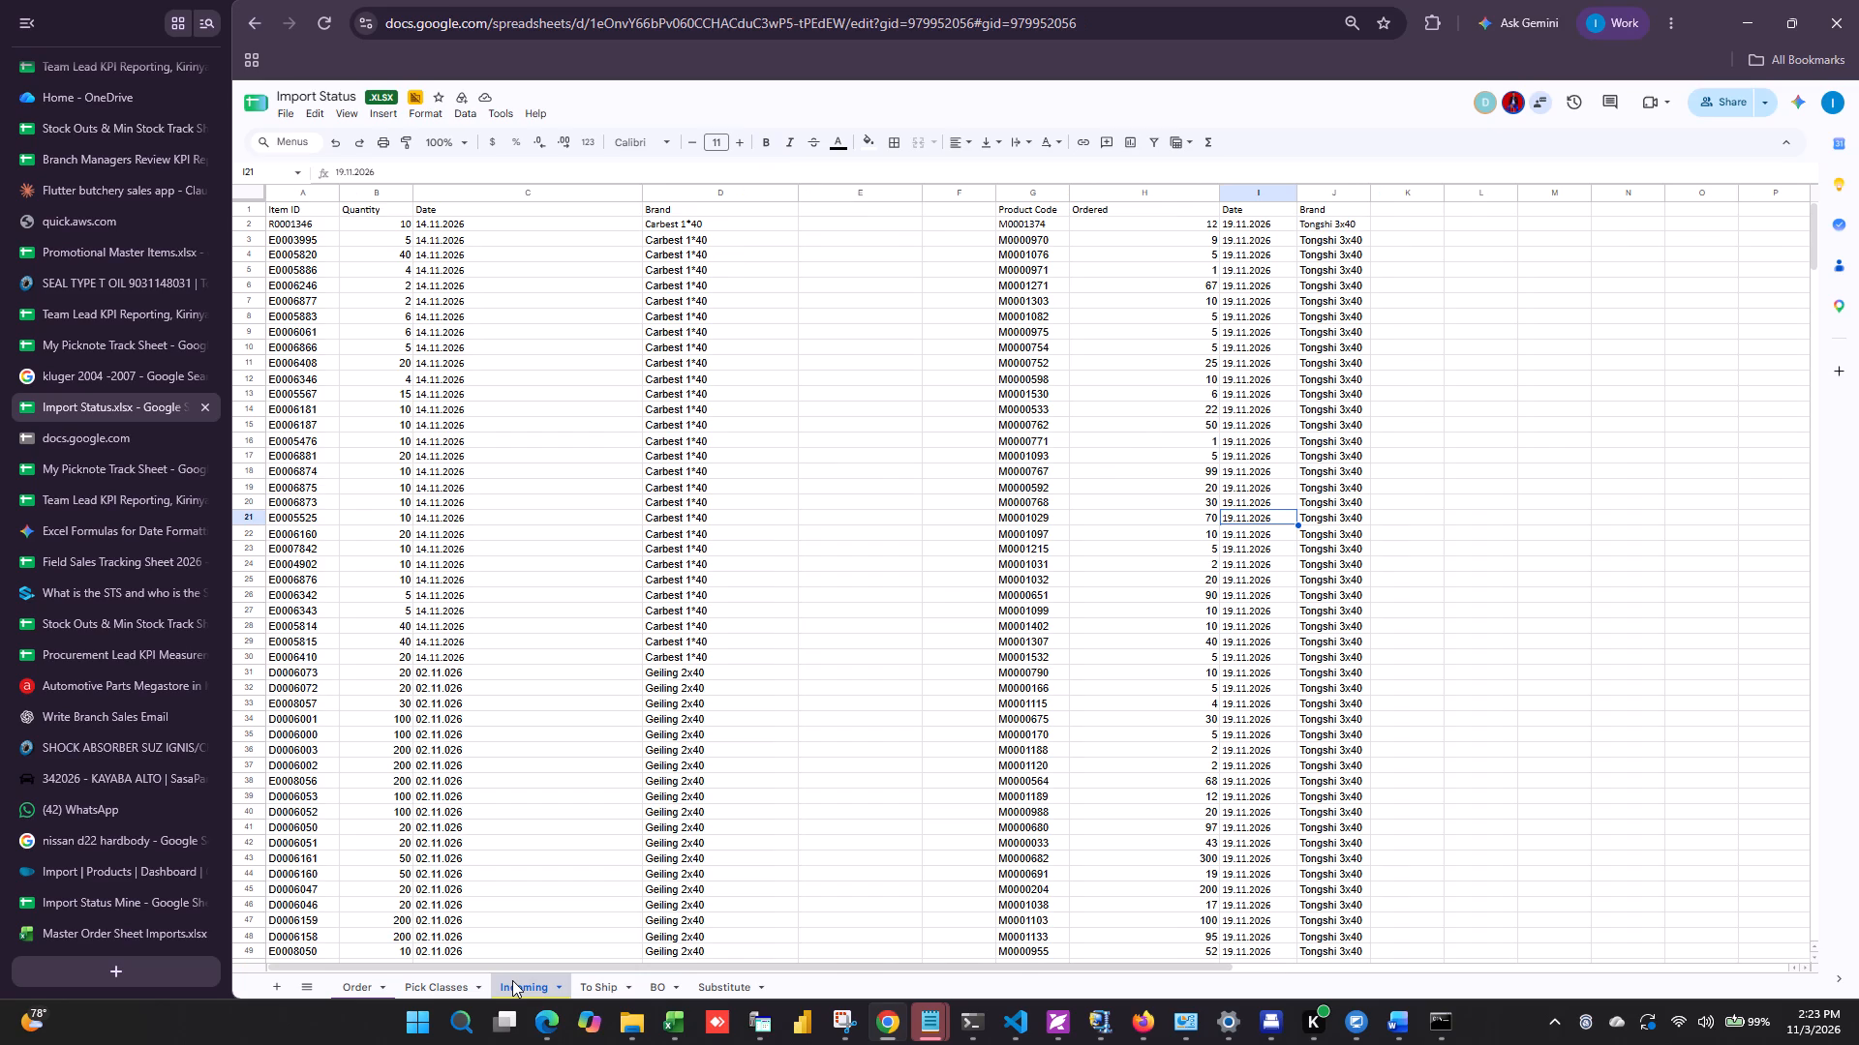
scroll(726, 814, down, 8)
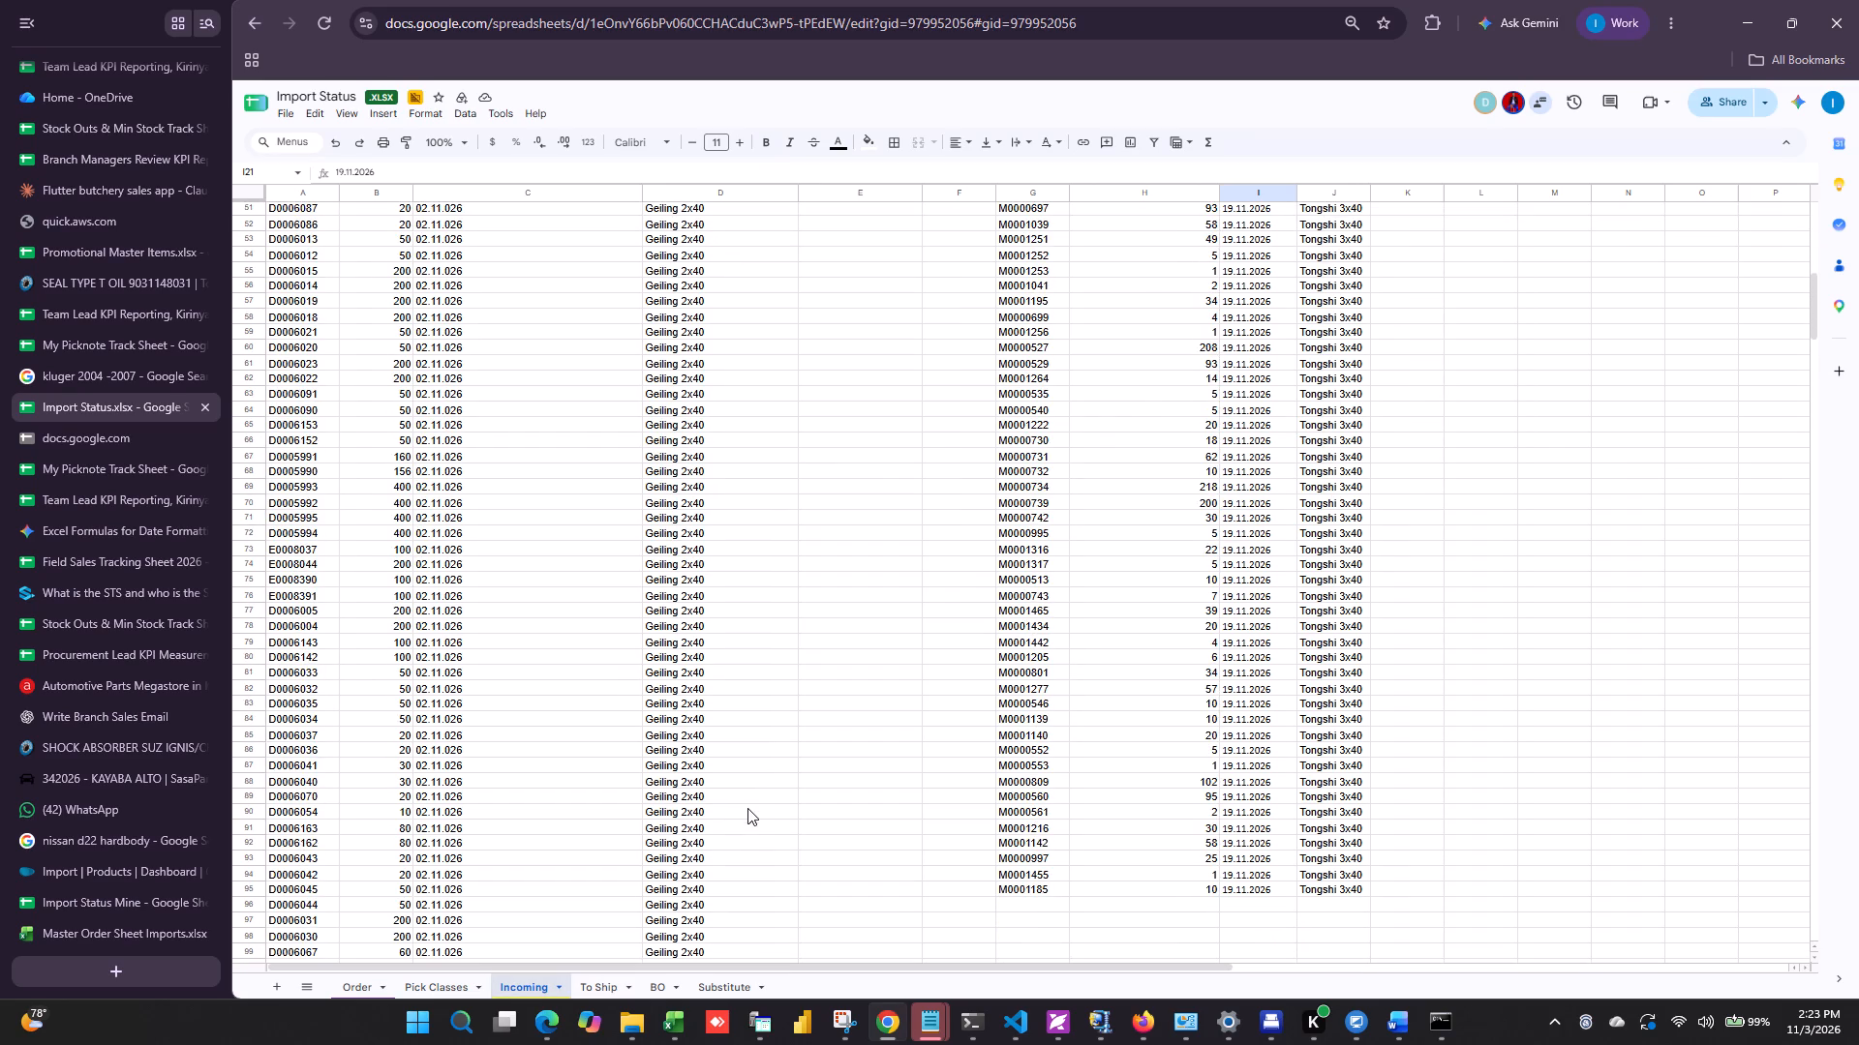
scroll(747, 808, down, 7)
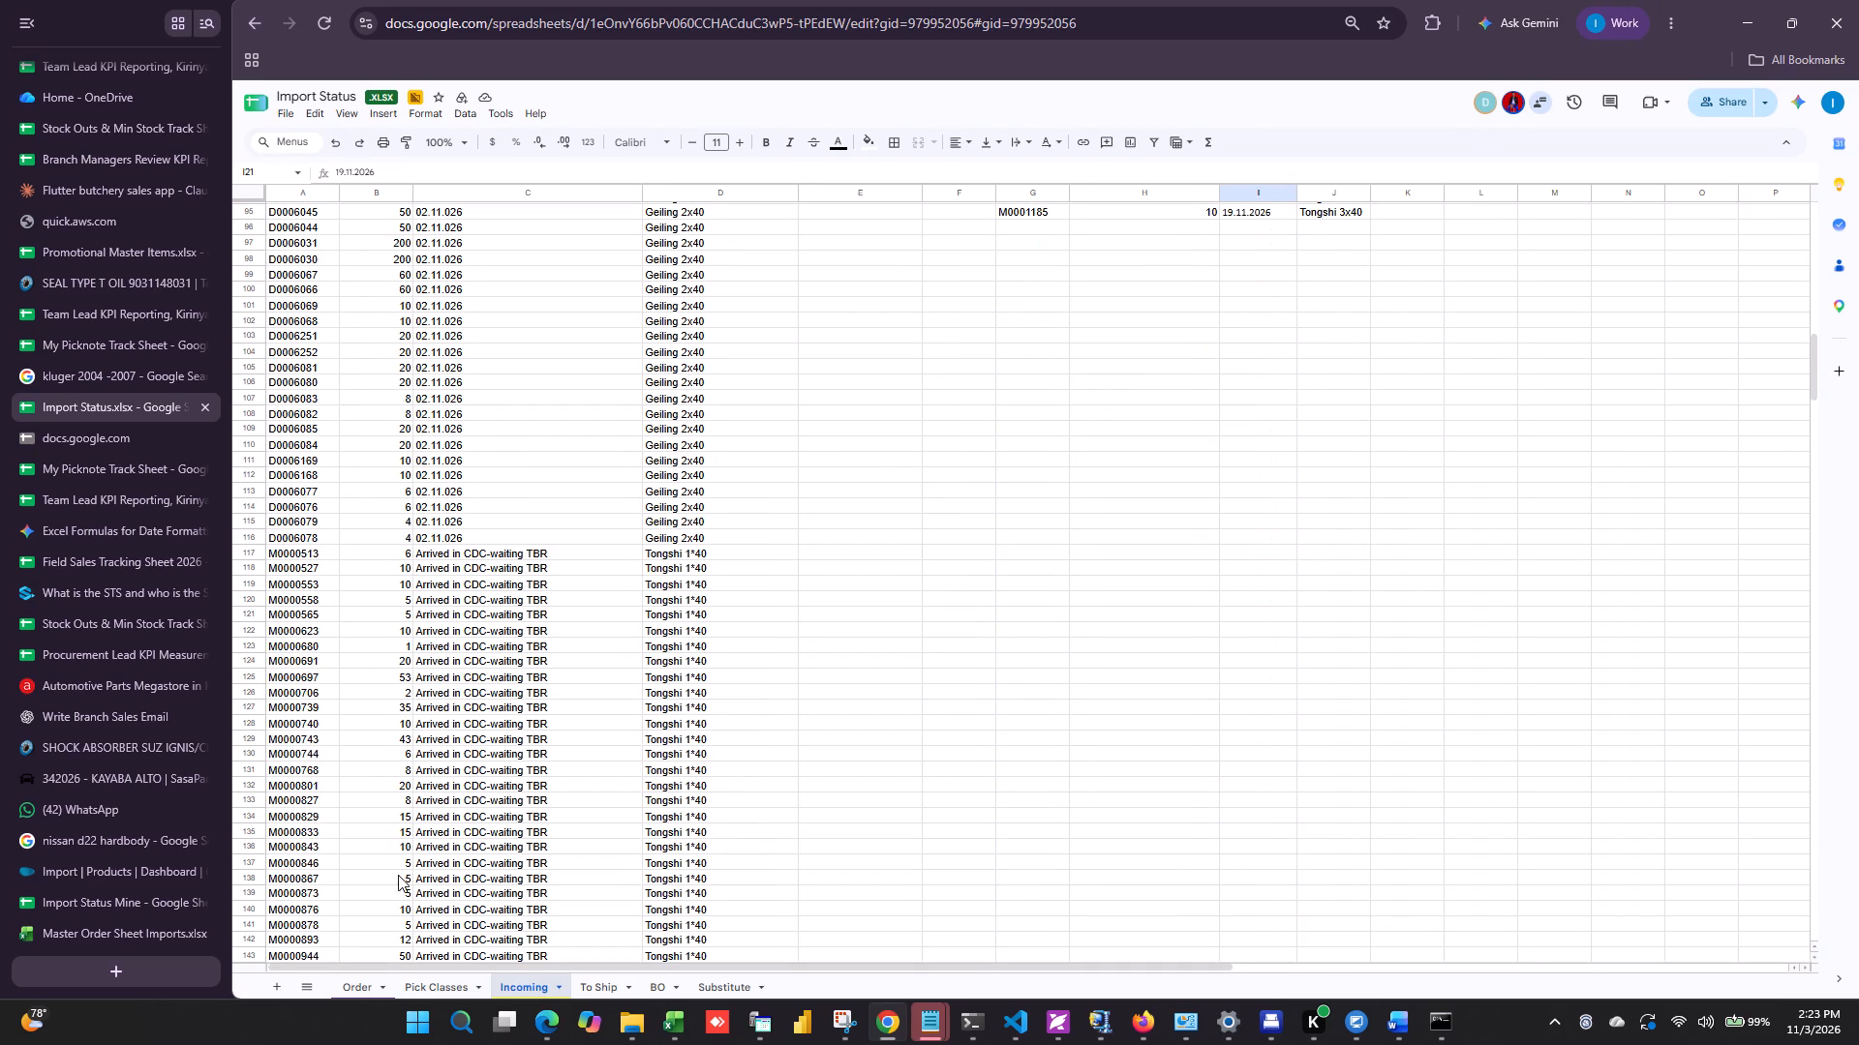
Return to the Order sheet and copy columns A to I, from Item ID through New Pick Class.
click(370, 975)
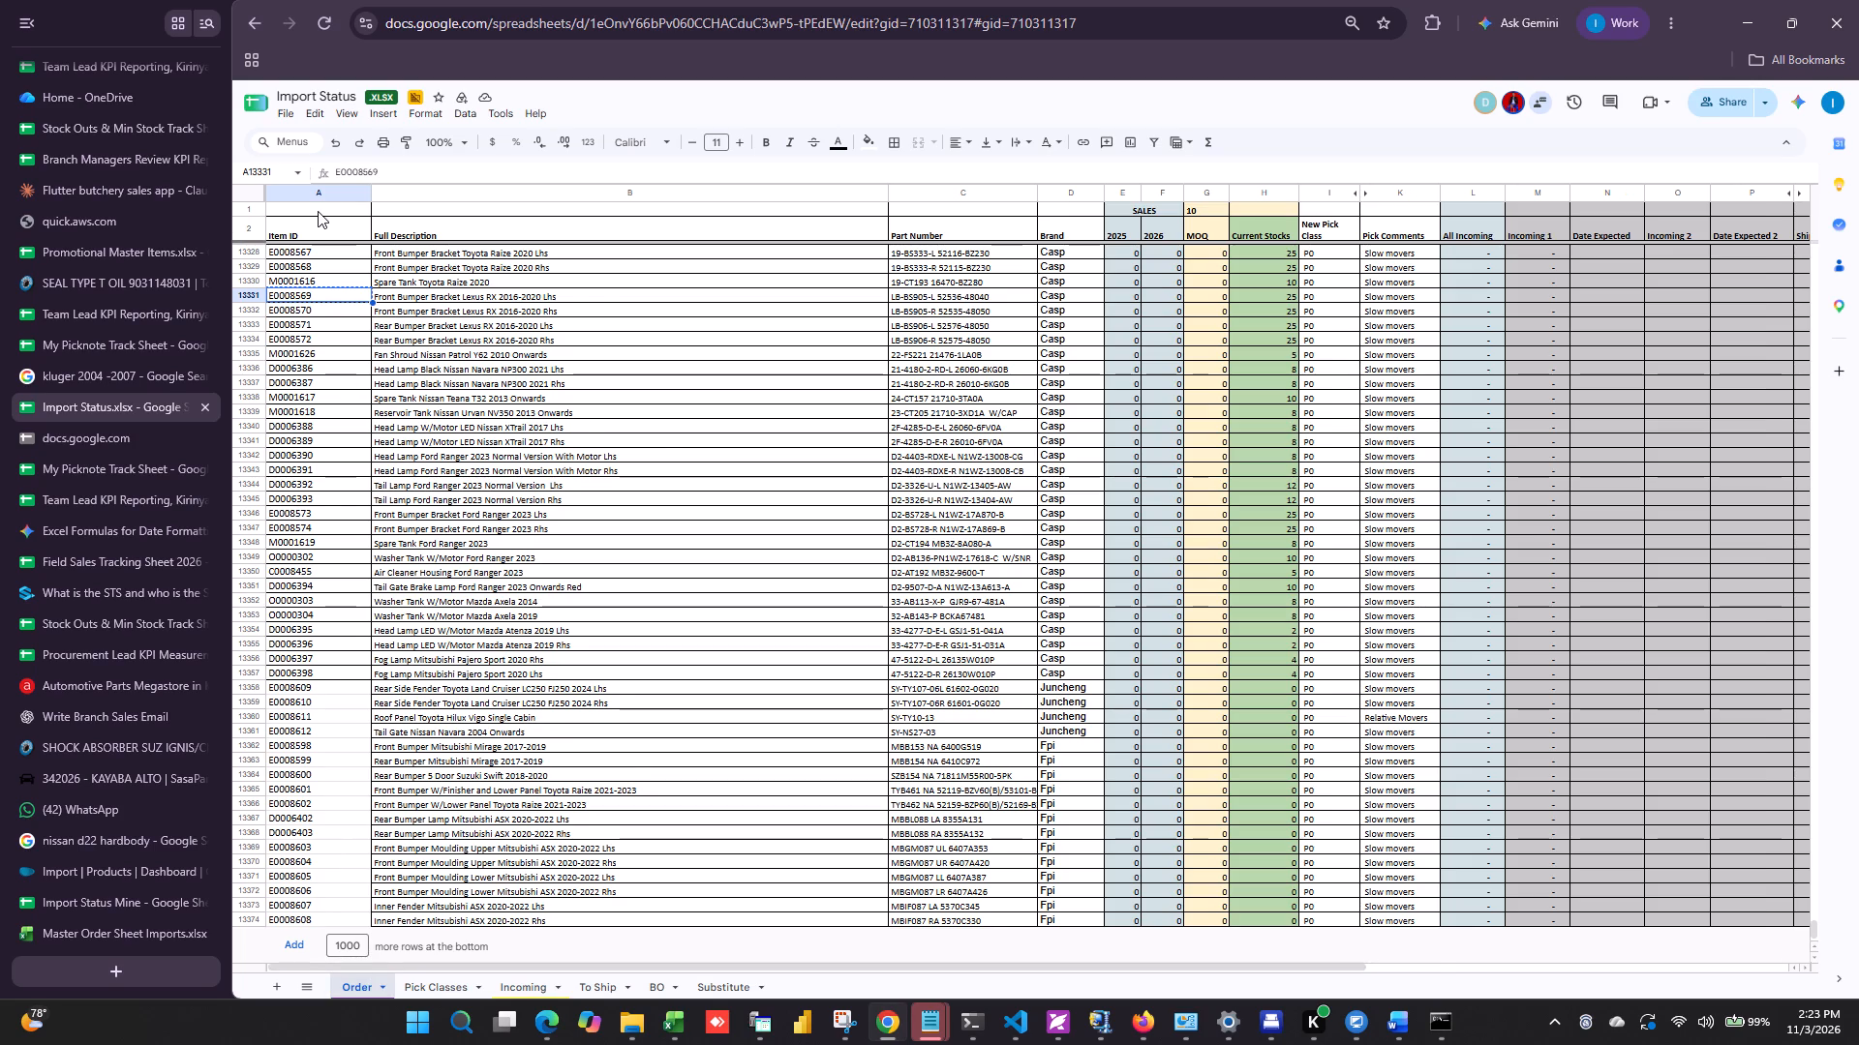
scroll(336, 381, up, 15)
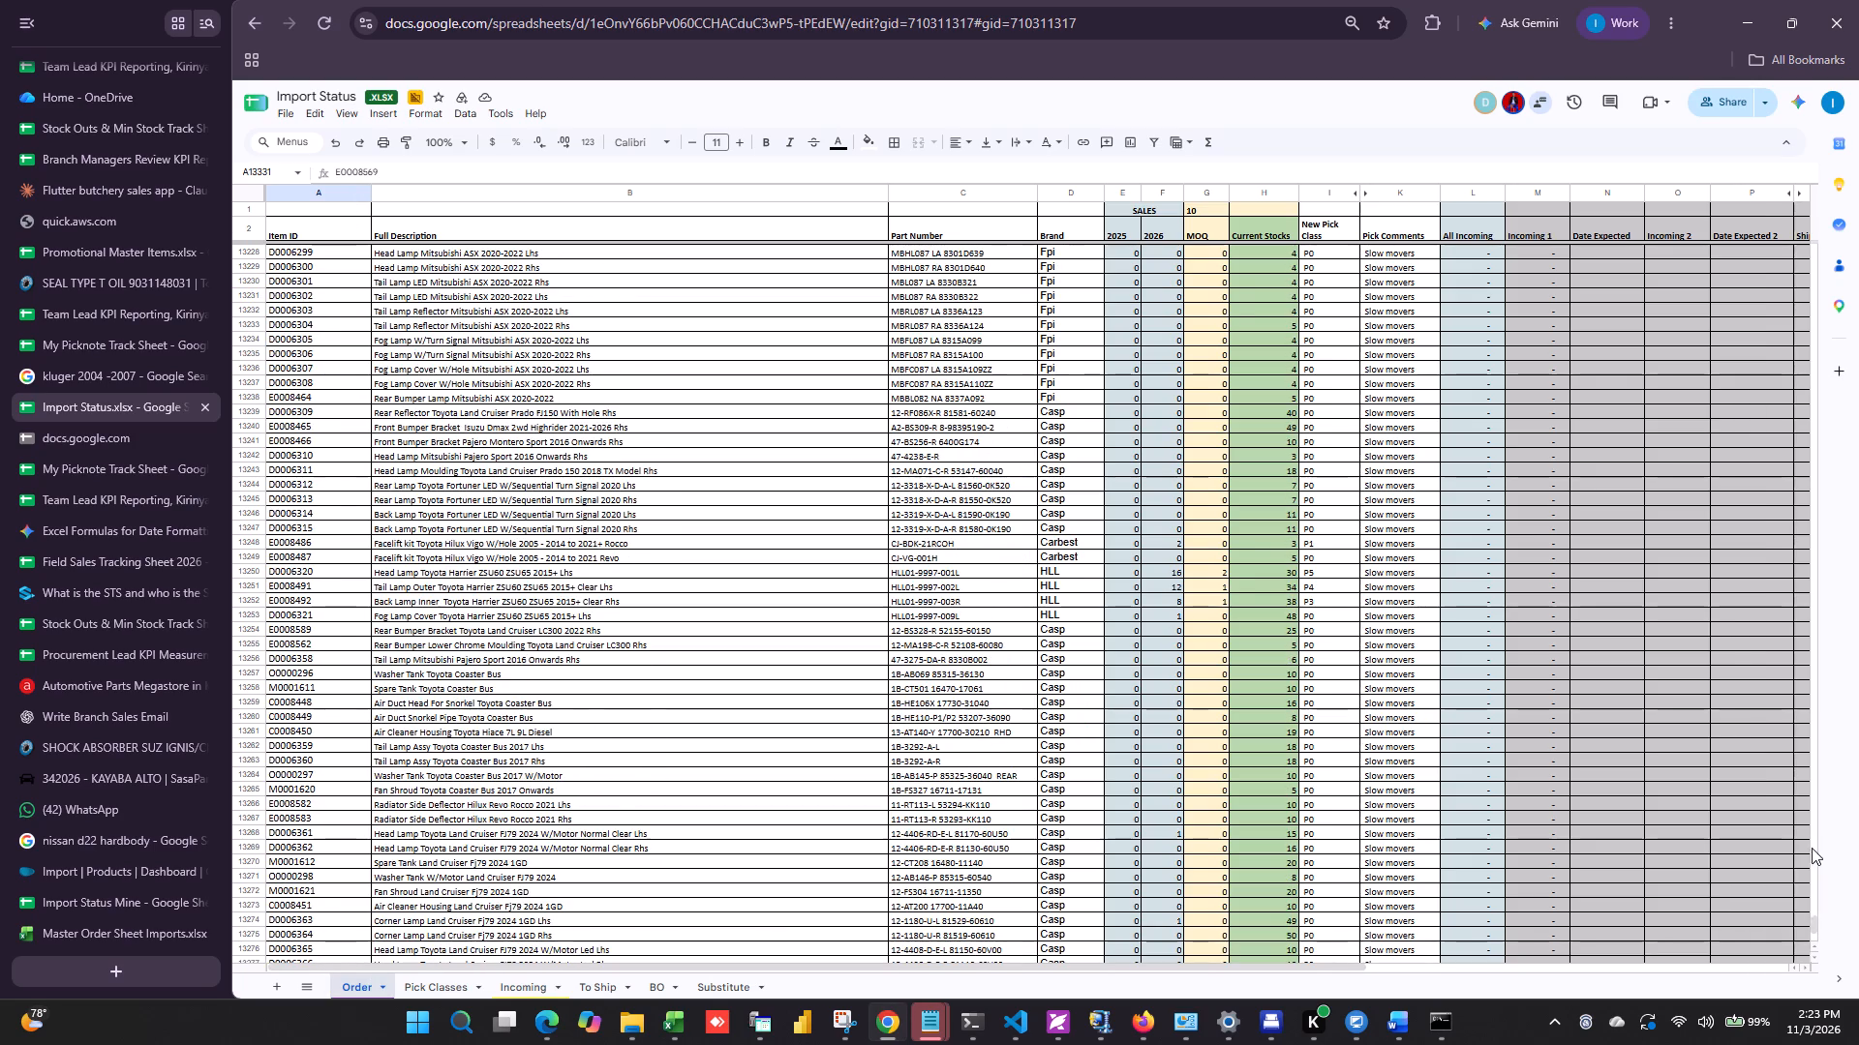
drag(1810, 926, 1787, 0)
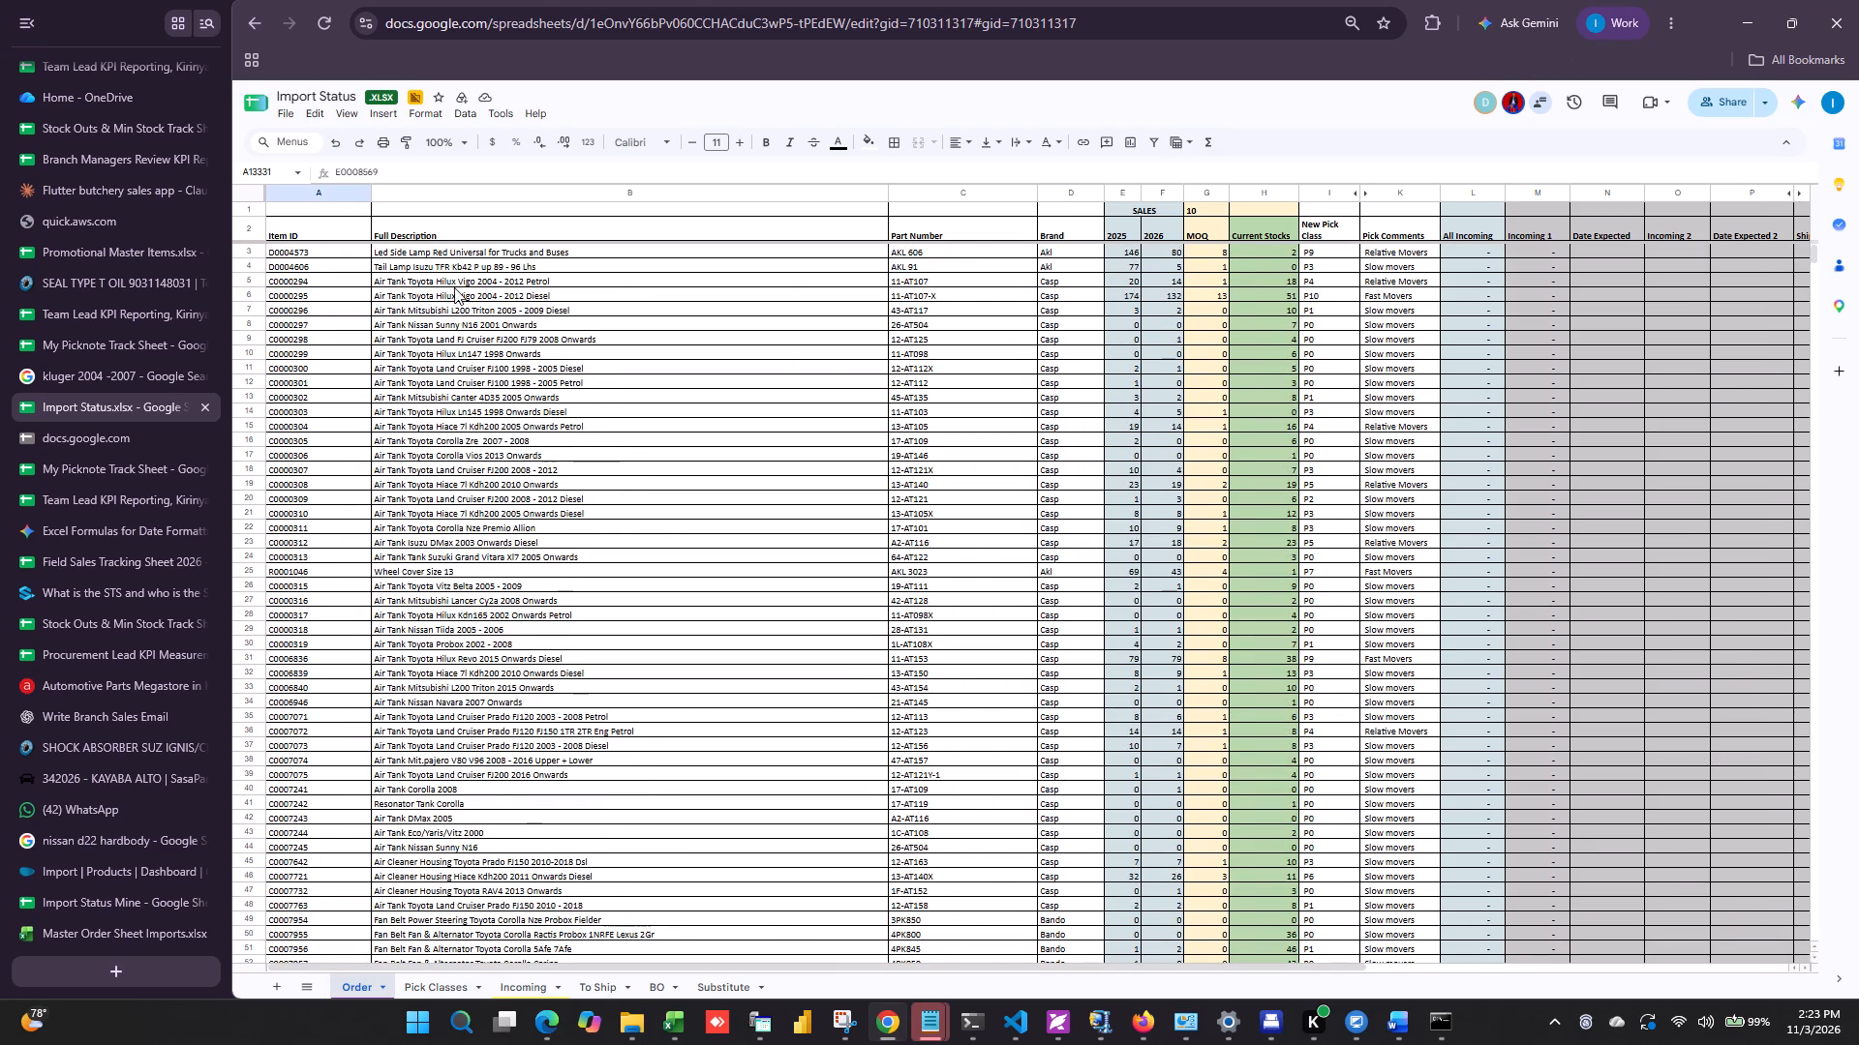
drag(324, 196, 1278, 287)
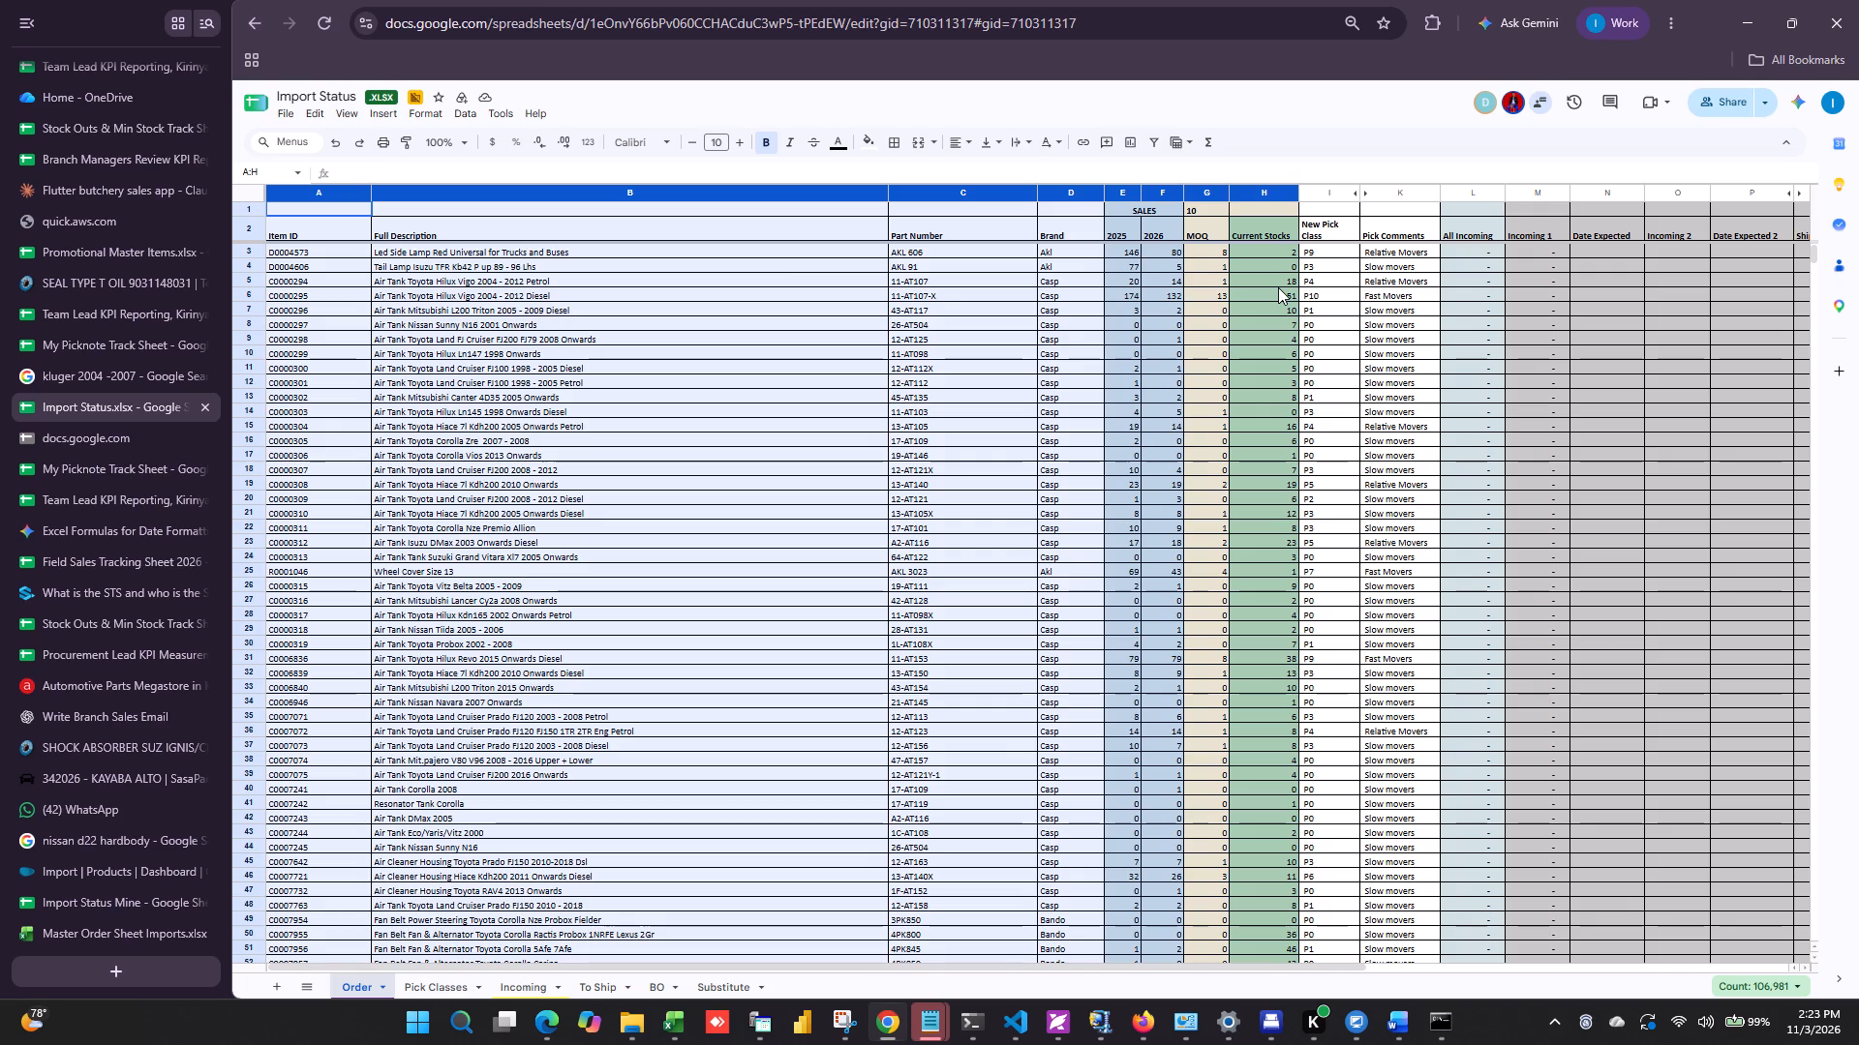
drag(1278, 287, 1326, 287)
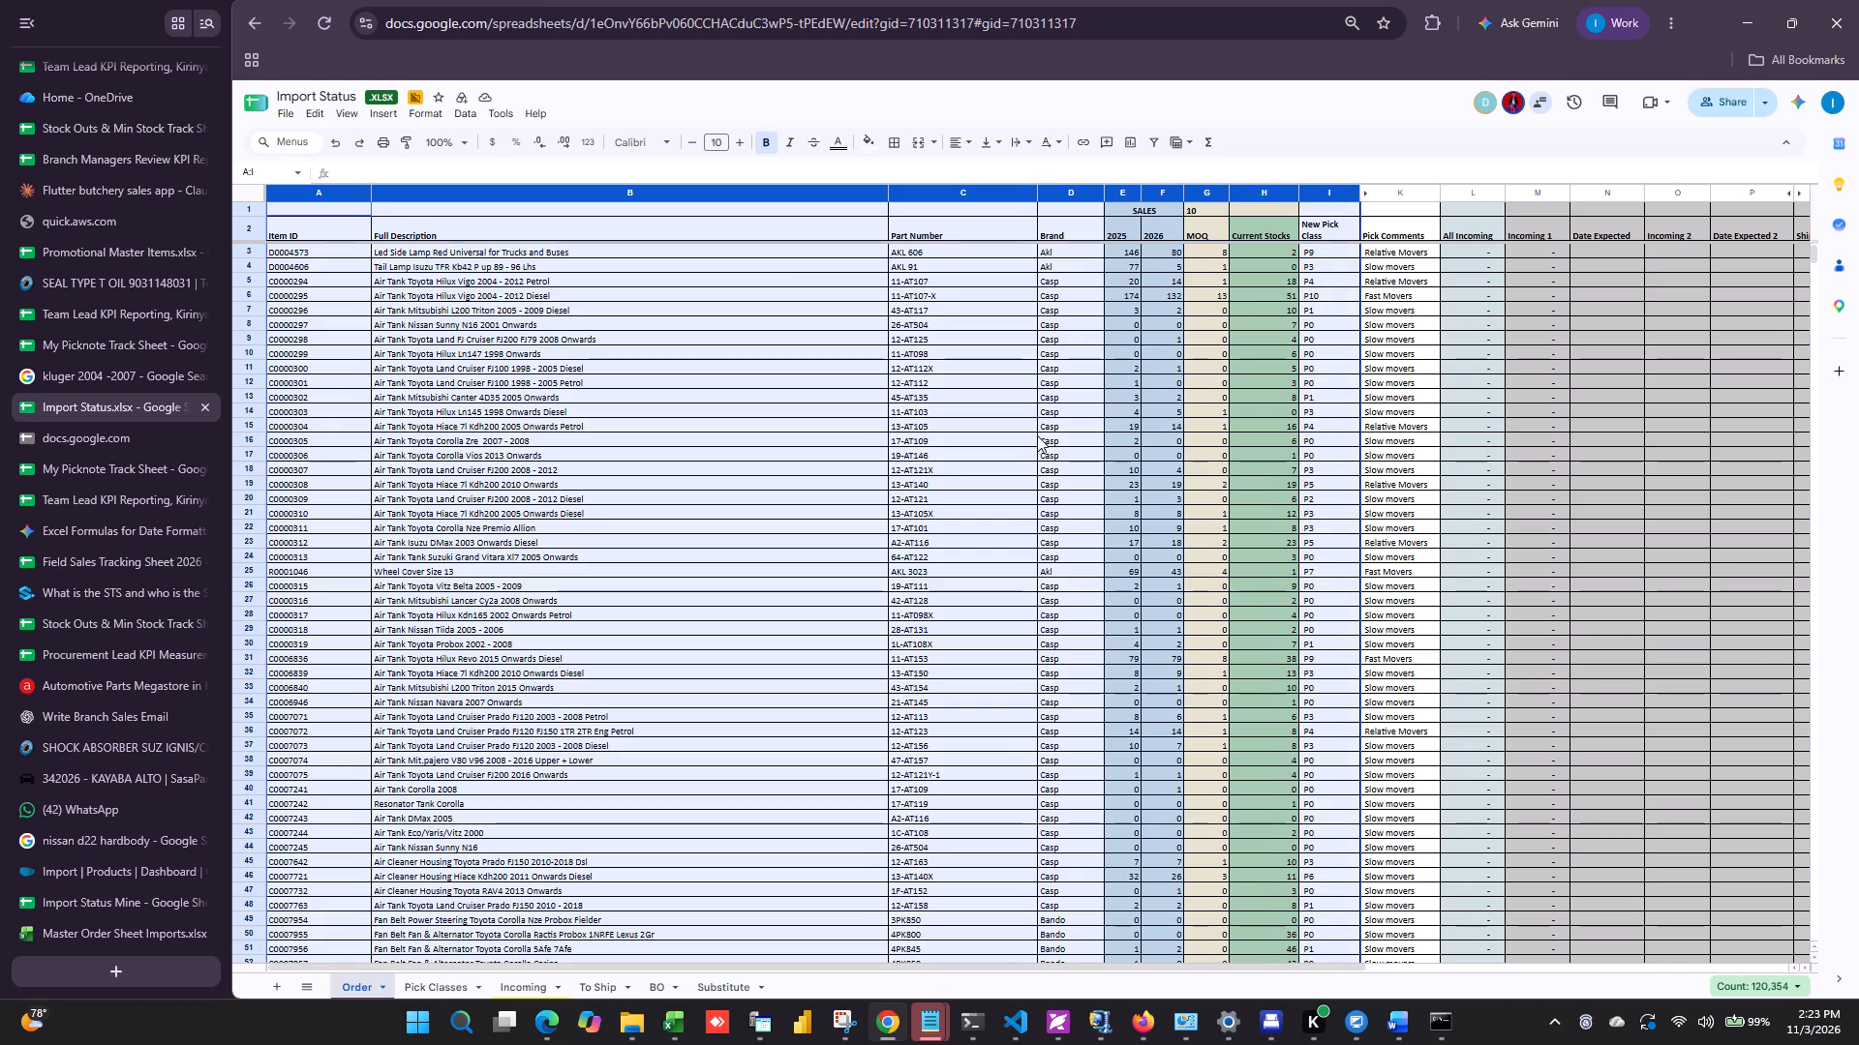
right_click(1037, 435)
click(1077, 474)
right_click(1077, 474)
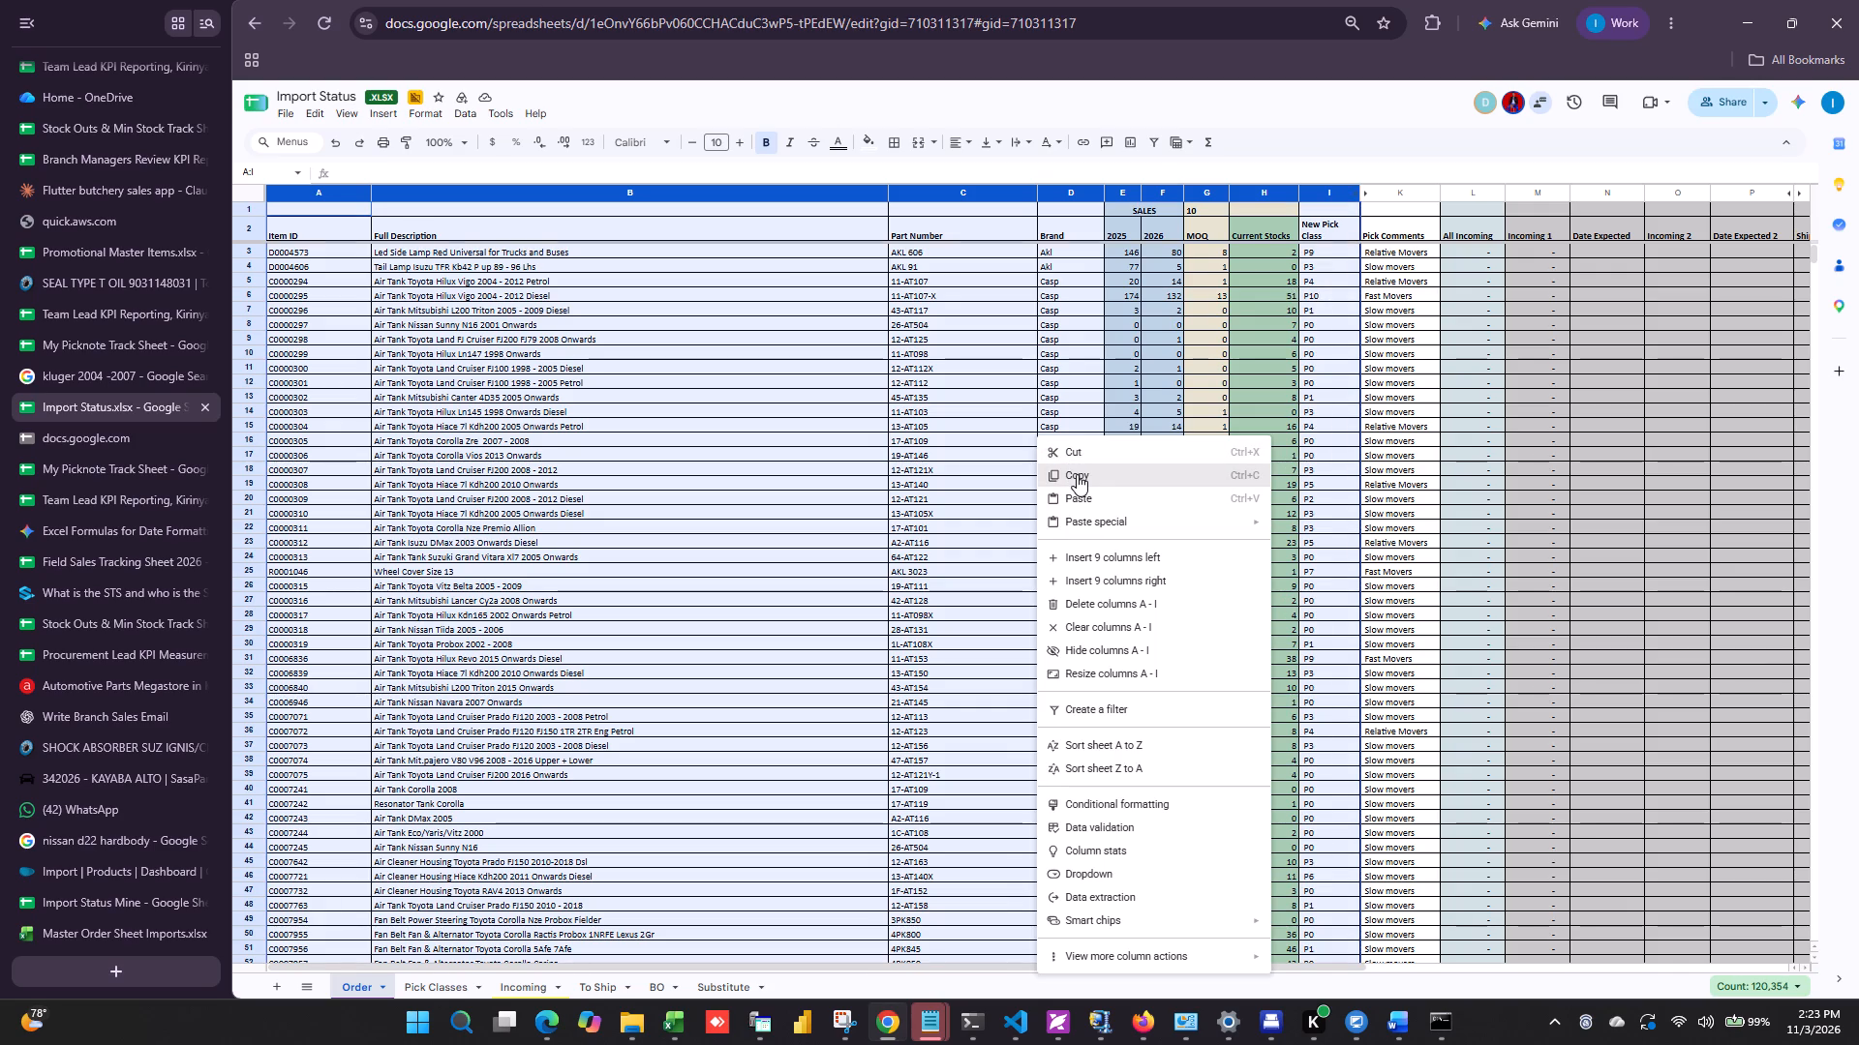
click(1077, 474)
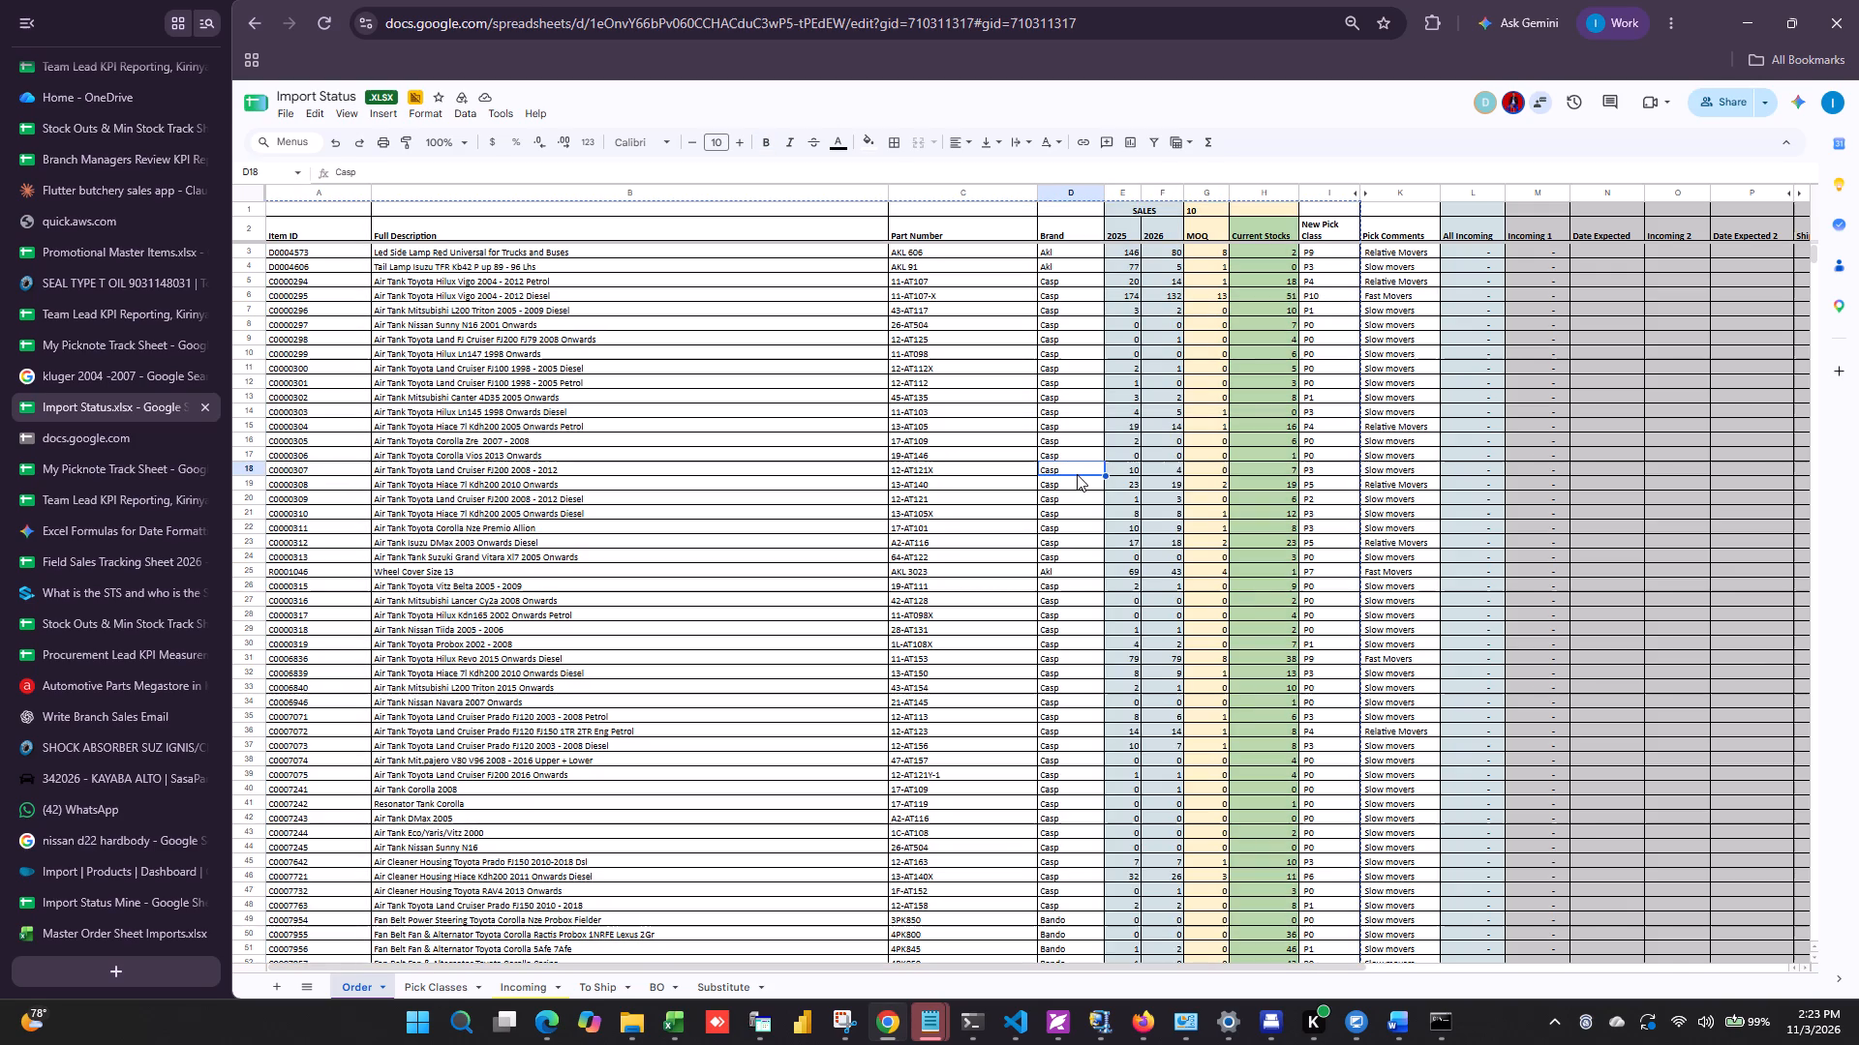
Switch to the Website Black November Promo 03.11.2026 workbook in Excel and paste the copied Order columns into Sheet3 at cell A1, matching destination formatting.
click(671, 1030)
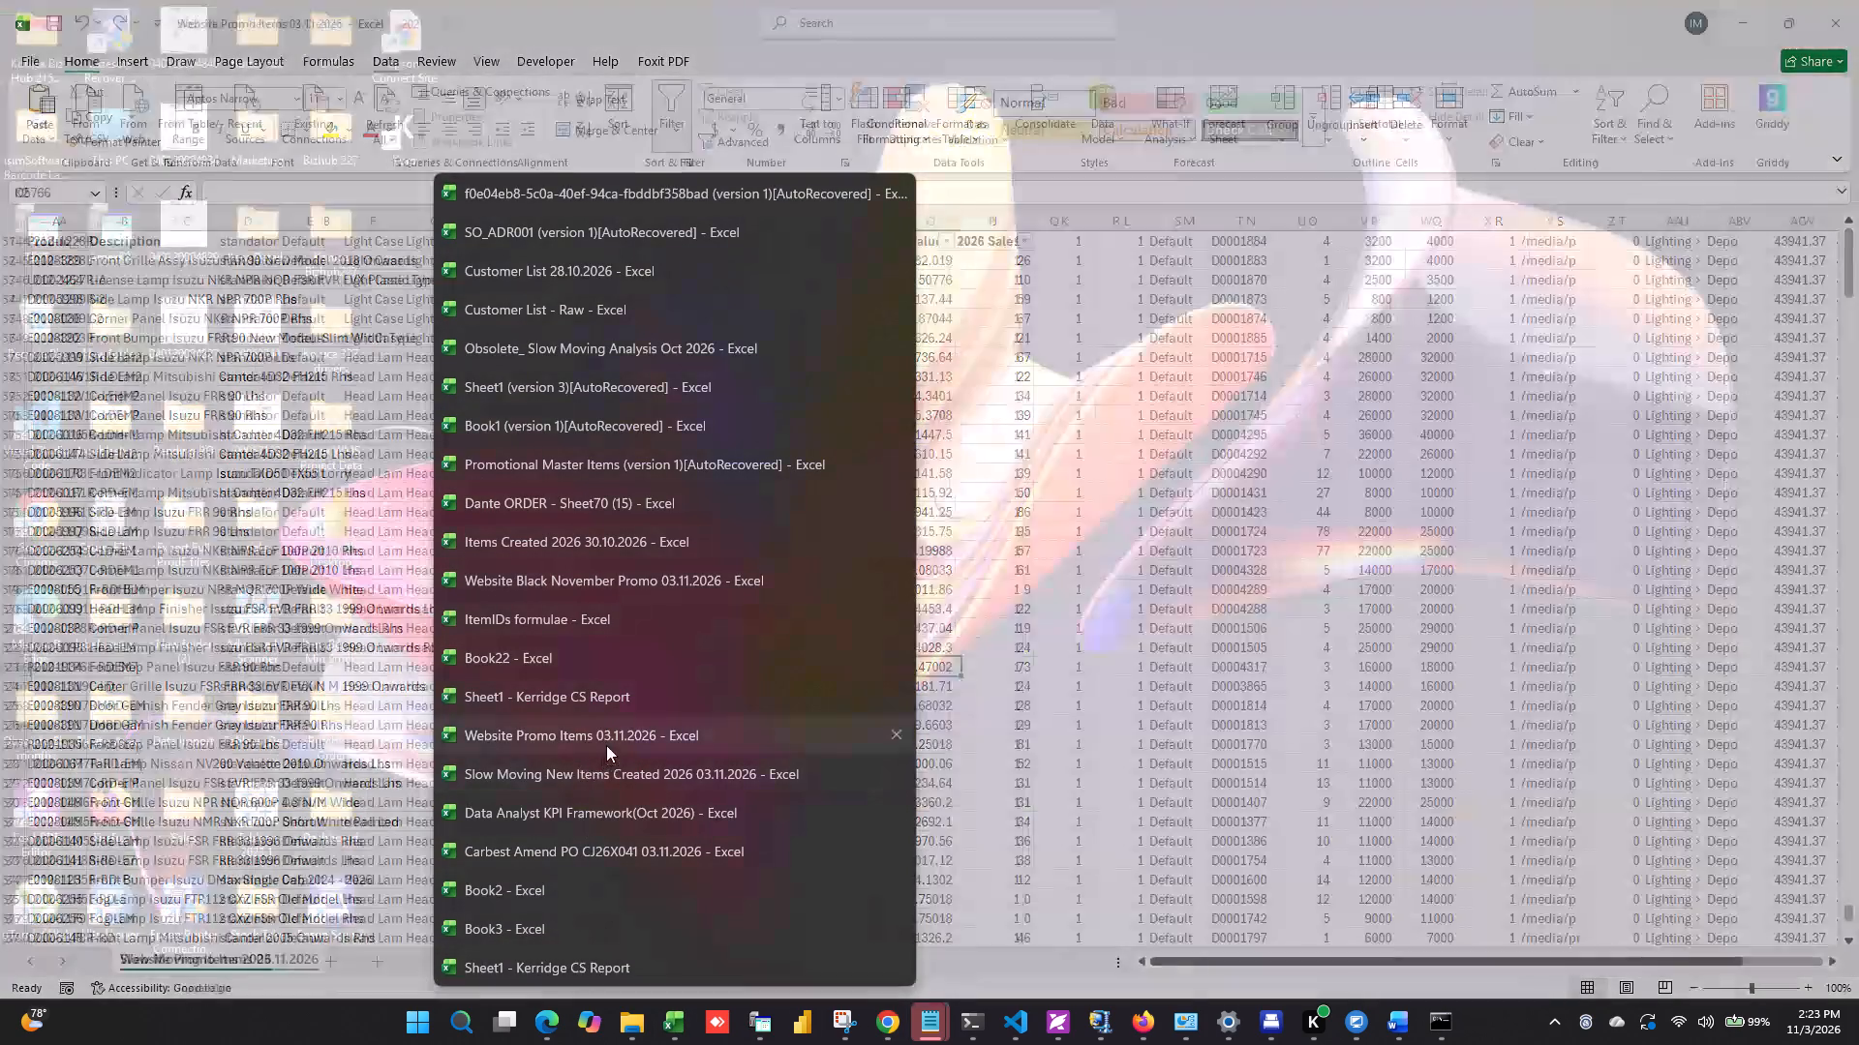
scroll(626, 728, up, 5)
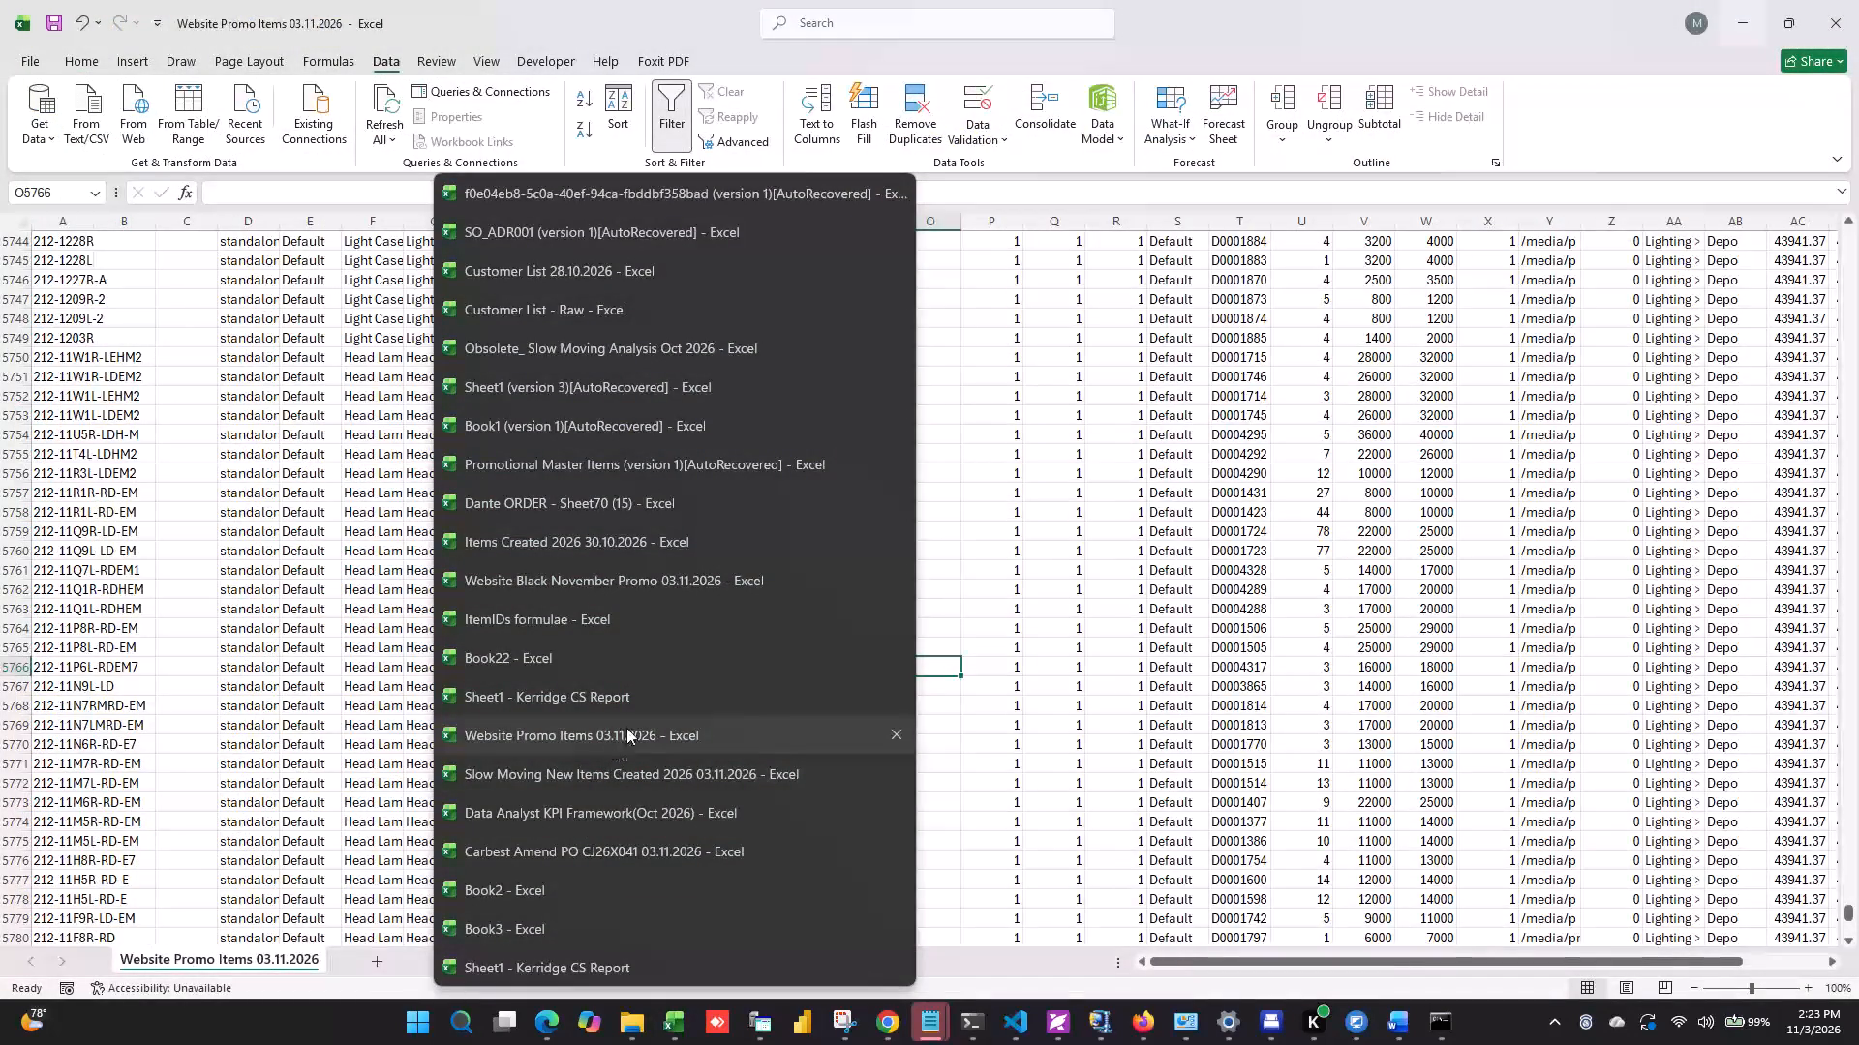
scroll(626, 728, up, 1)
click(639, 580)
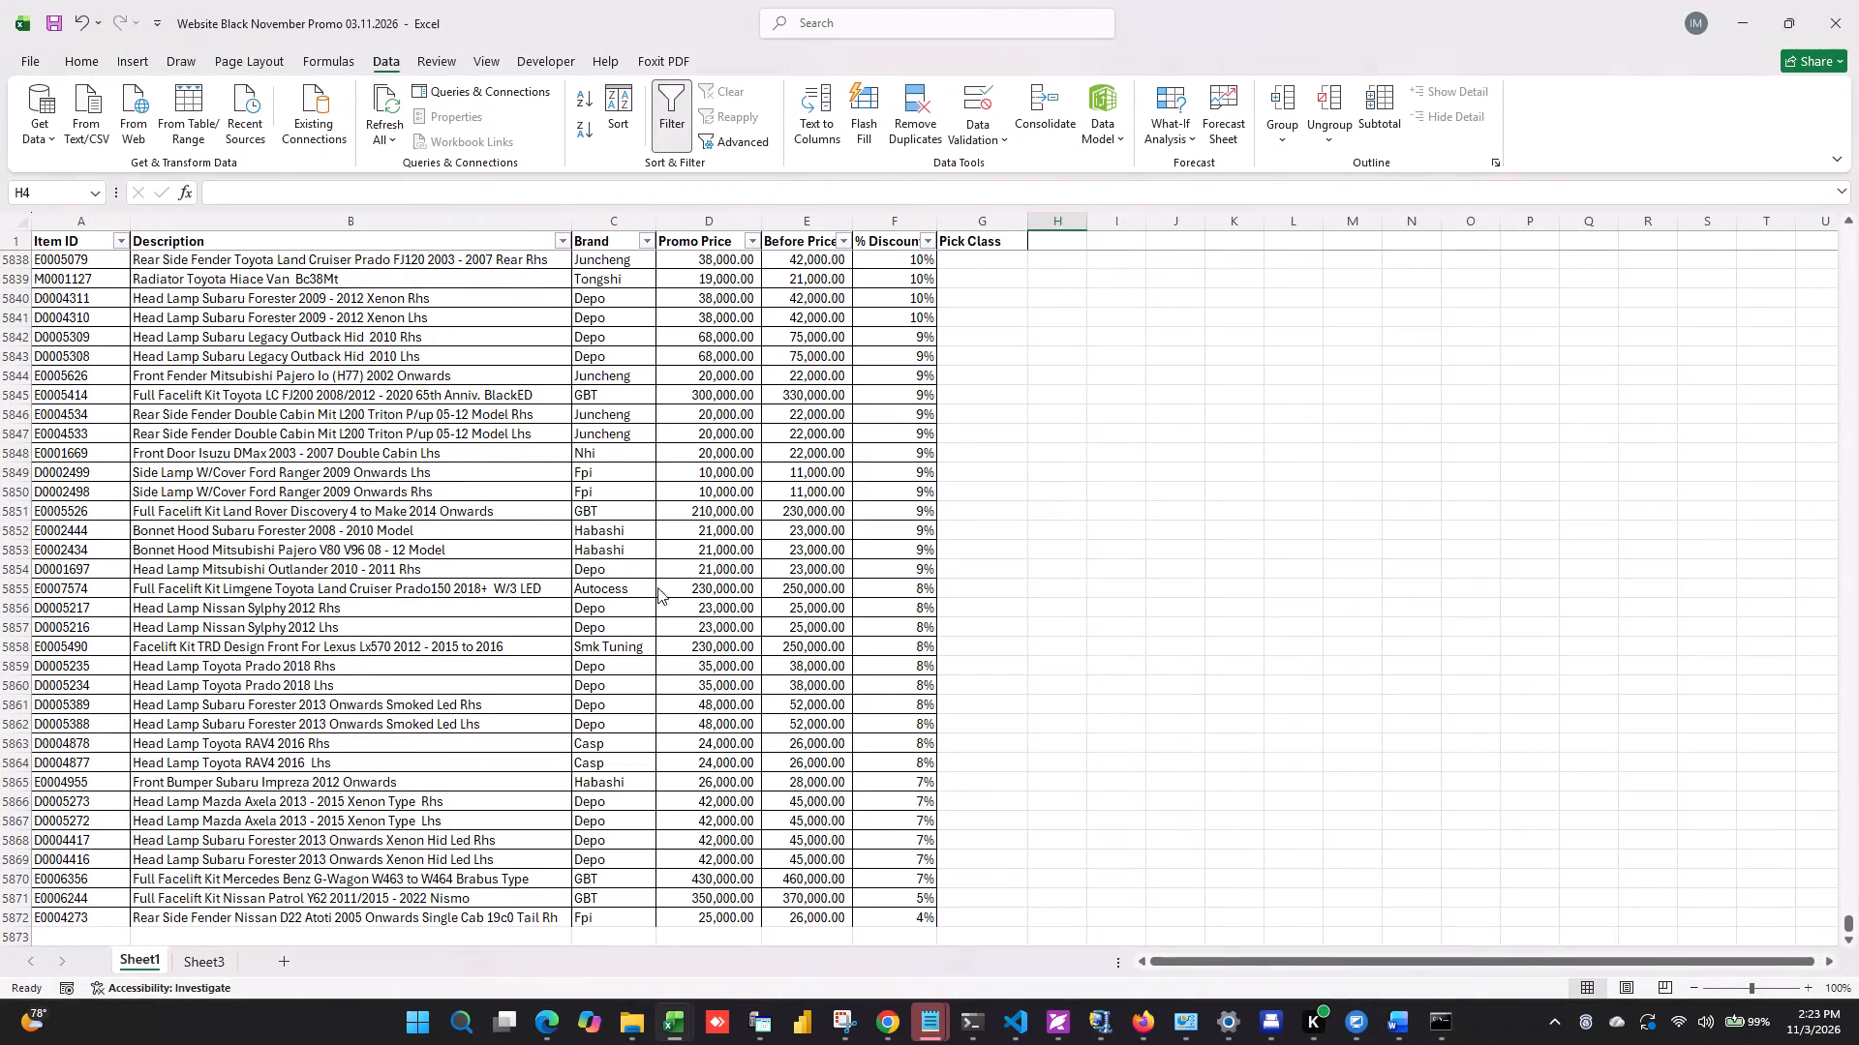
click(224, 960)
right_click(48, 240)
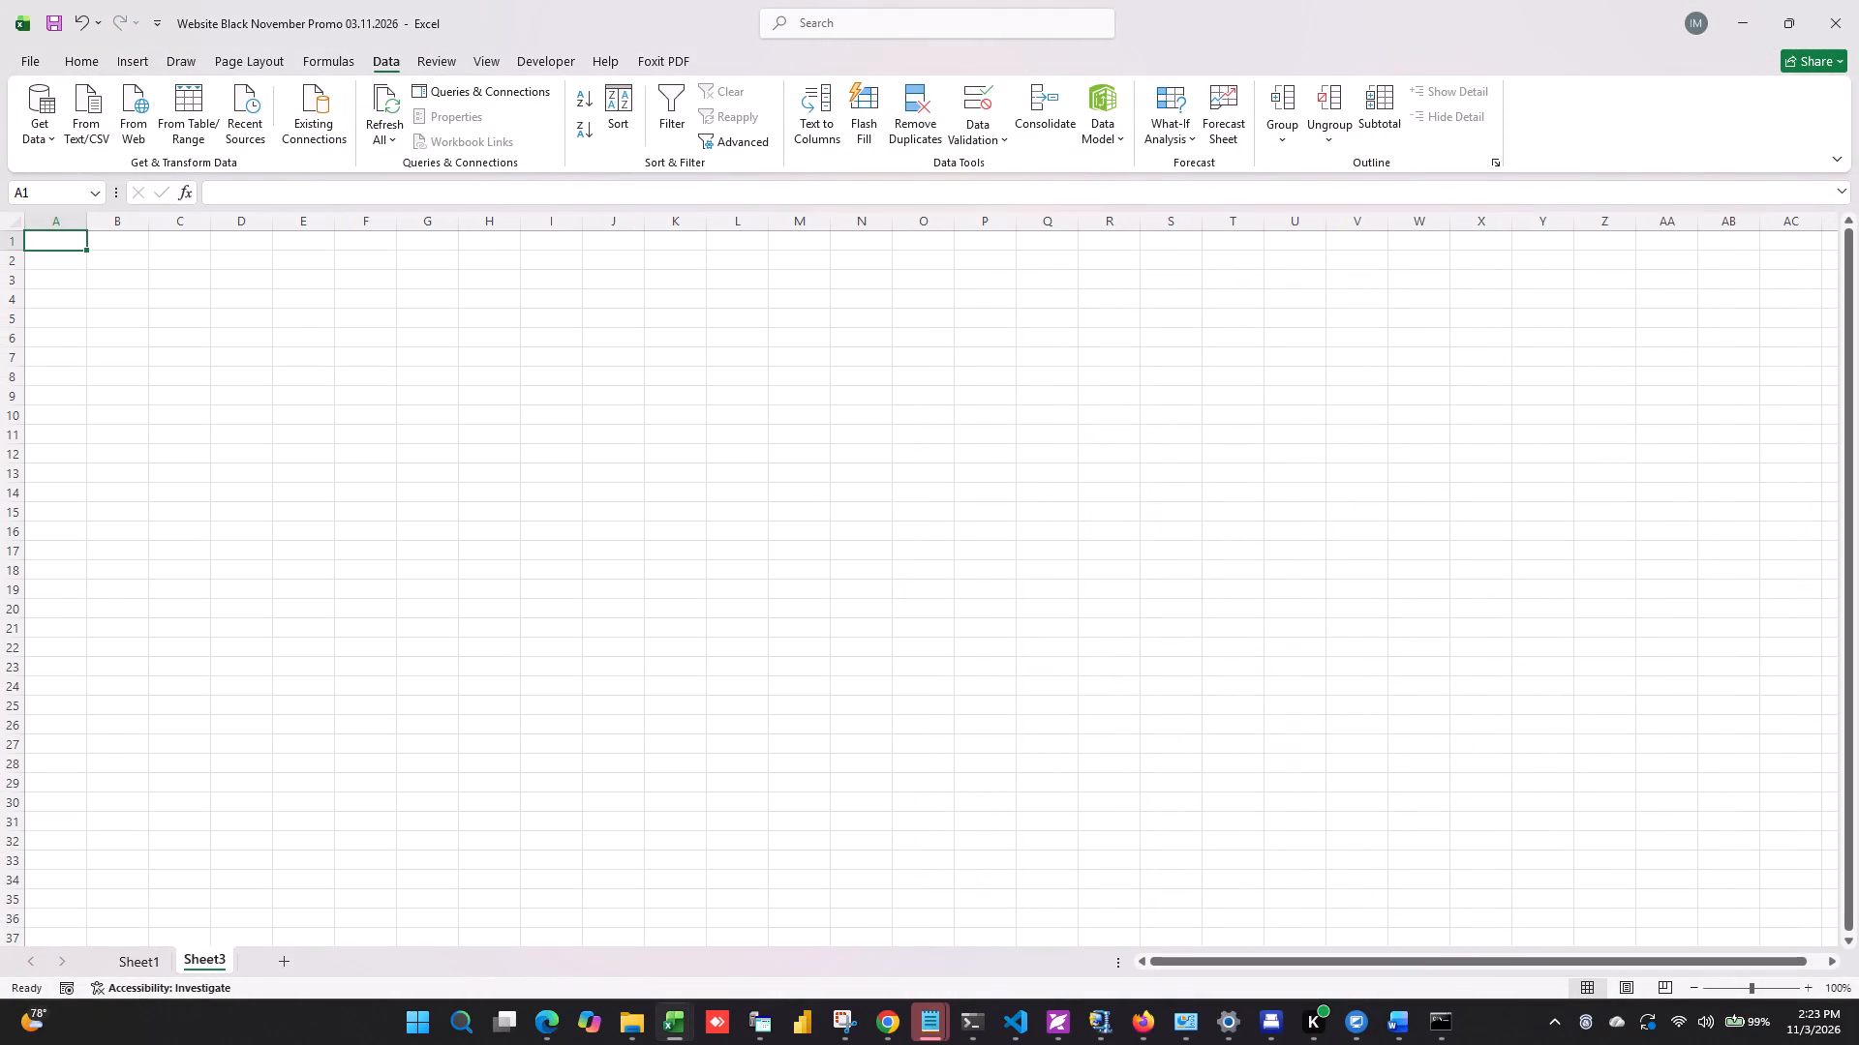
click(131, 363)
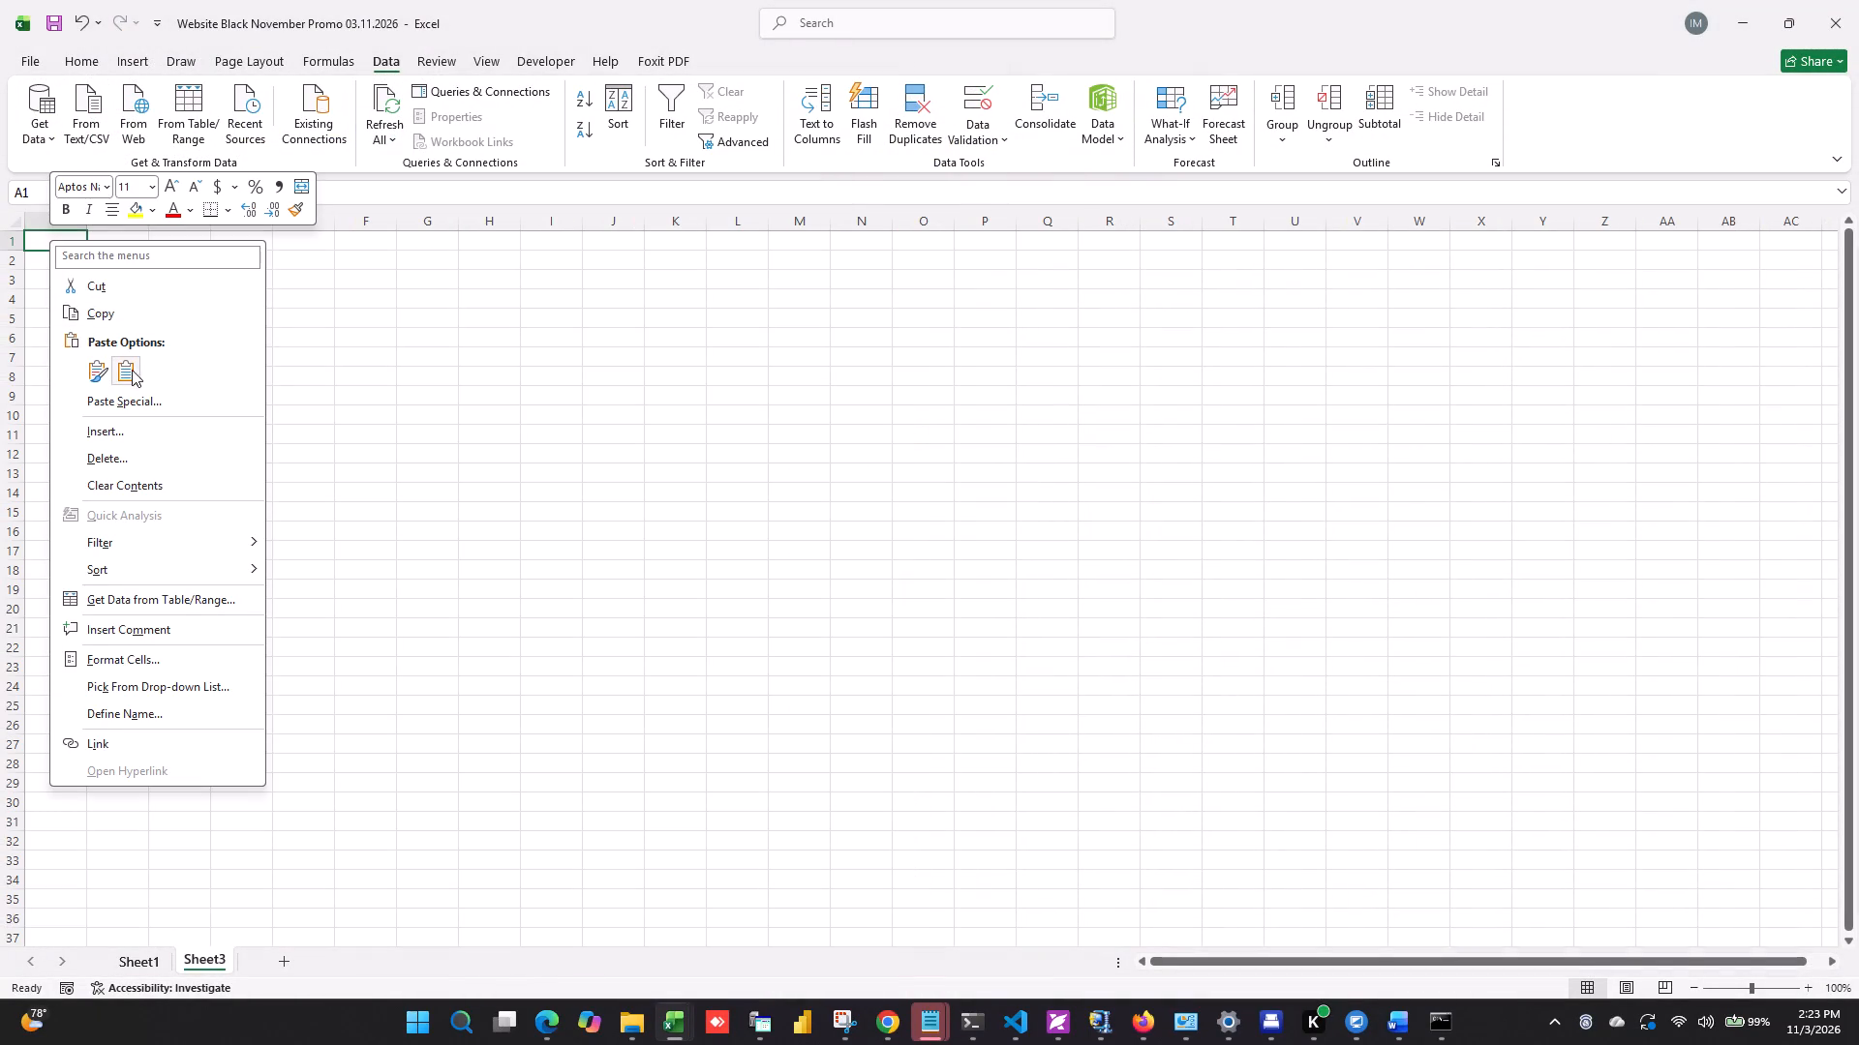
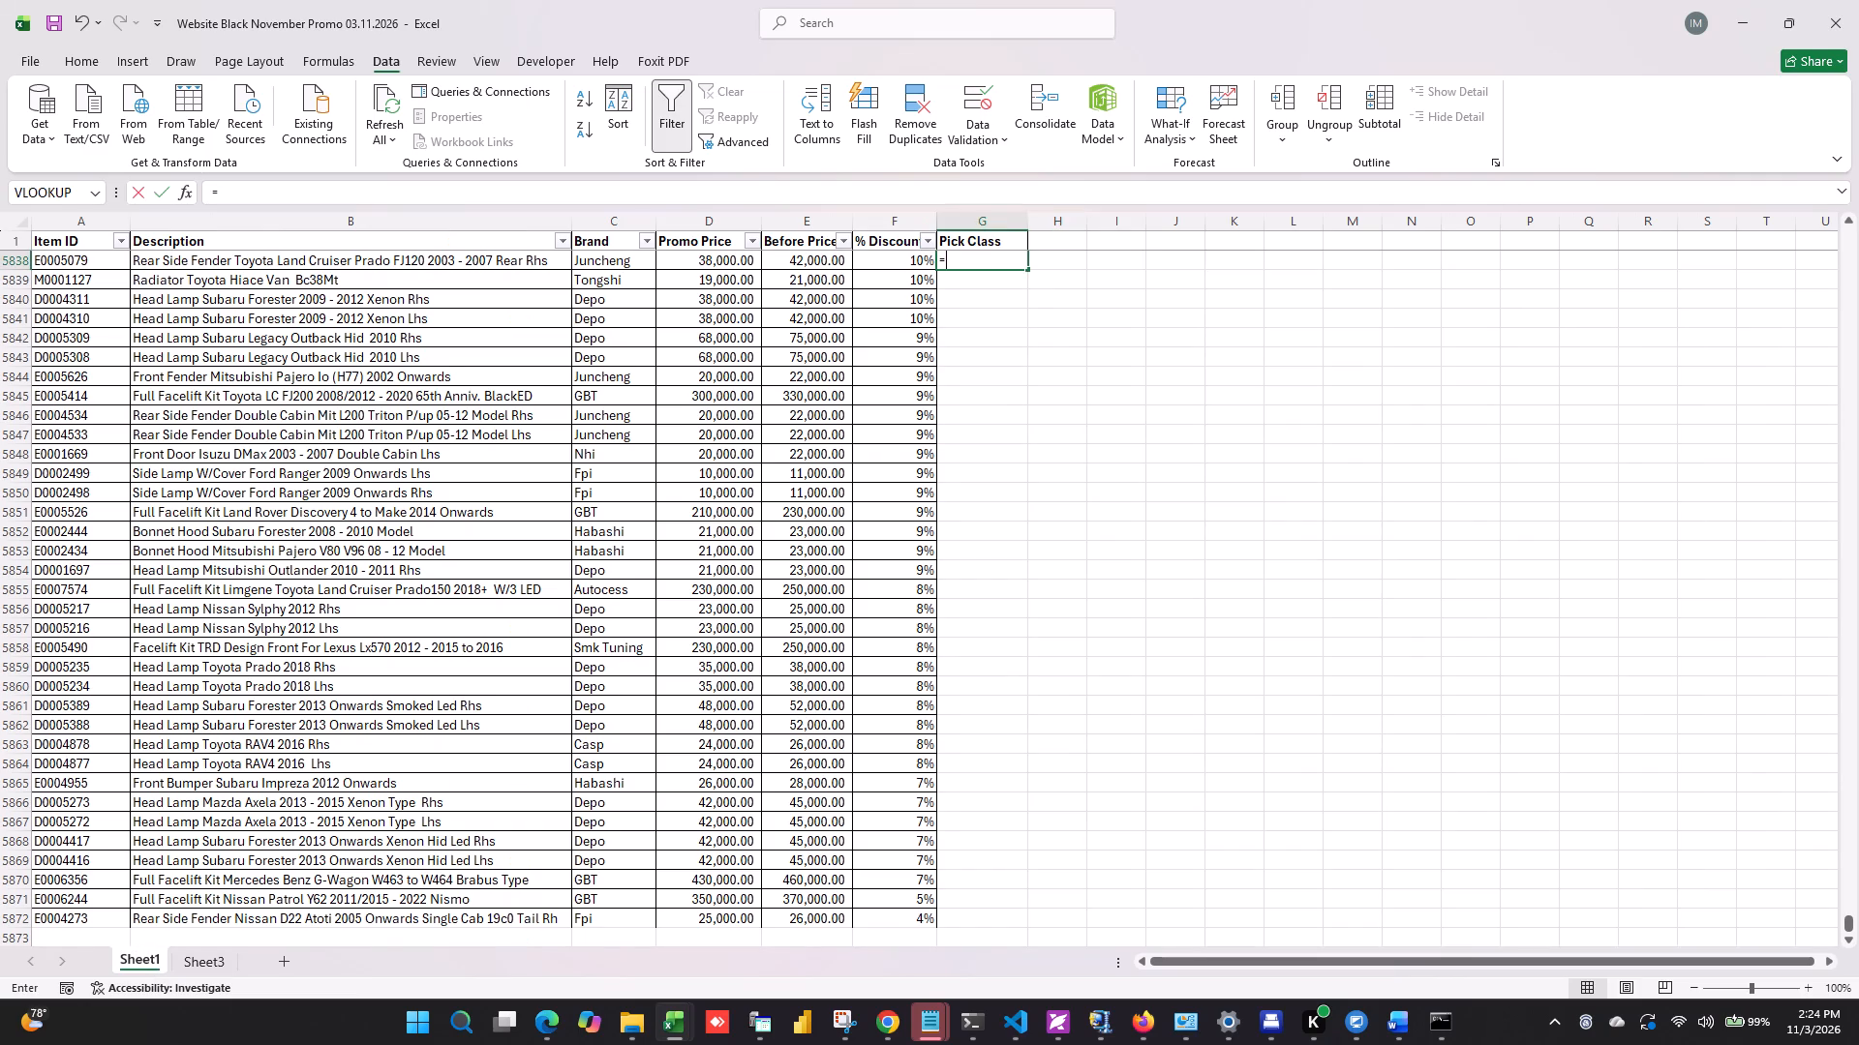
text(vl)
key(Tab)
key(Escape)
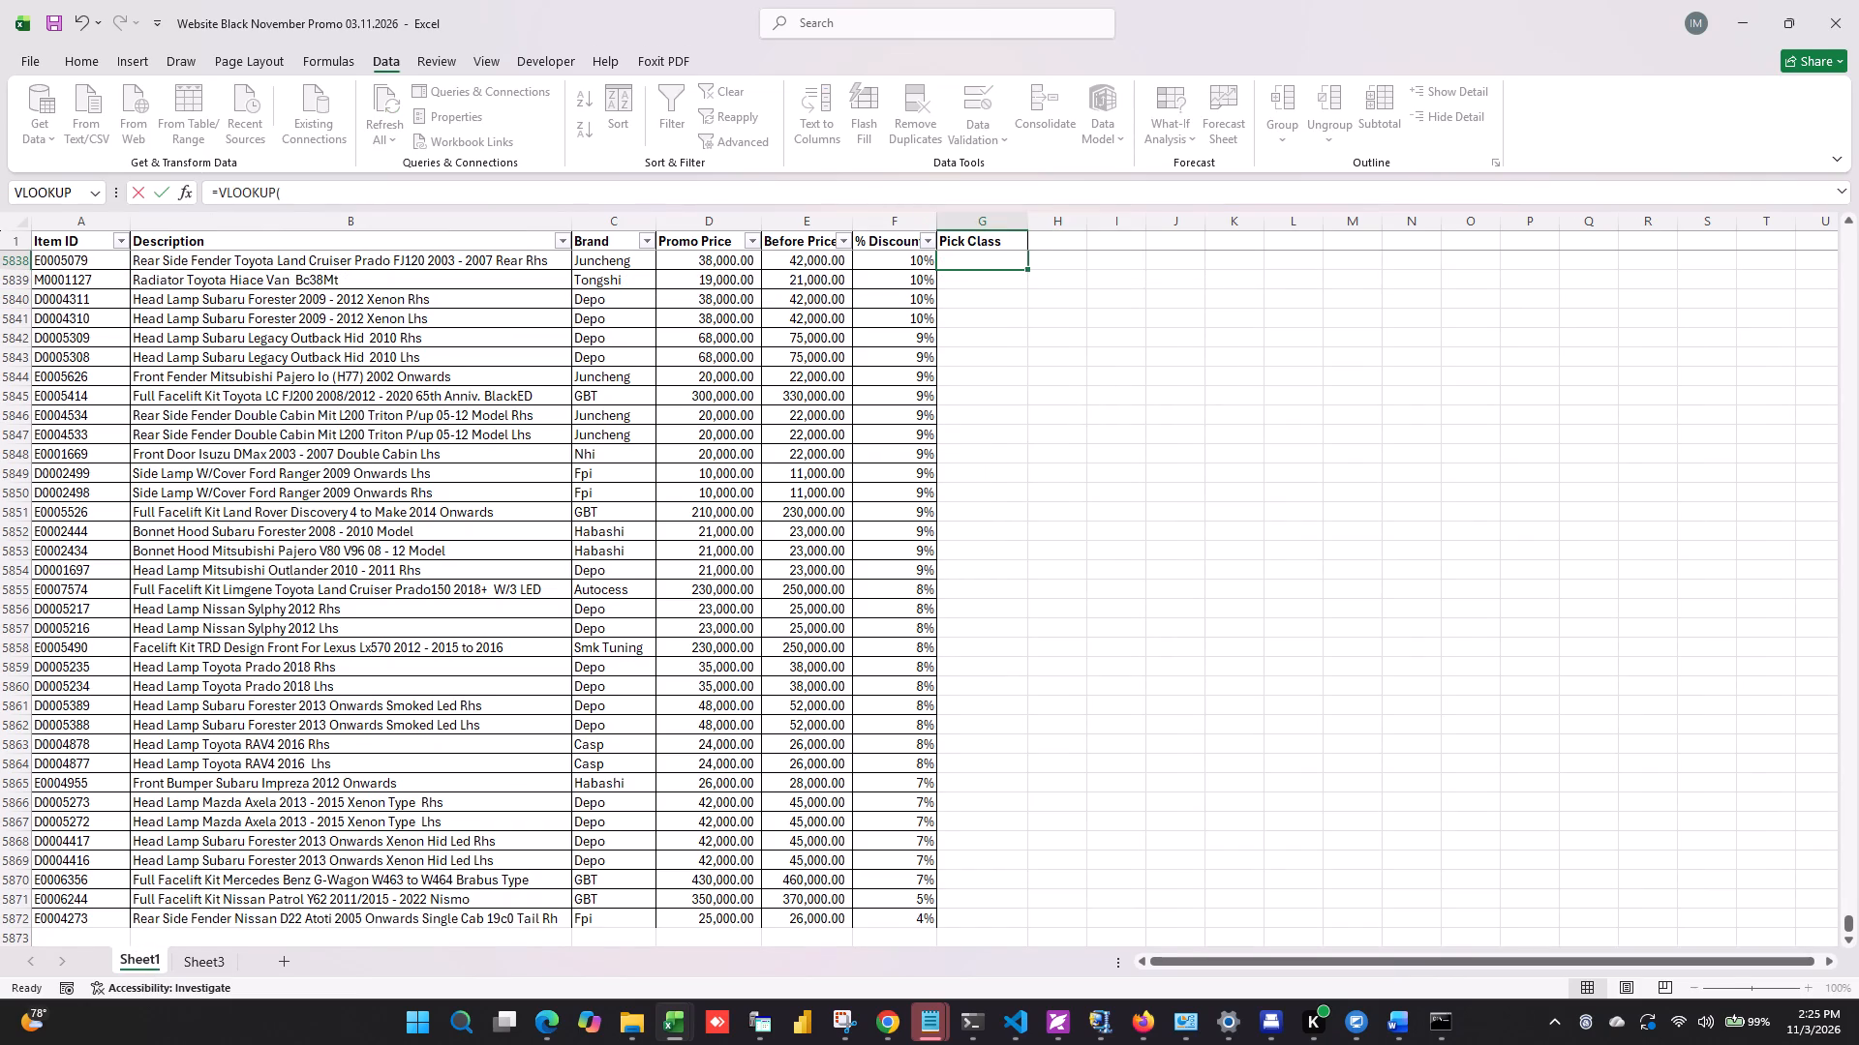
Enter =VLOOKUP(A2,Sheet3!A:I,9,0) in cell G2, the first Pick Class cell of Sheet1.
drag(1858, 922, 1858, 750)
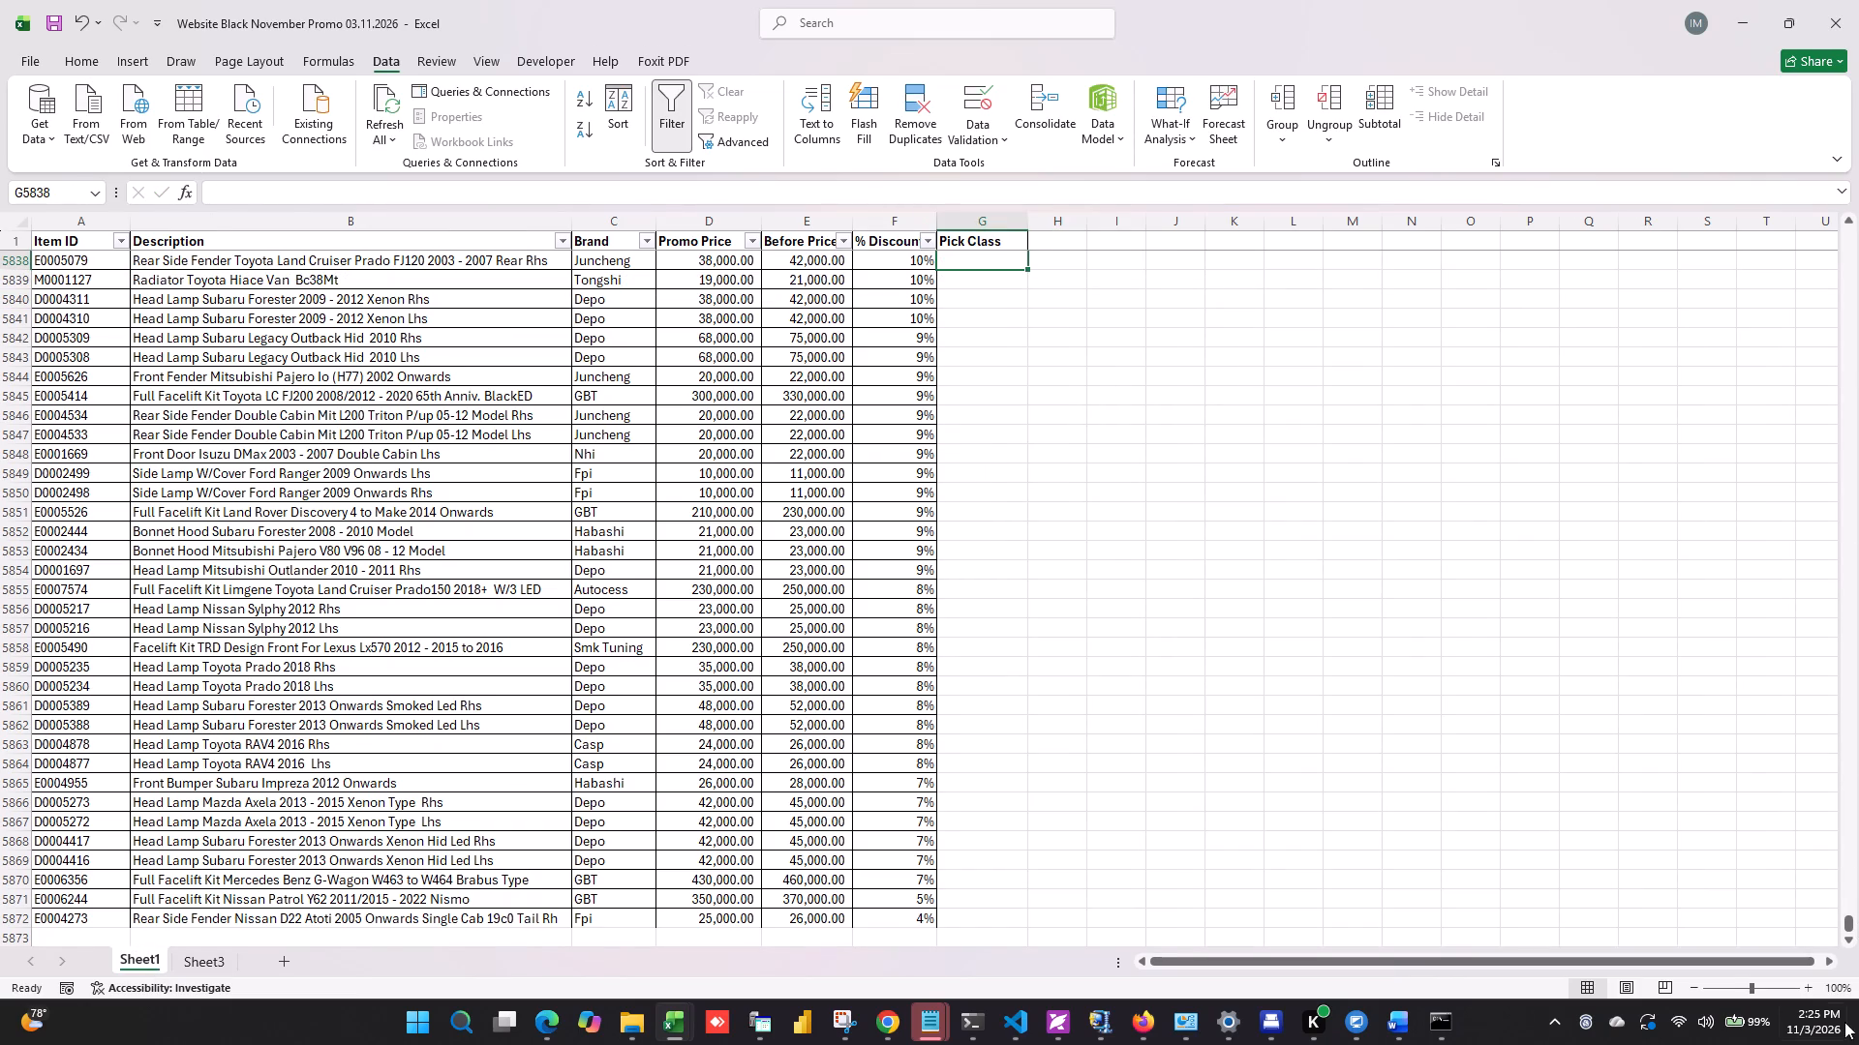
drag(1844, 923, 1858, 141)
click(955, 264)
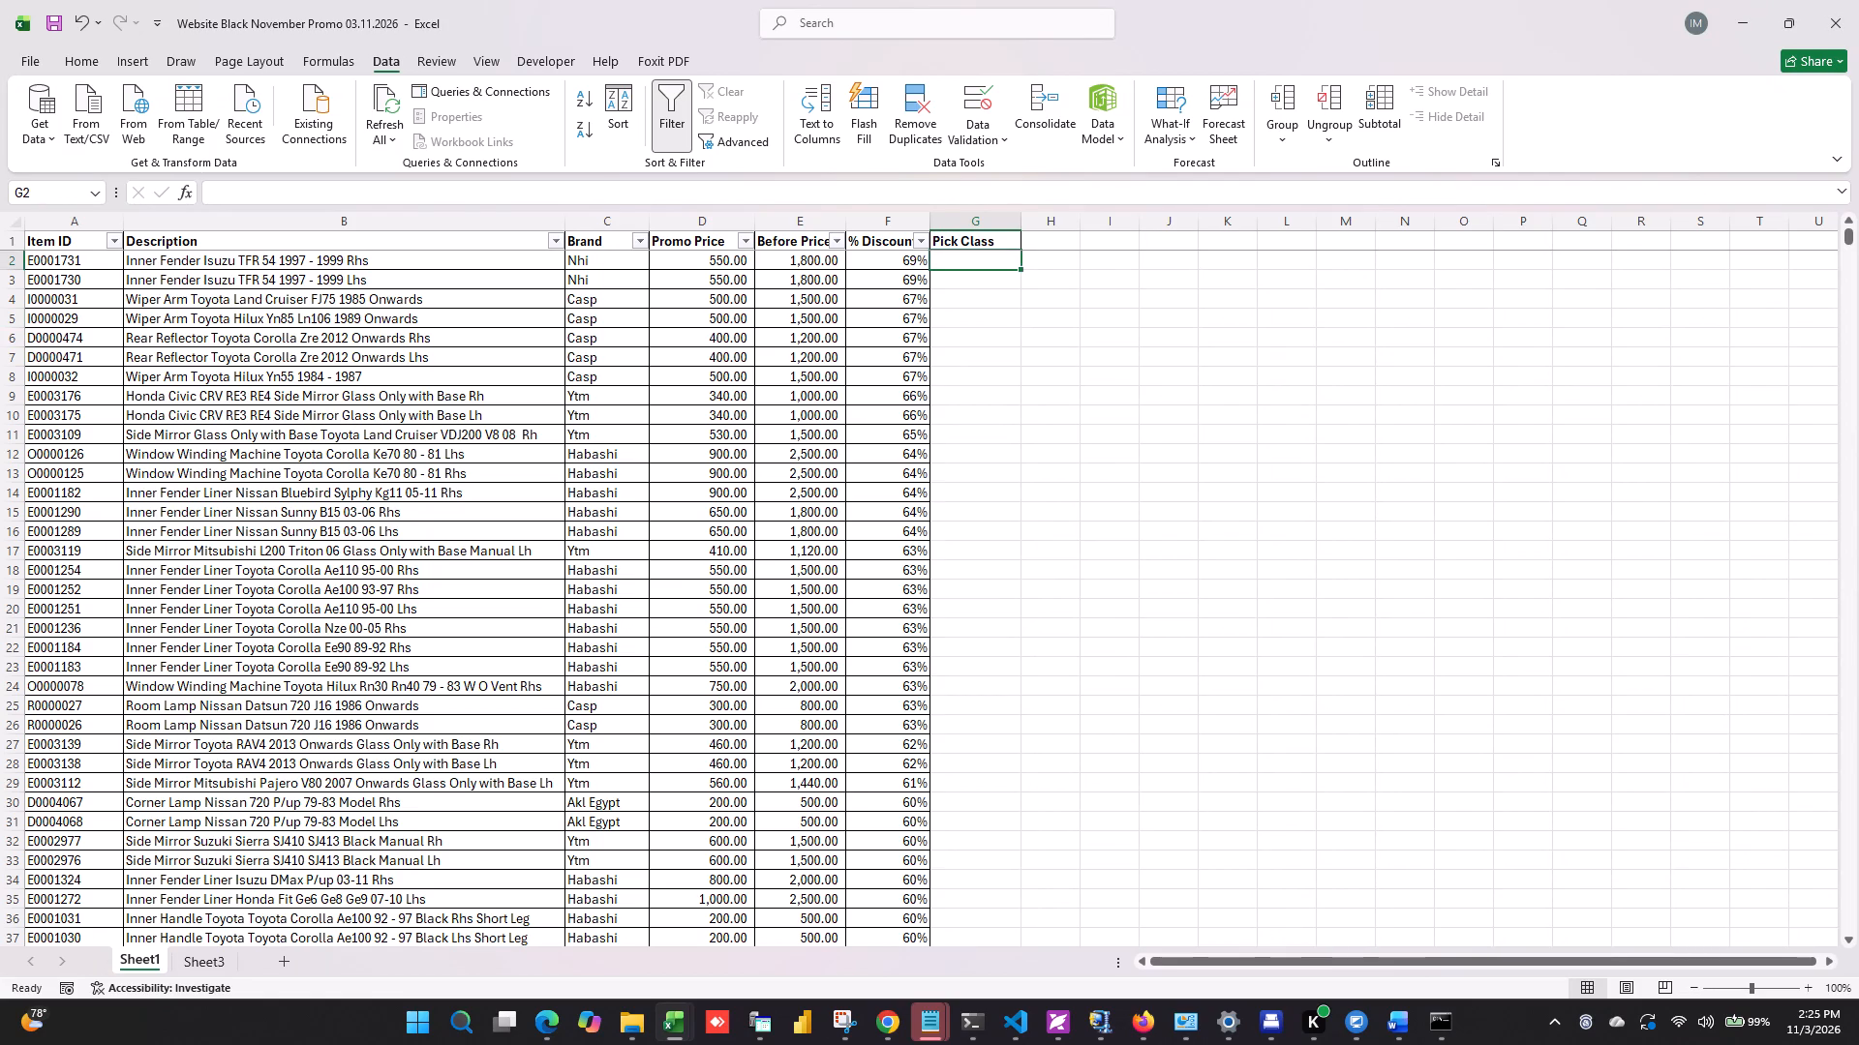
text(=vl)
key(Tab)
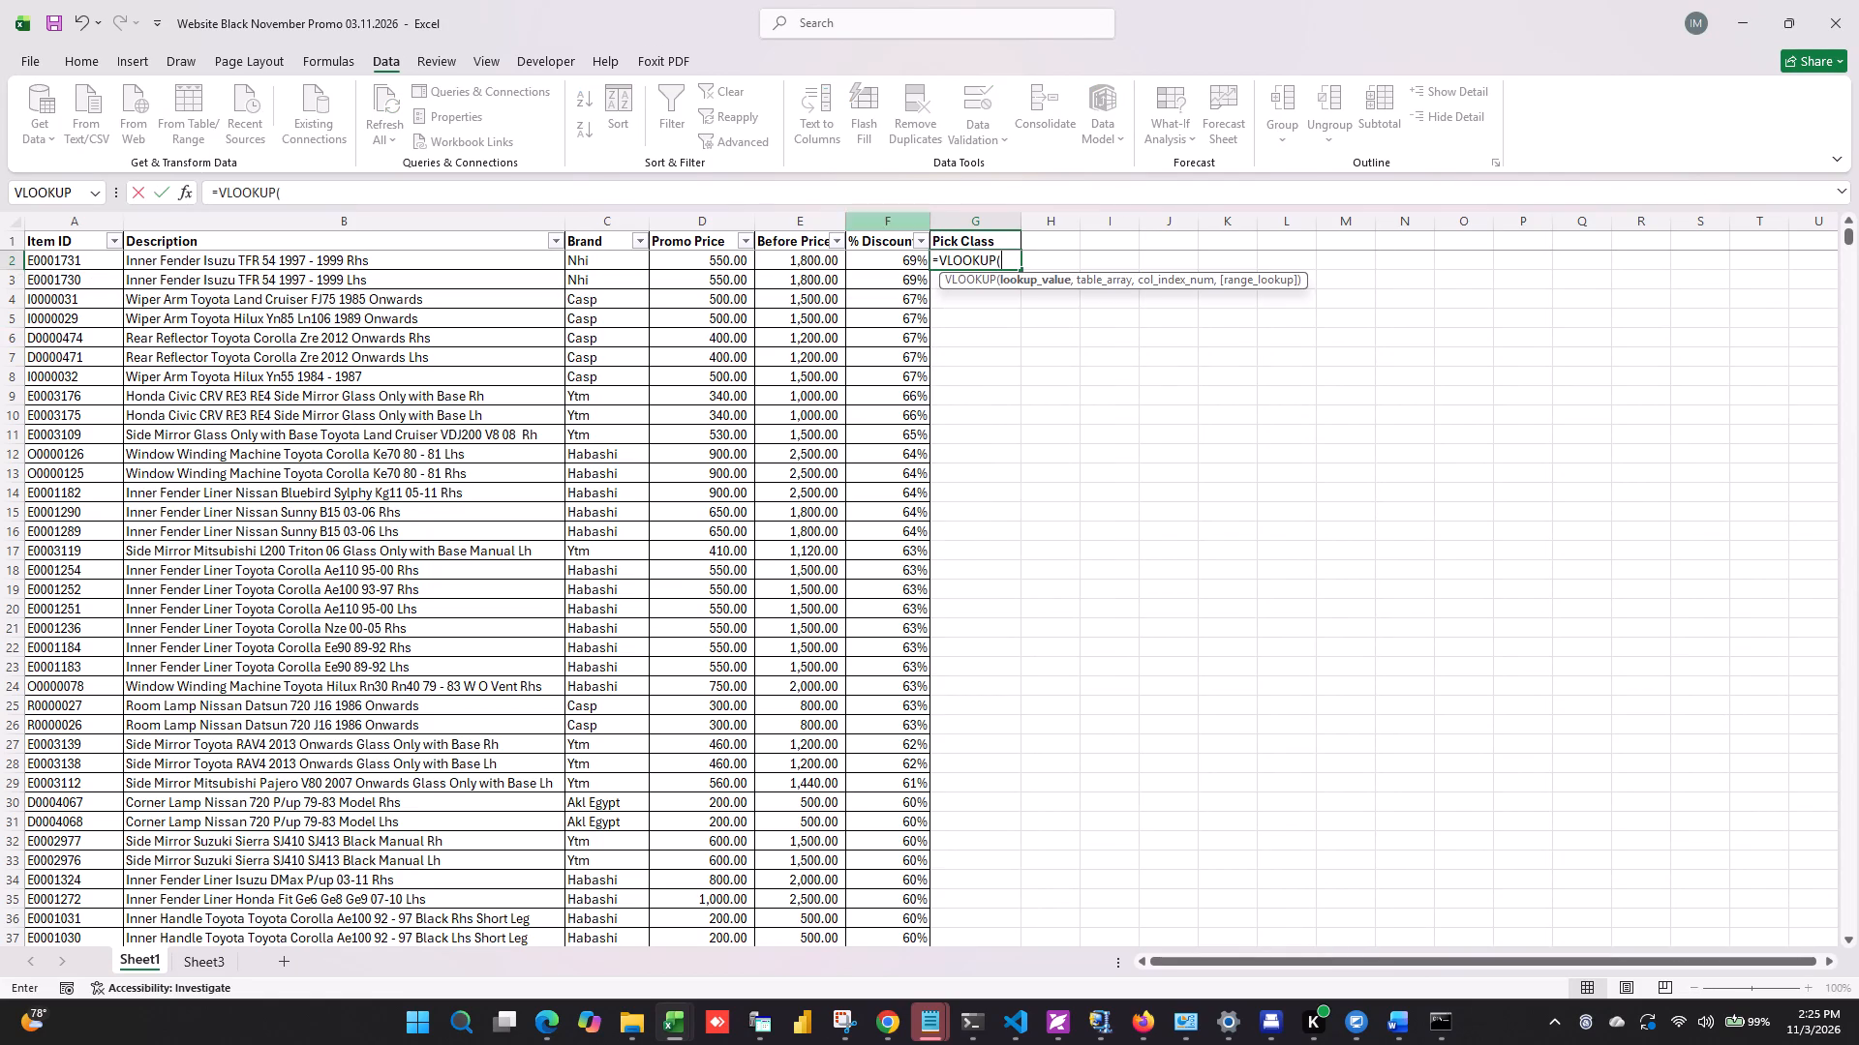
click(61, 265)
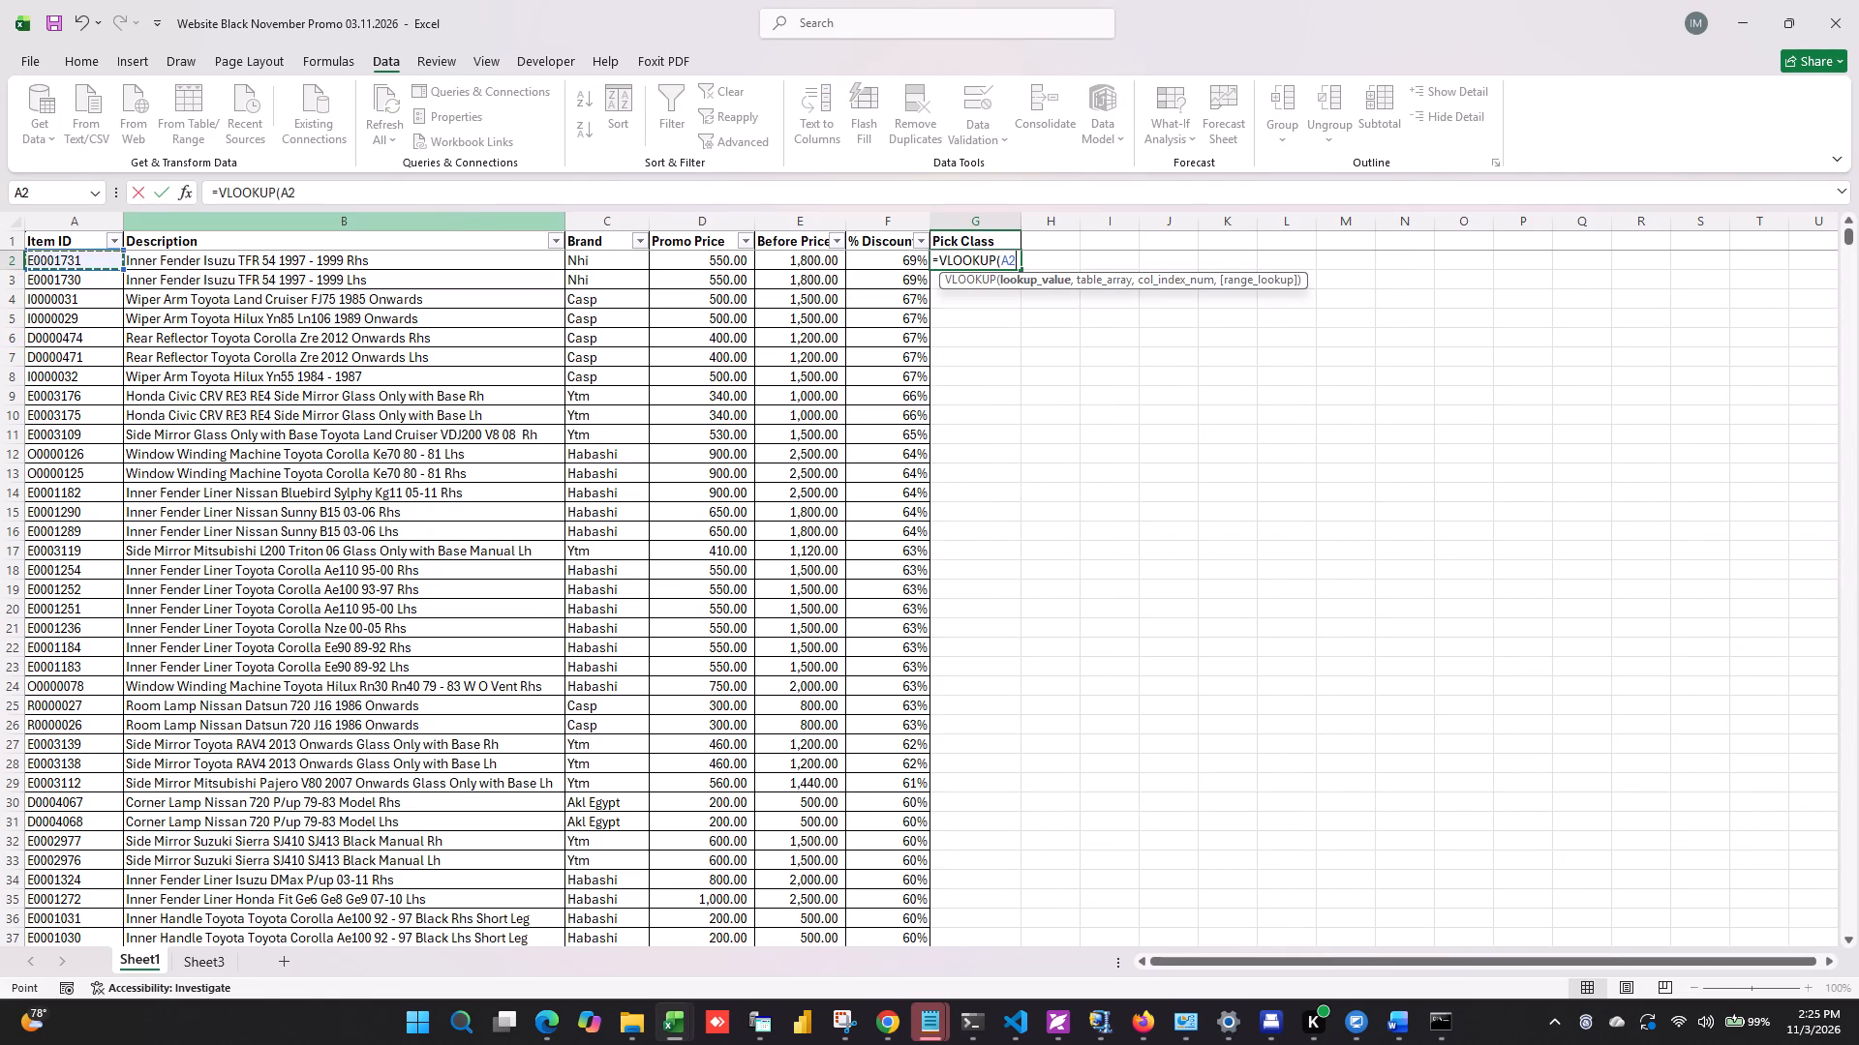
key(comma)
click(225, 968)
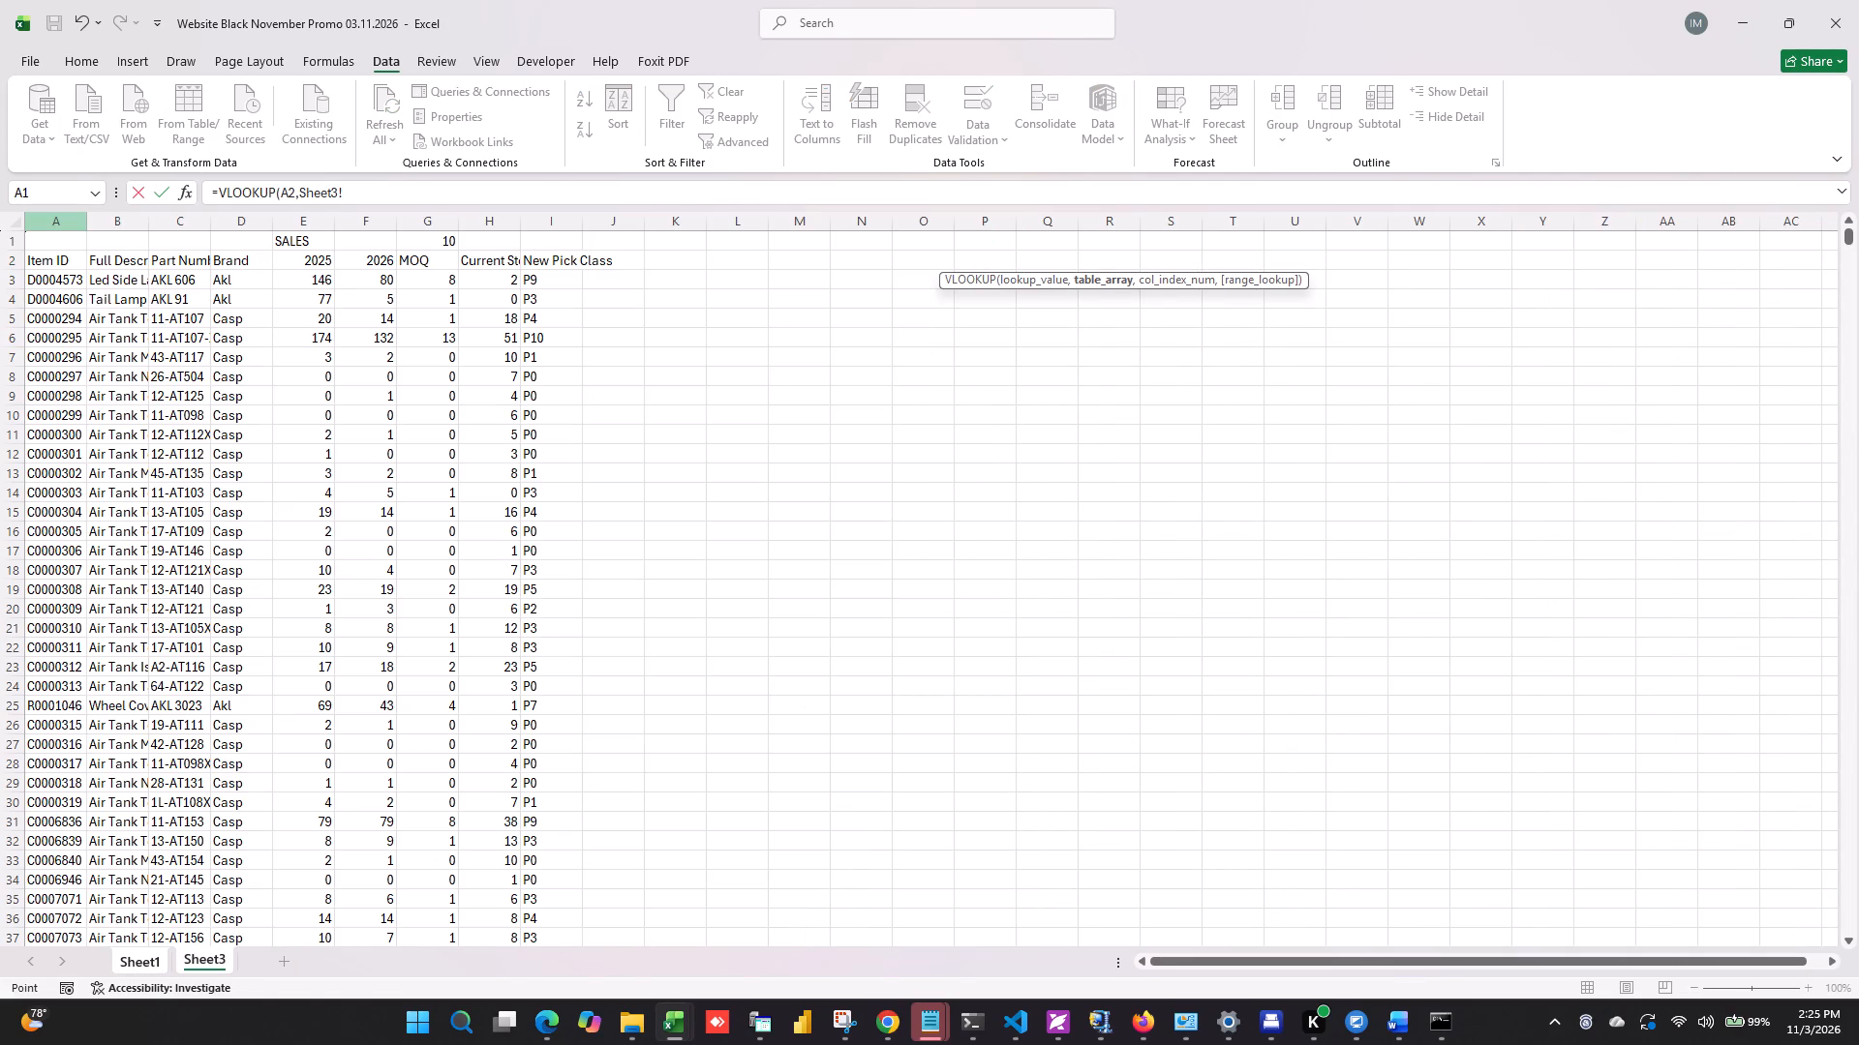
drag(59, 223, 577, 258)
text(,9,0)
key(Return)
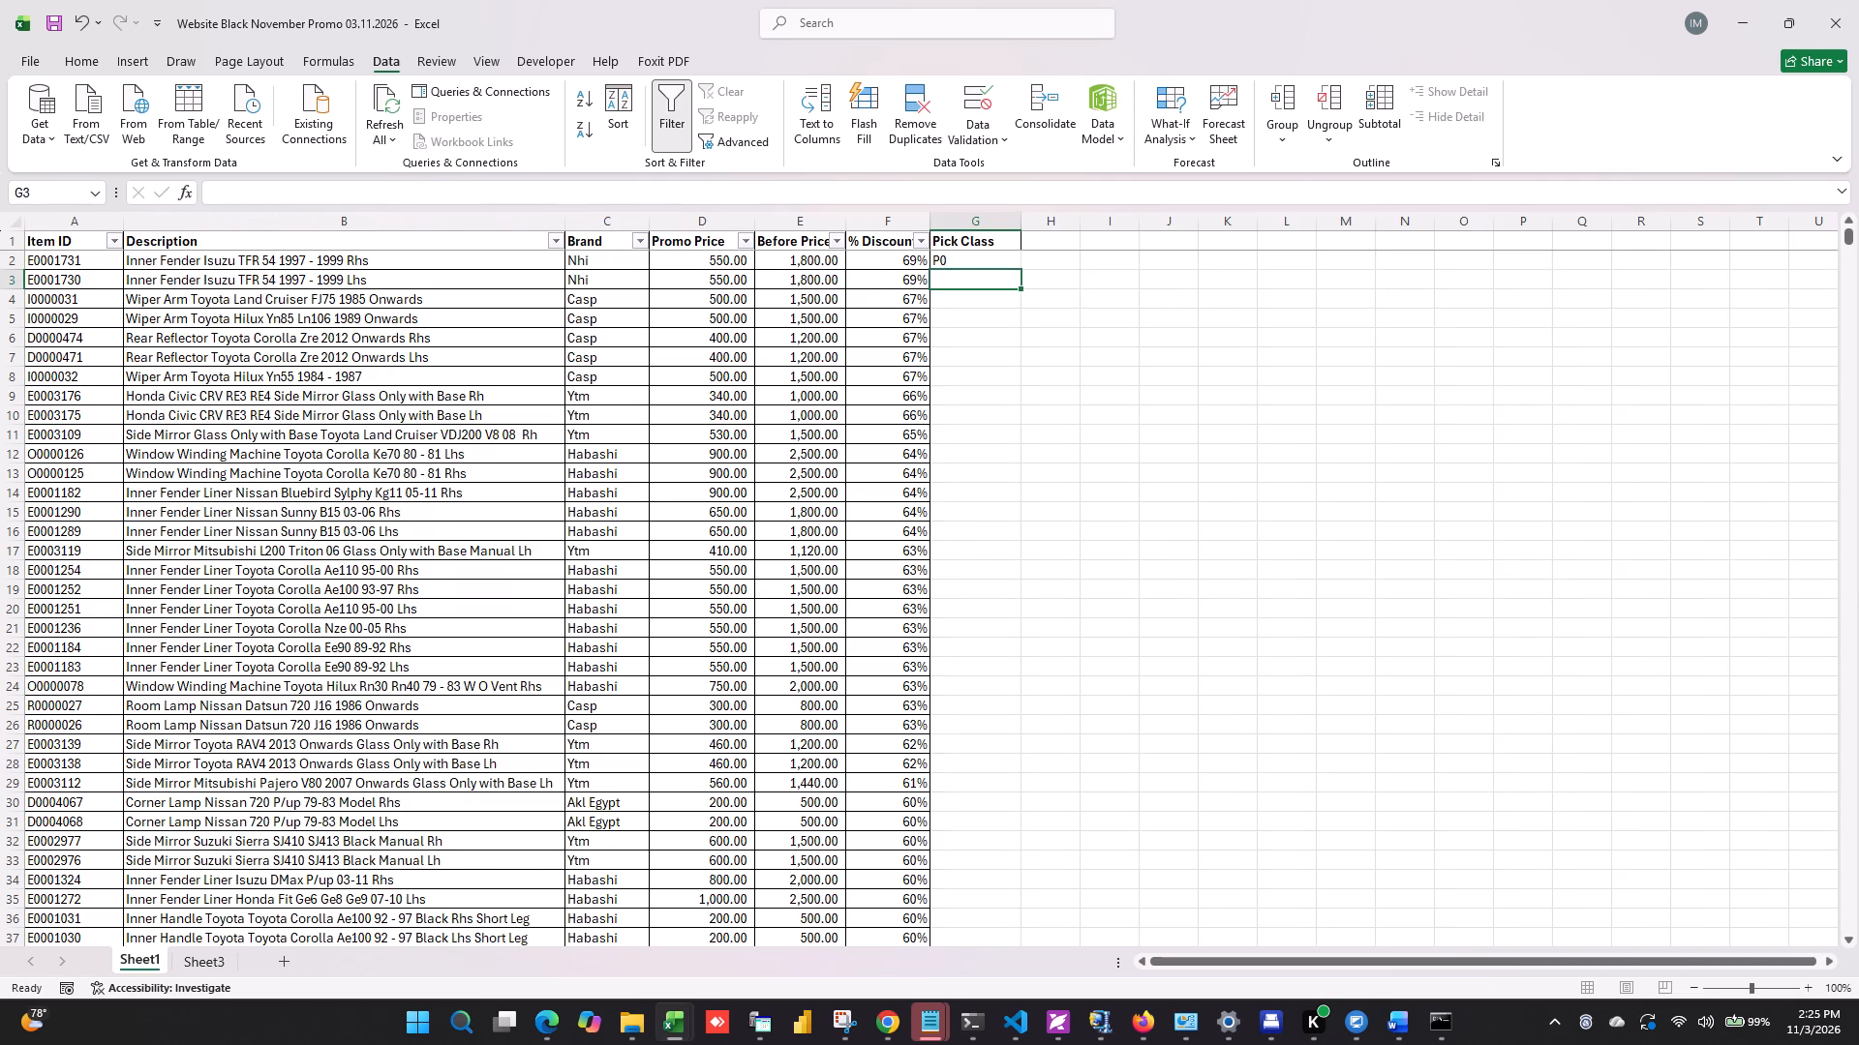
Fill the G2 lookup formula down the Pick Class column to the last item row and check the filled rows.
click(997, 261)
double_click(1022, 266)
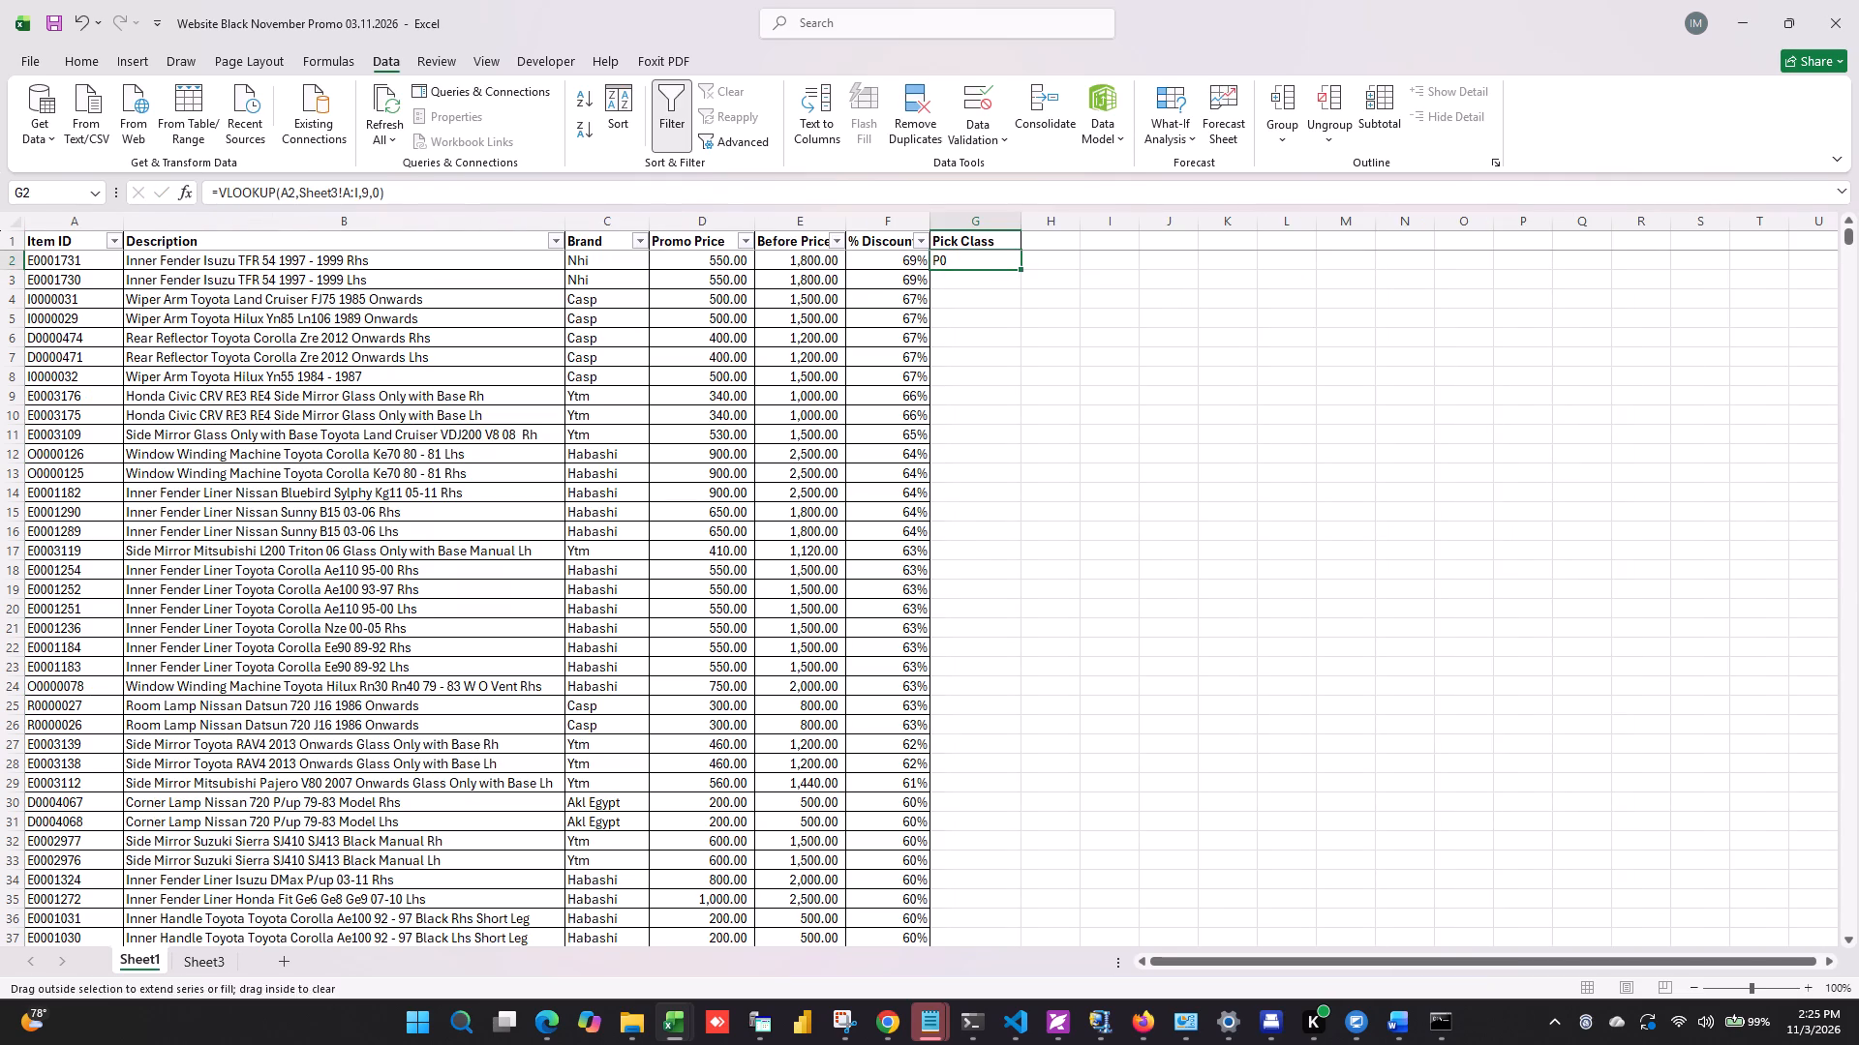
click(850, 615)
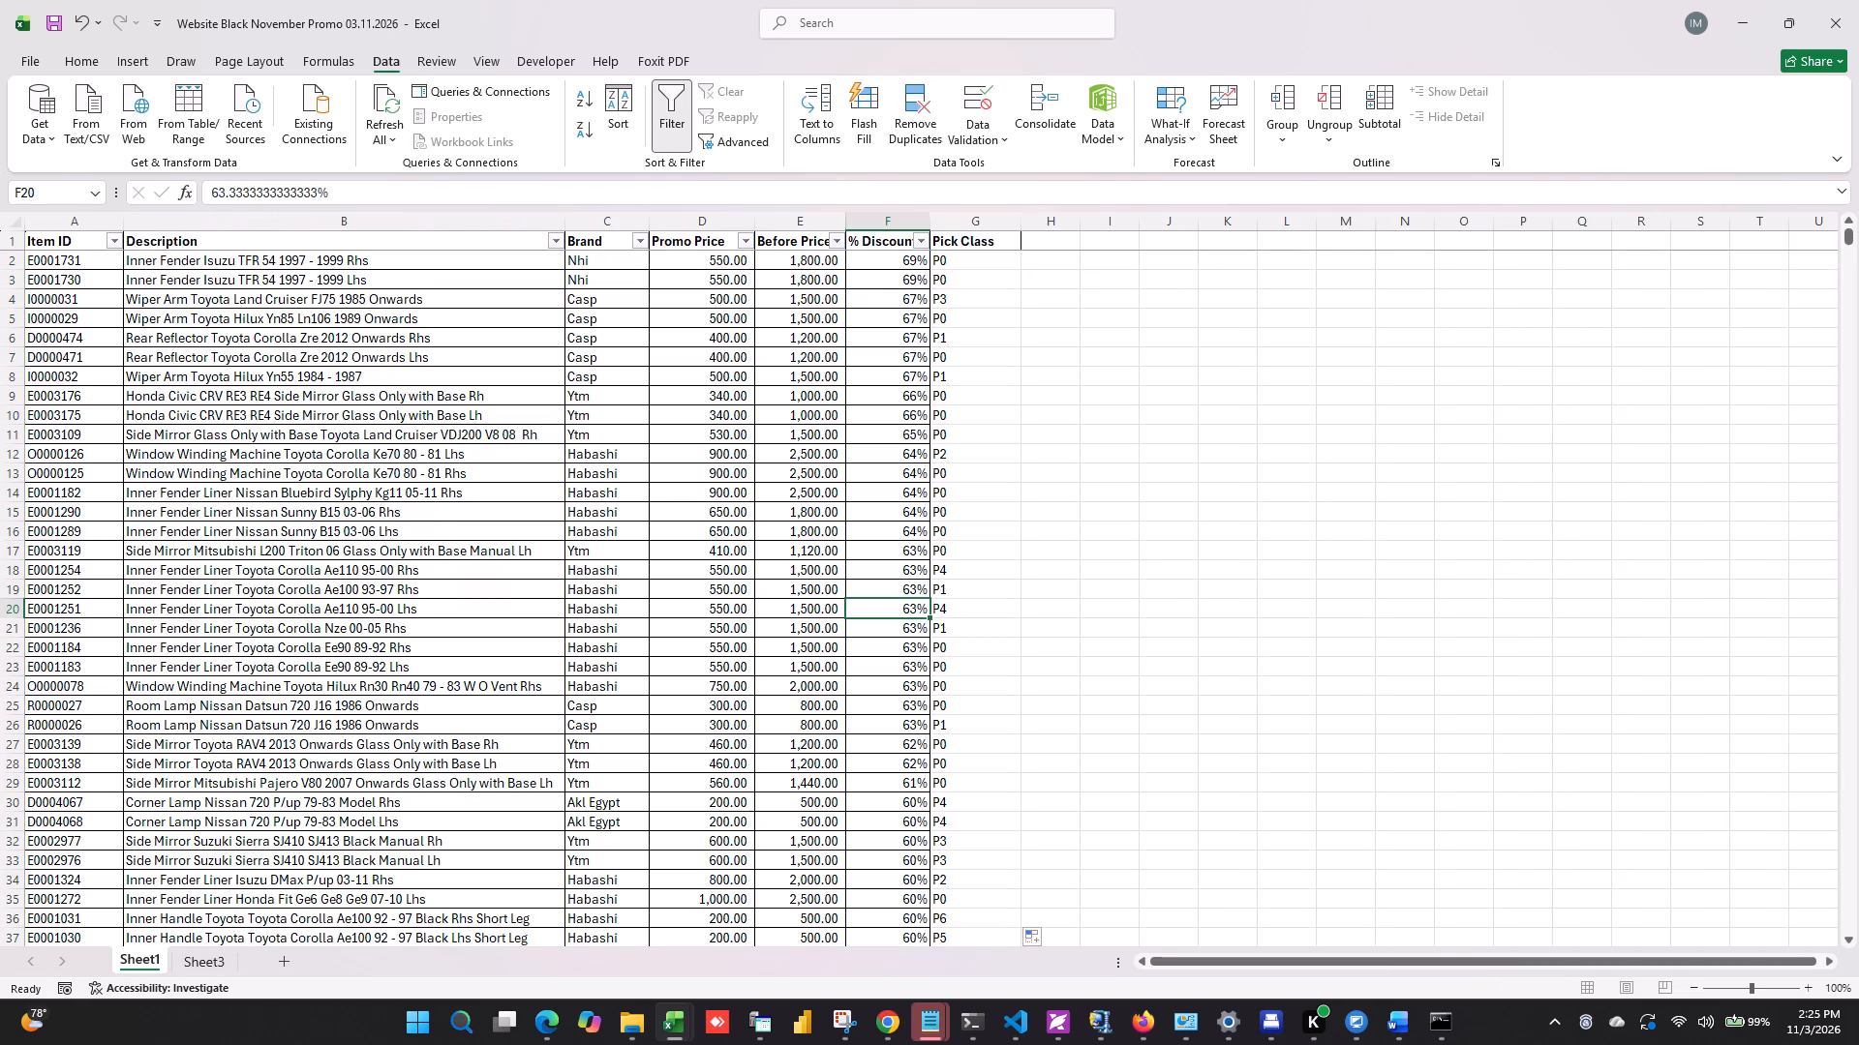
drag(1851, 244, 1858, 1016)
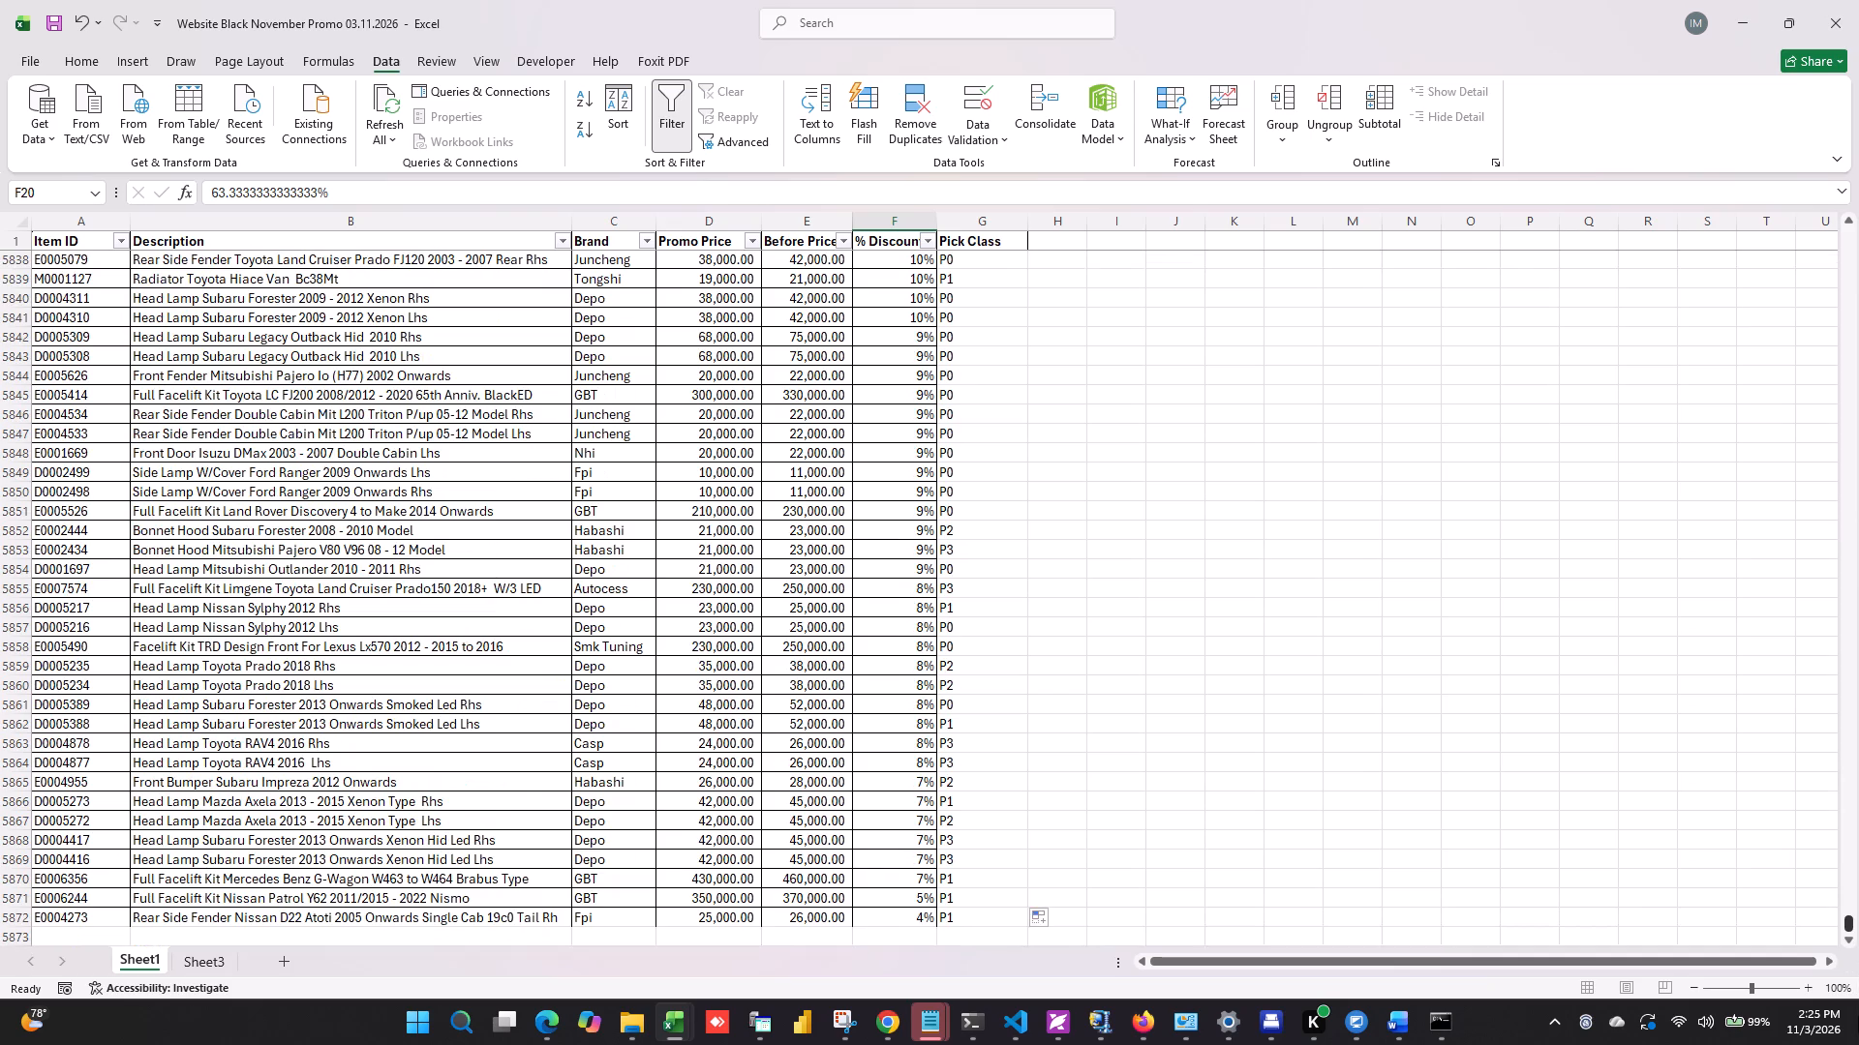
drag(1858, 1016, 1854, 909)
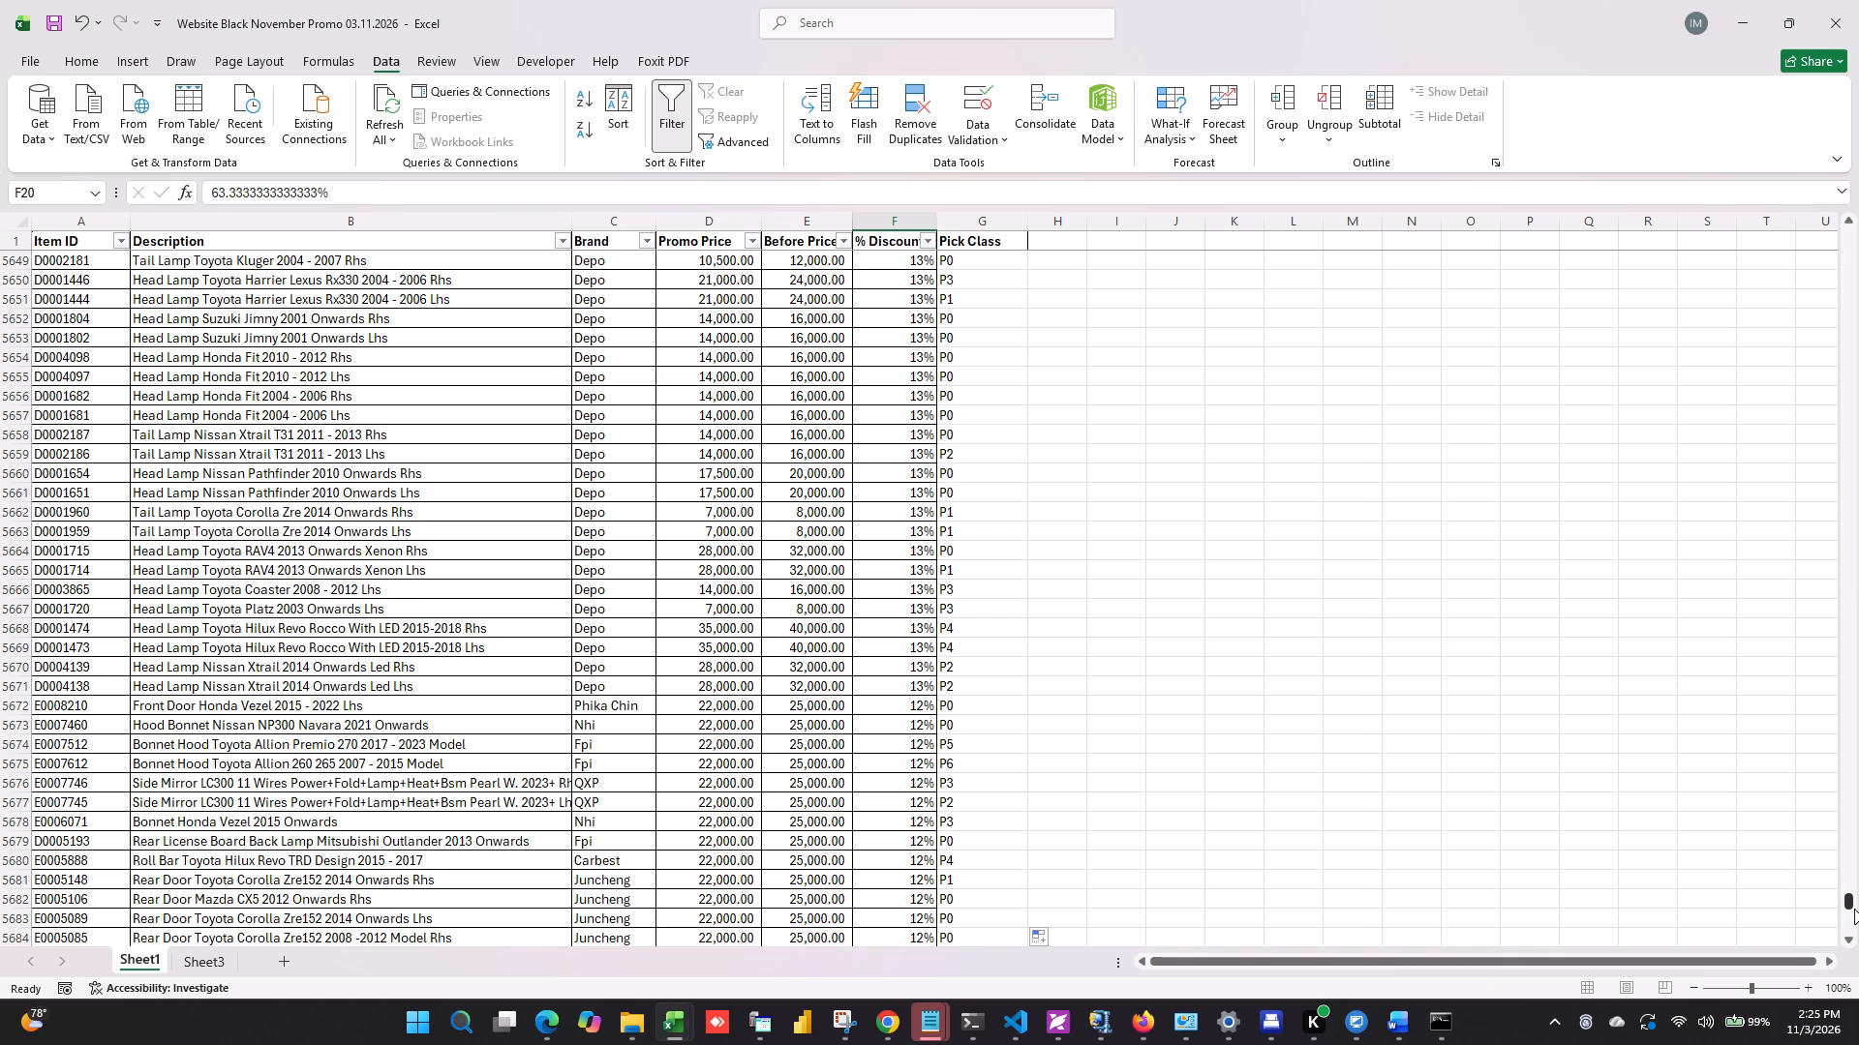
drag(1854, 909, 1853, 905)
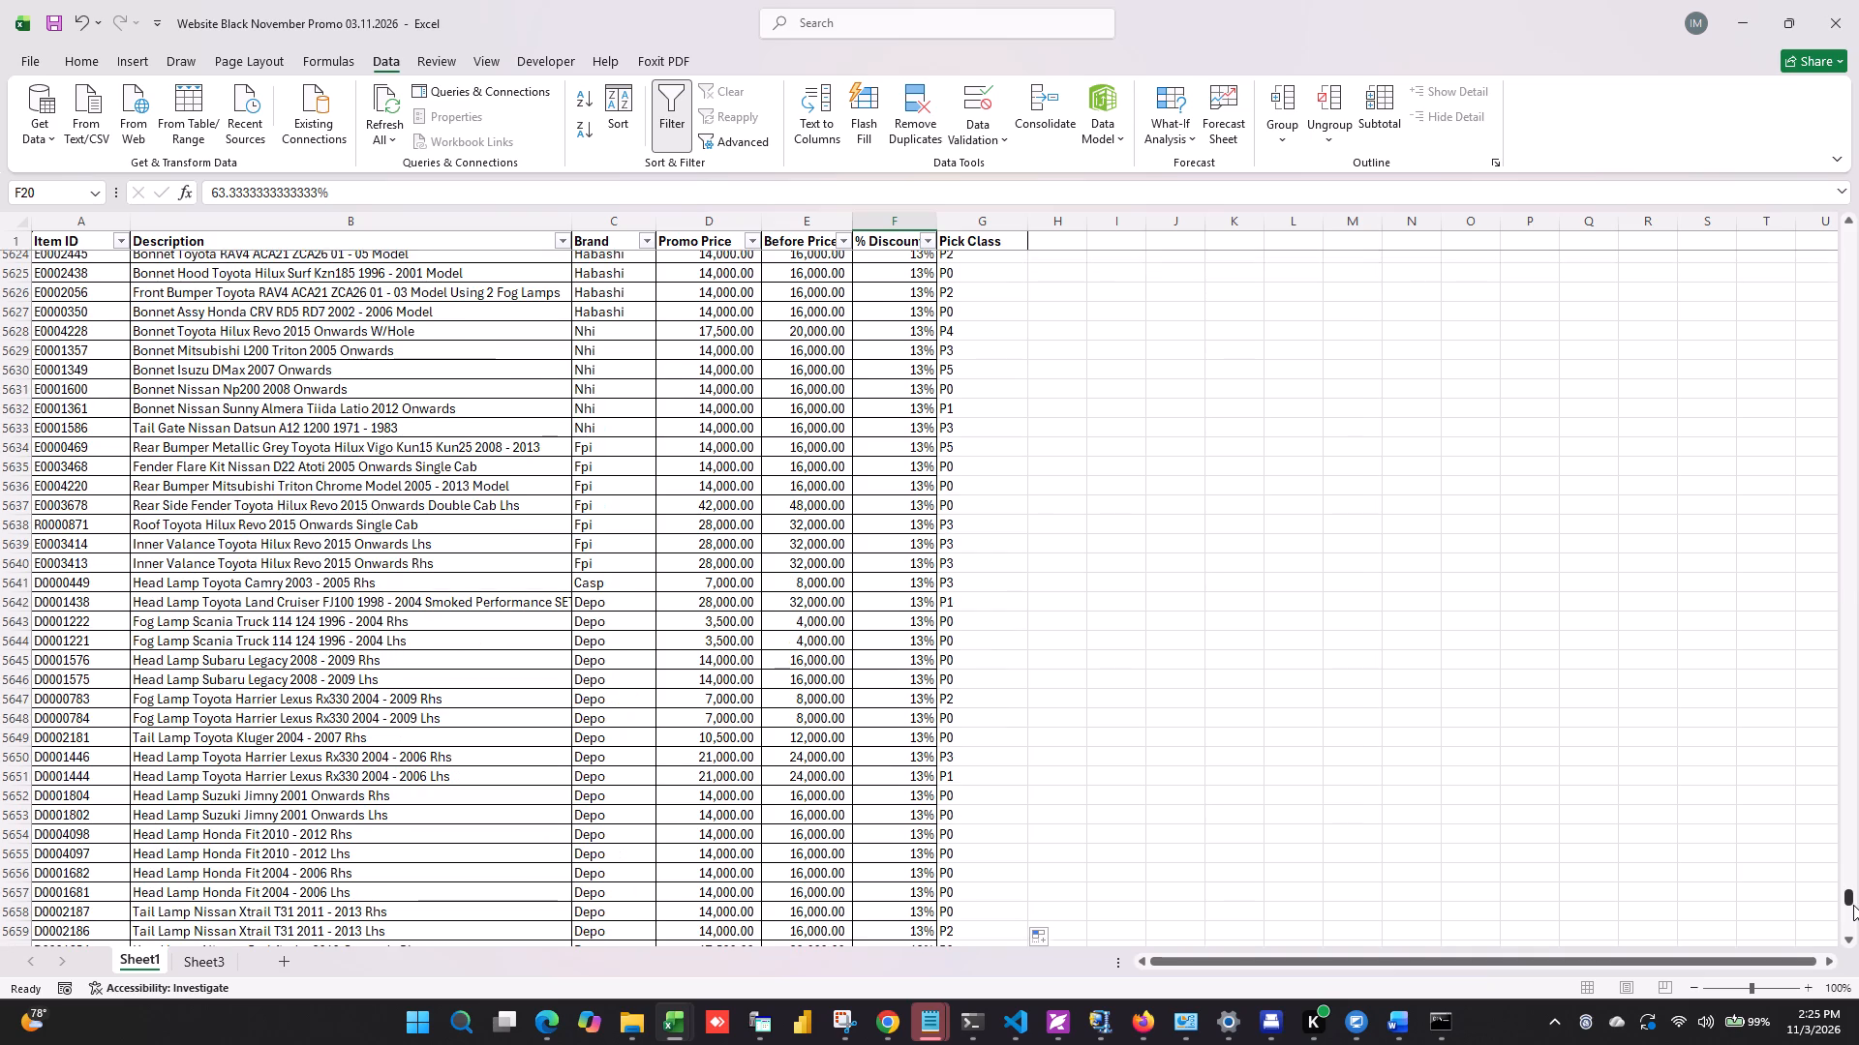
drag(1853, 905, 1825, 672)
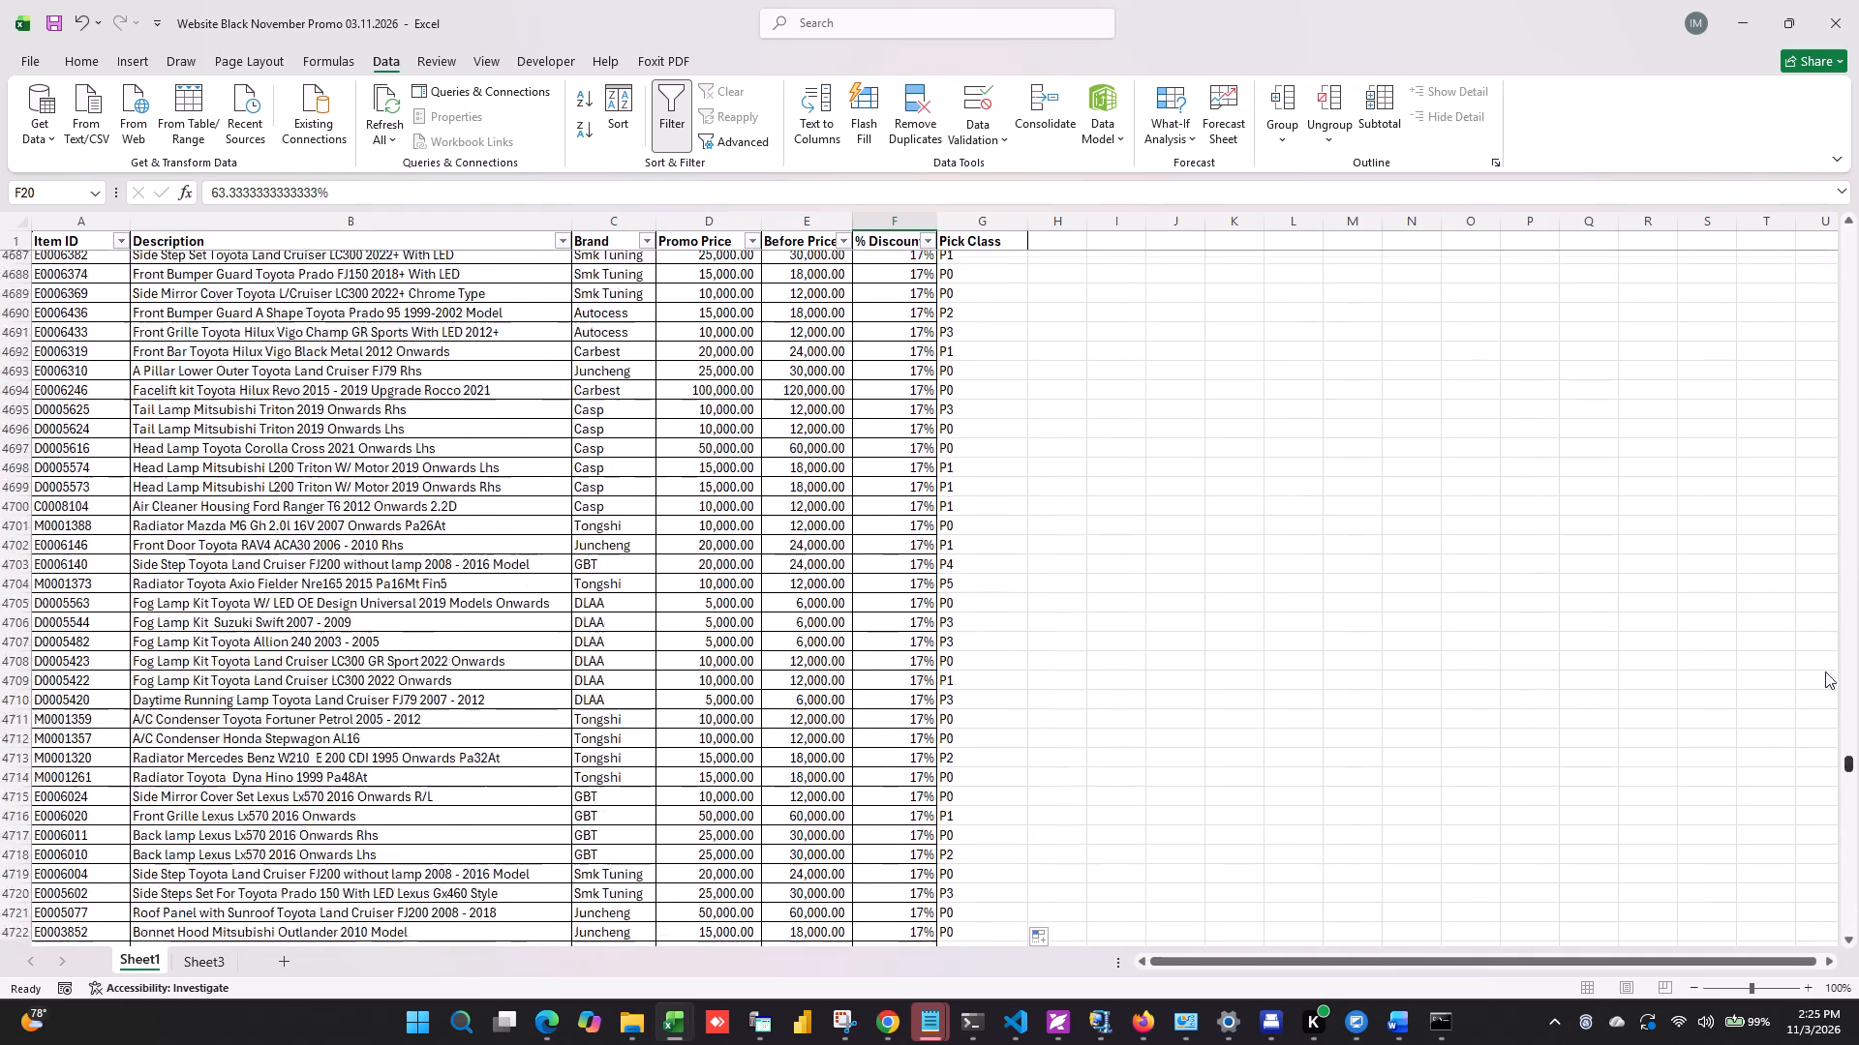
drag(1825, 672, 1803, 122)
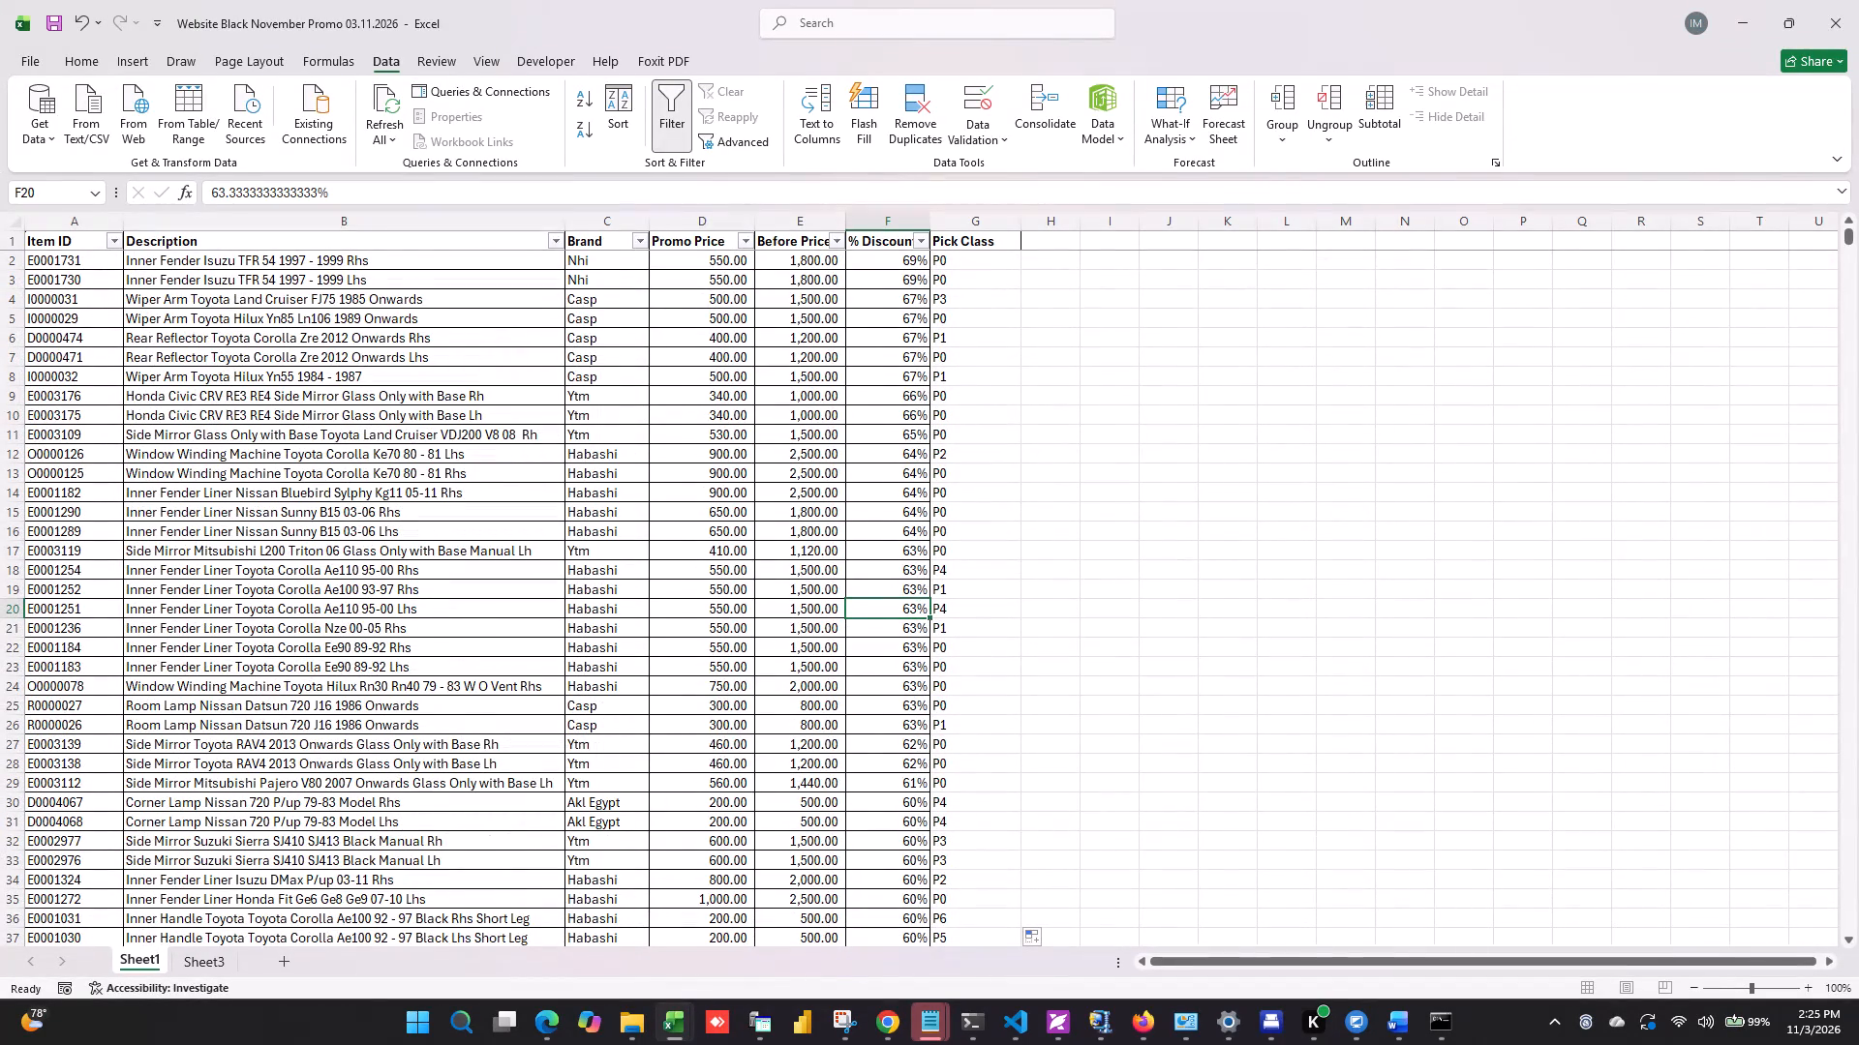
Search the Description column's filter for D0004304, retry with D004304, and copy that search text.
click(557, 242)
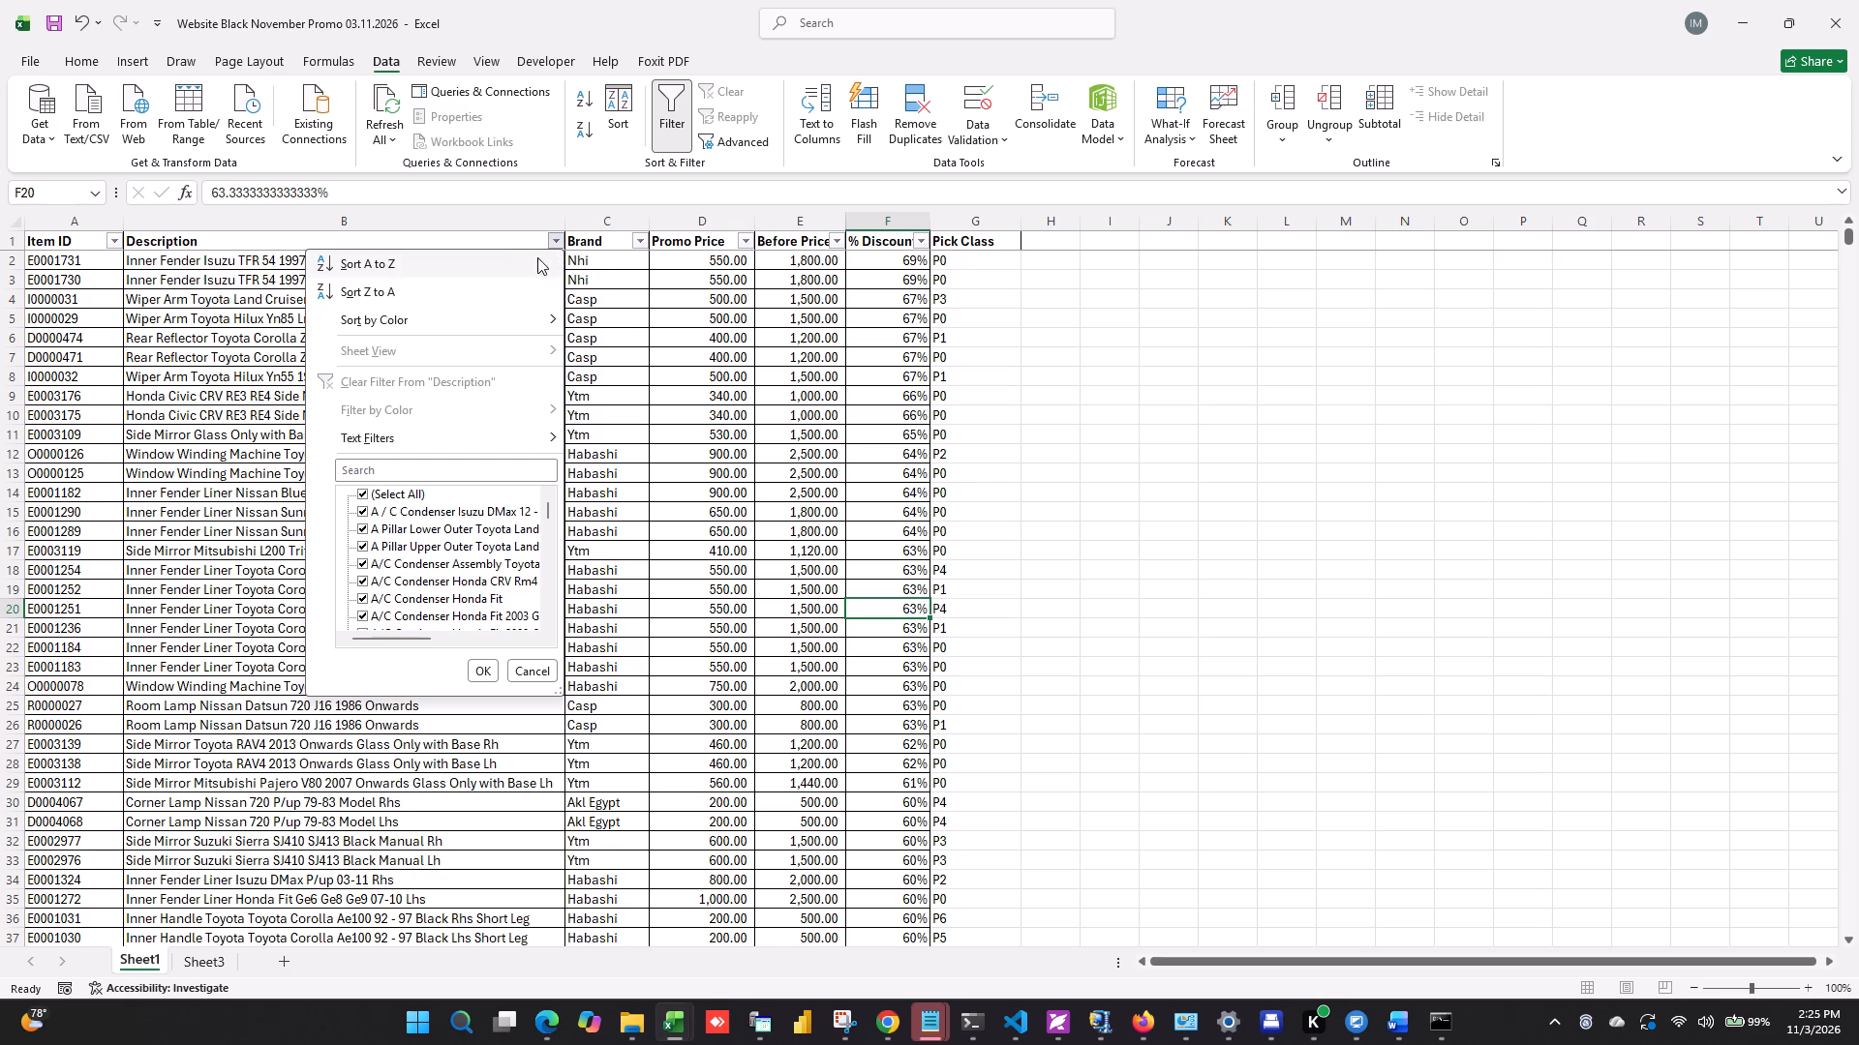
click(394, 472)
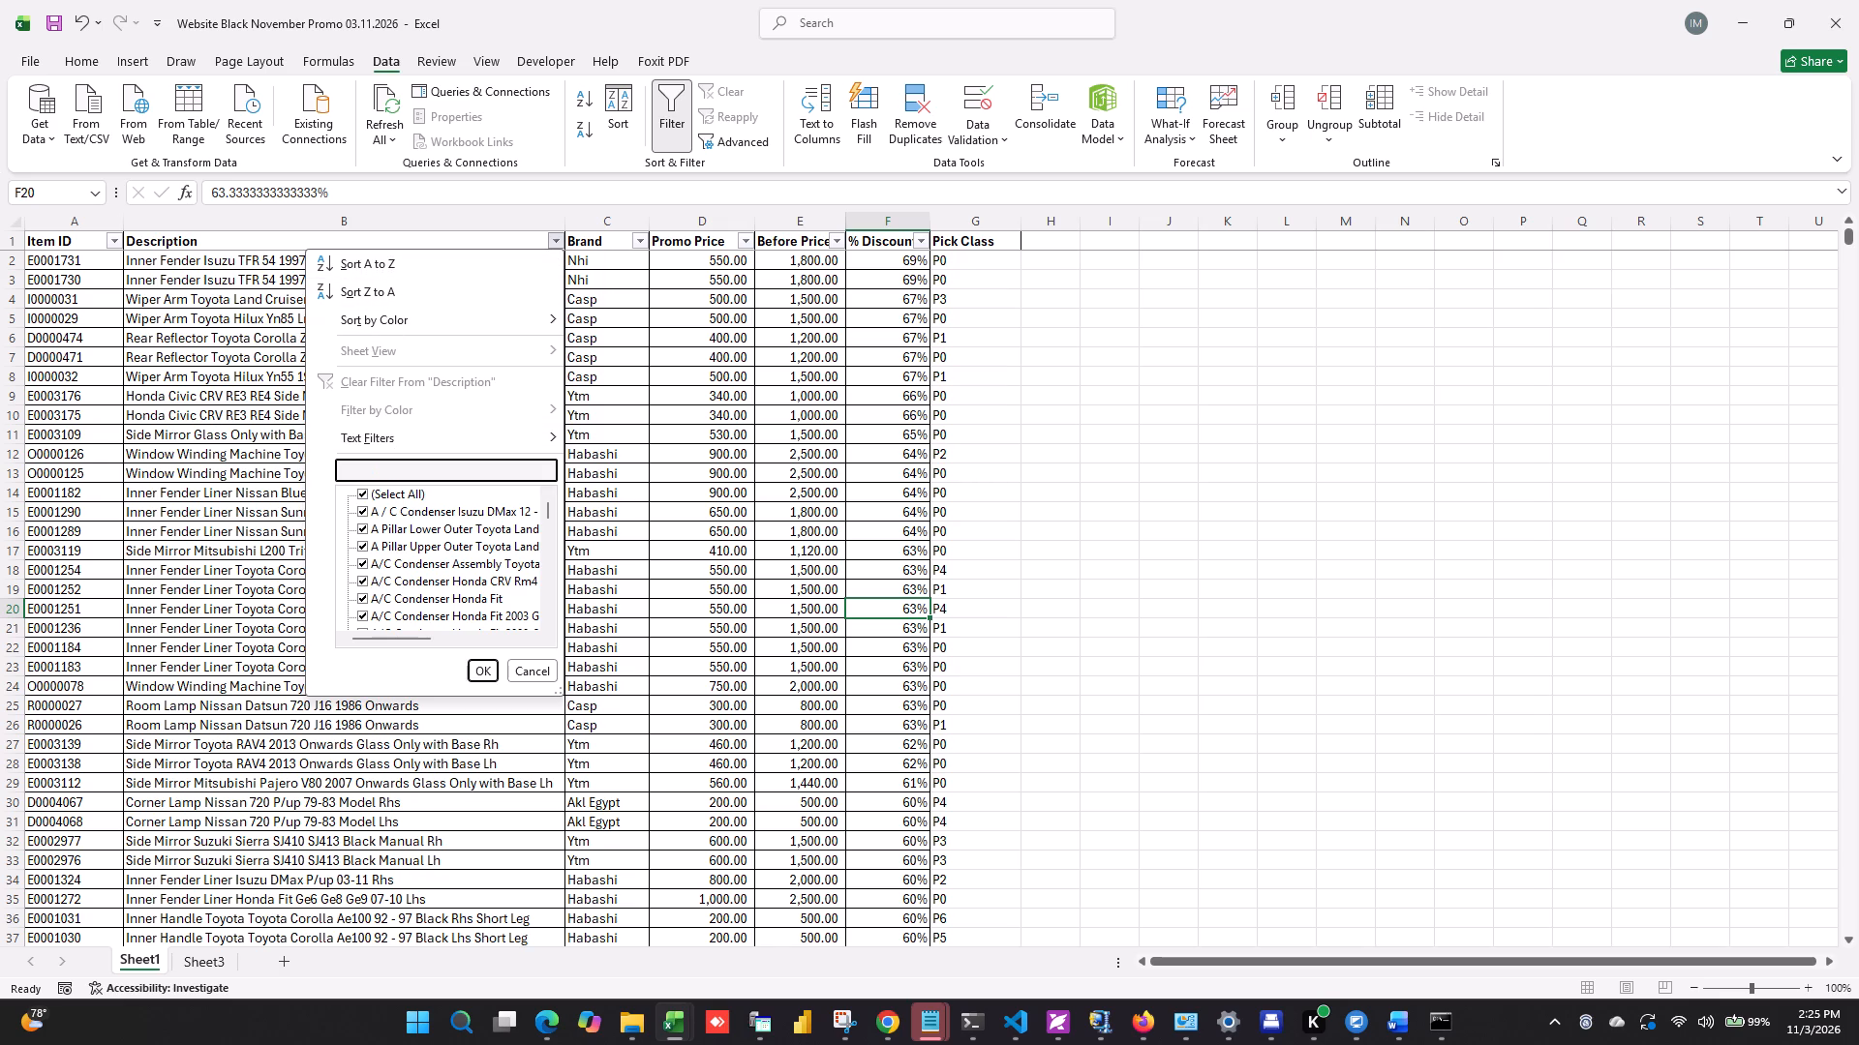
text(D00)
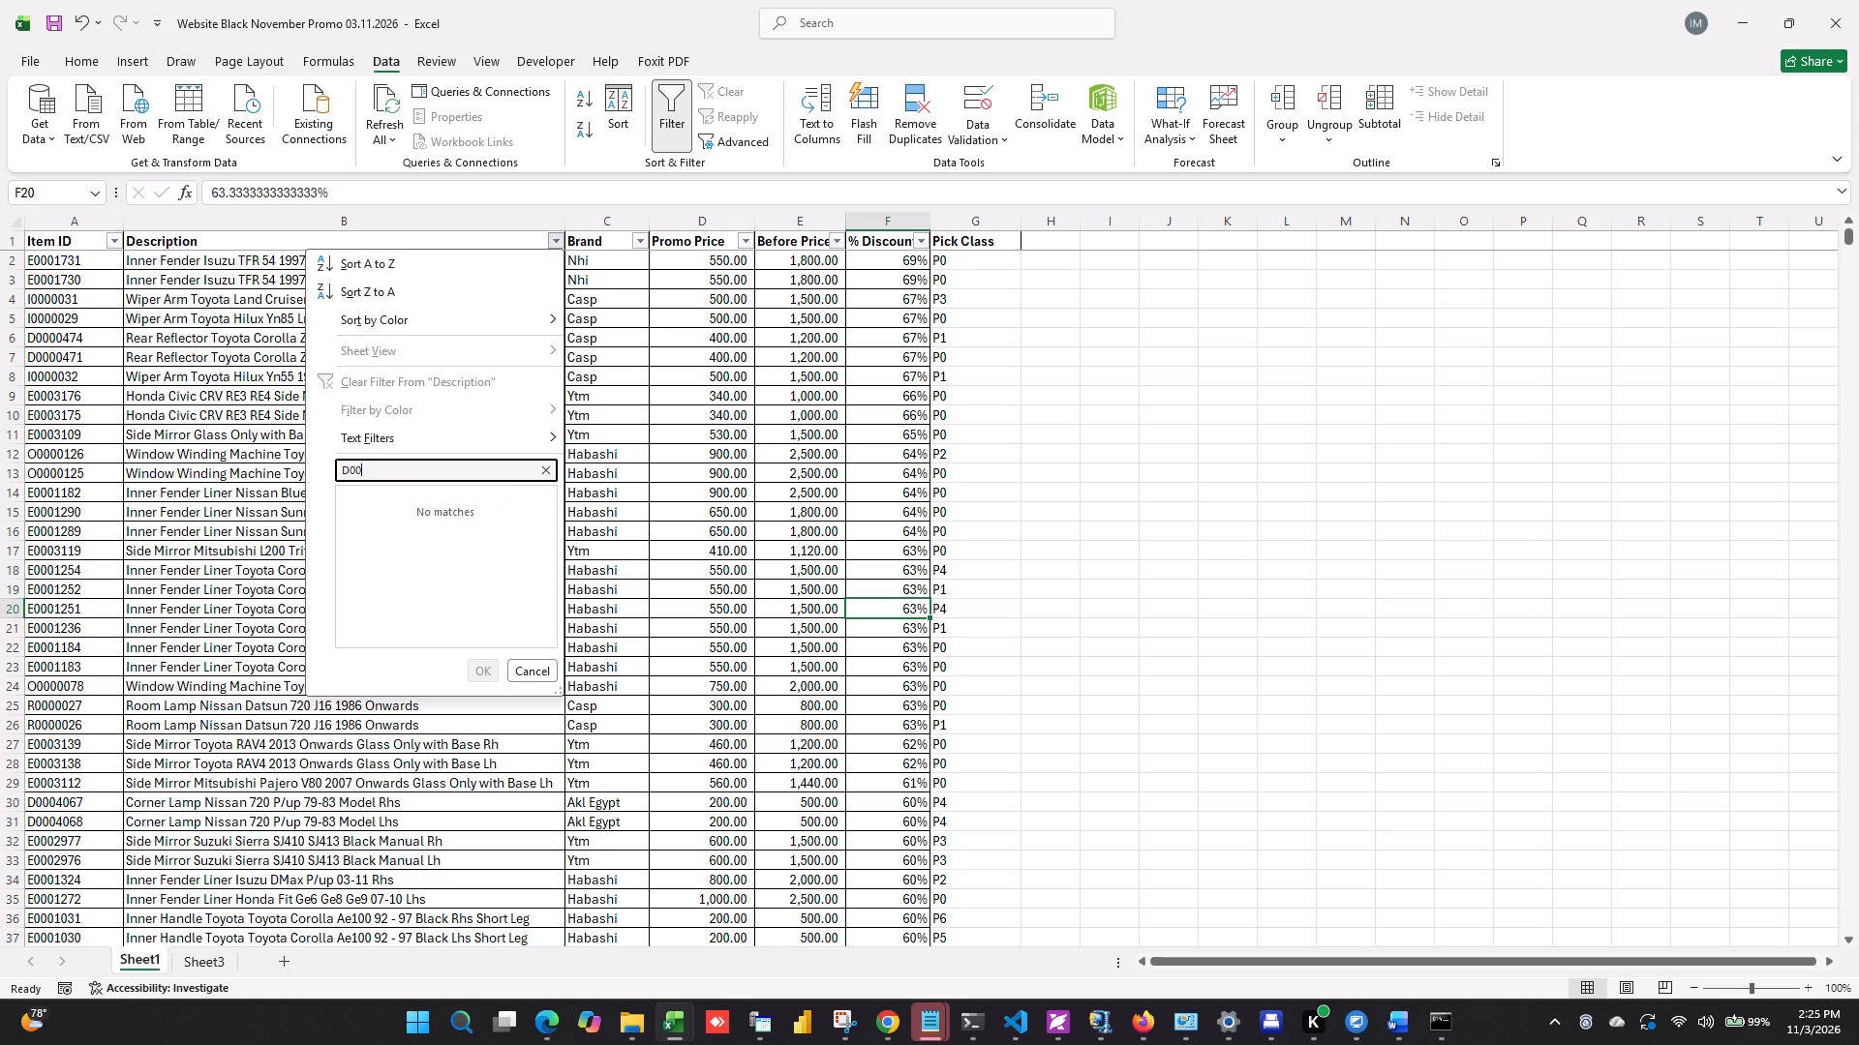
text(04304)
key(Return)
click(366, 473)
key(BackSpace)
key(Return)
key(Return)
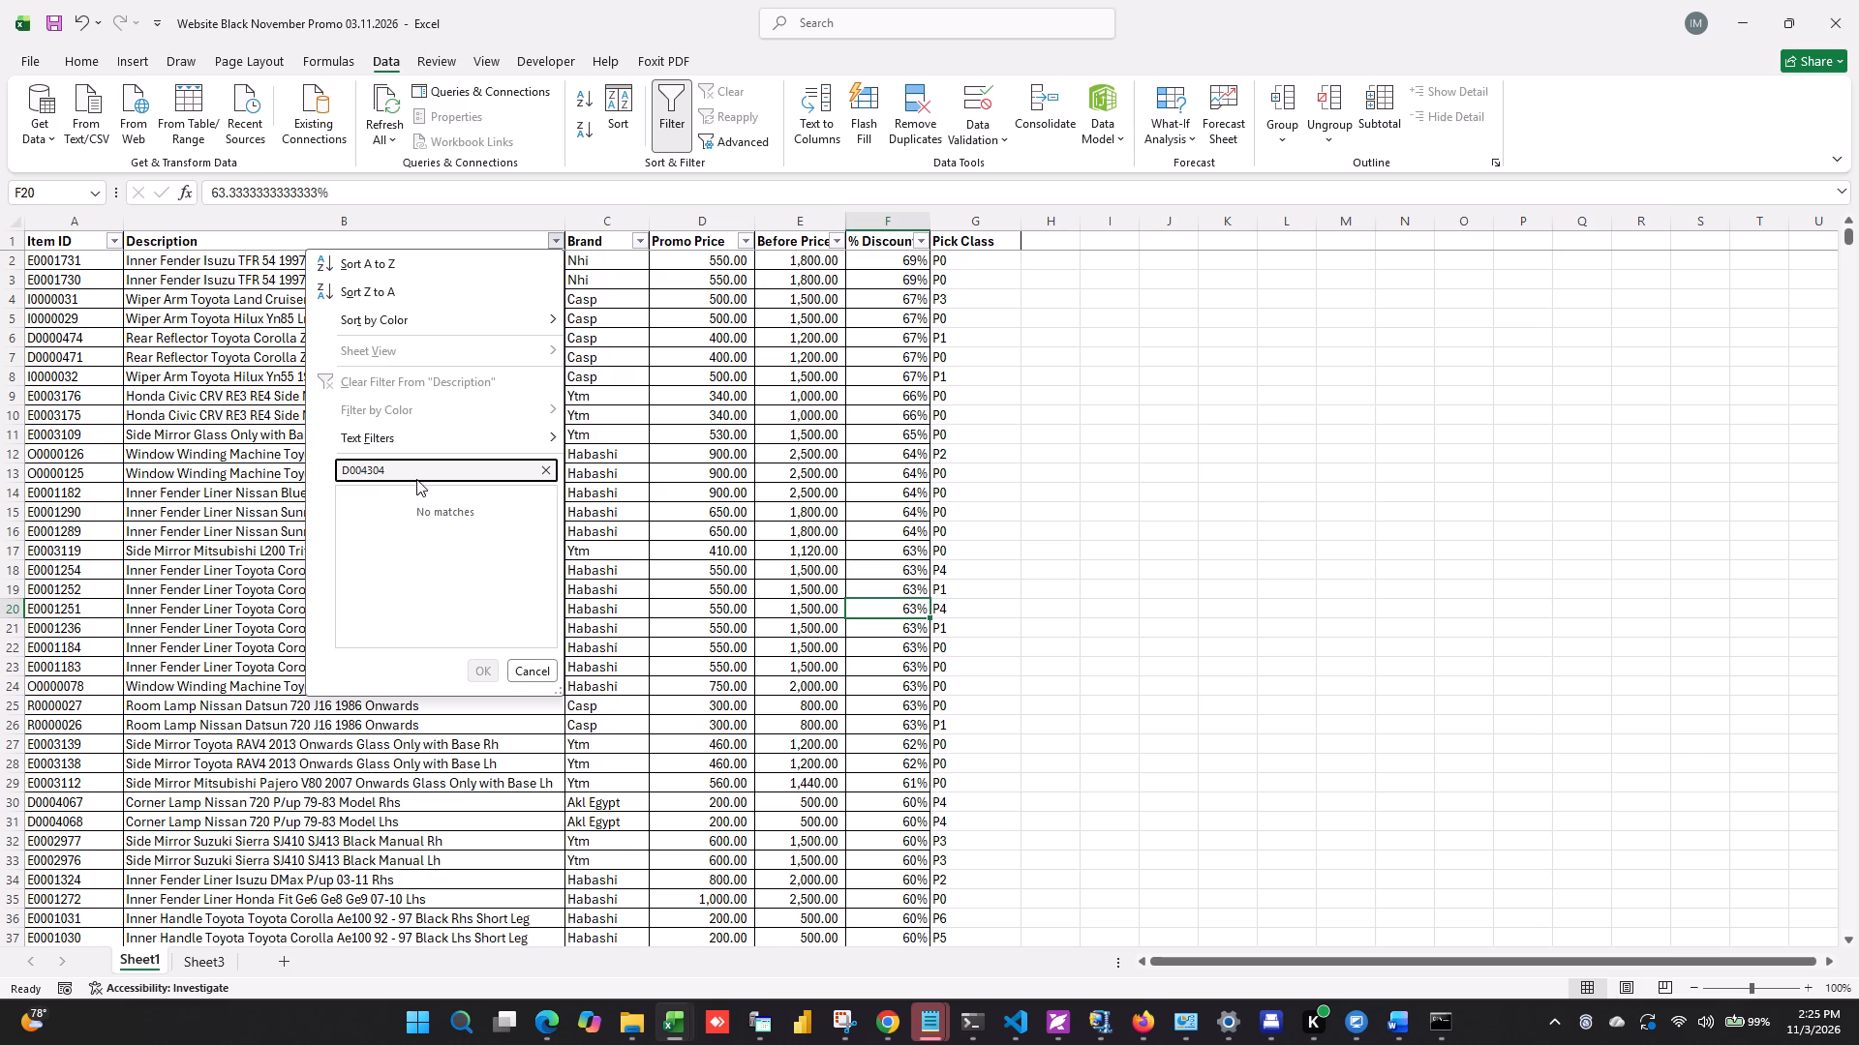
drag(411, 476, 21, 460)
key(ctrl+c)
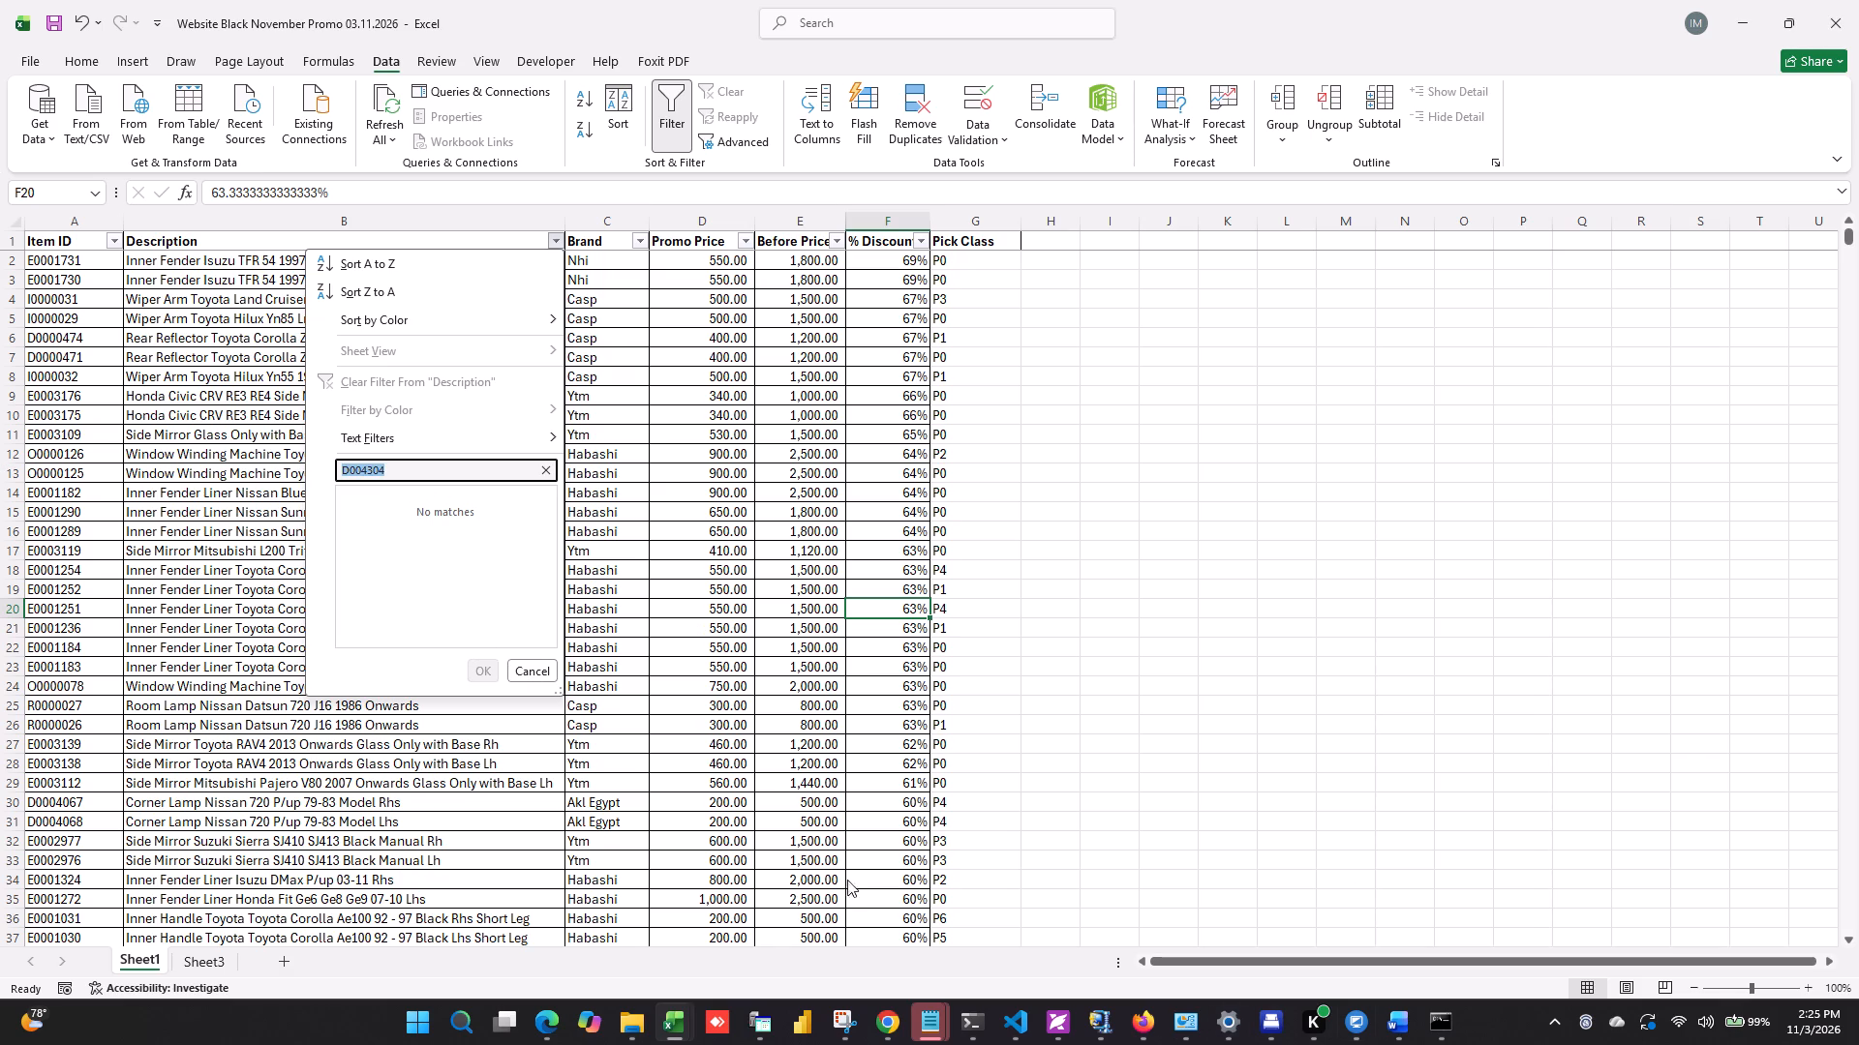
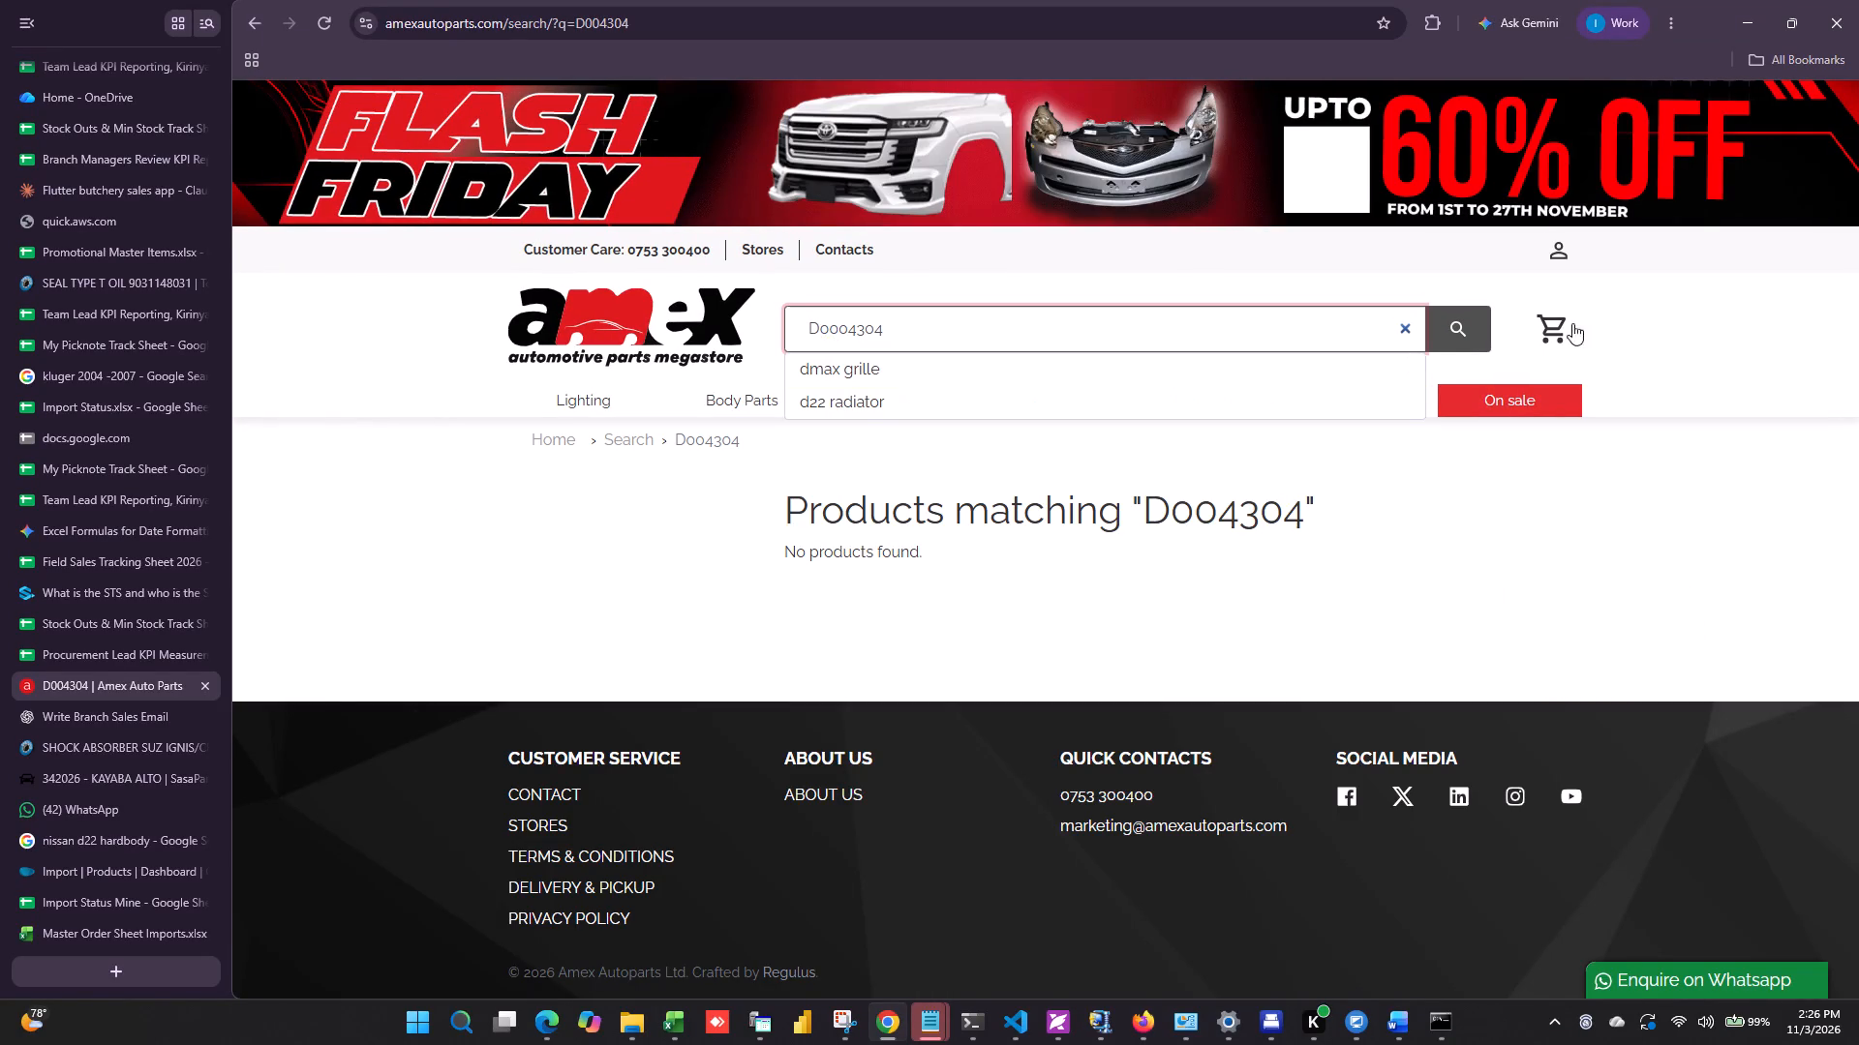
Search the Amex Auto Parts website for product D0004304 and copy that item code from the search text.
click(1464, 329)
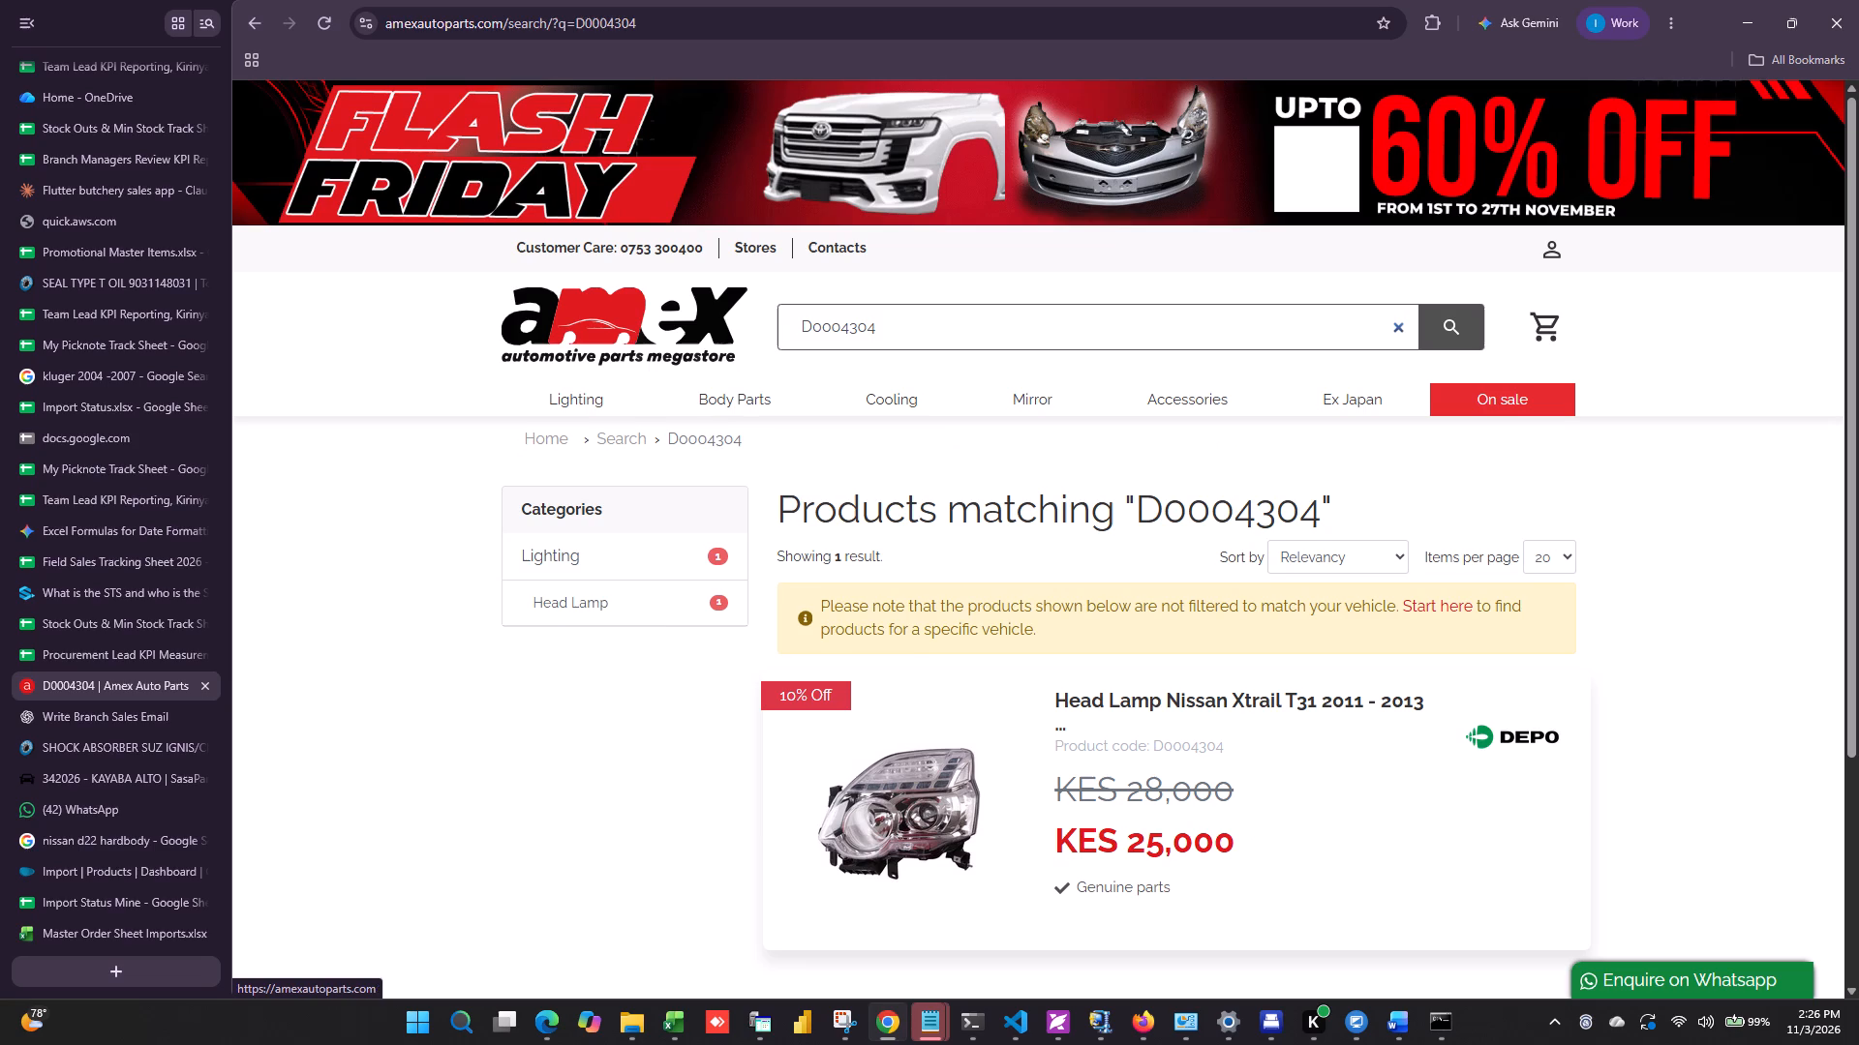
drag(952, 319, 583, 337)
key(ctrl+c)
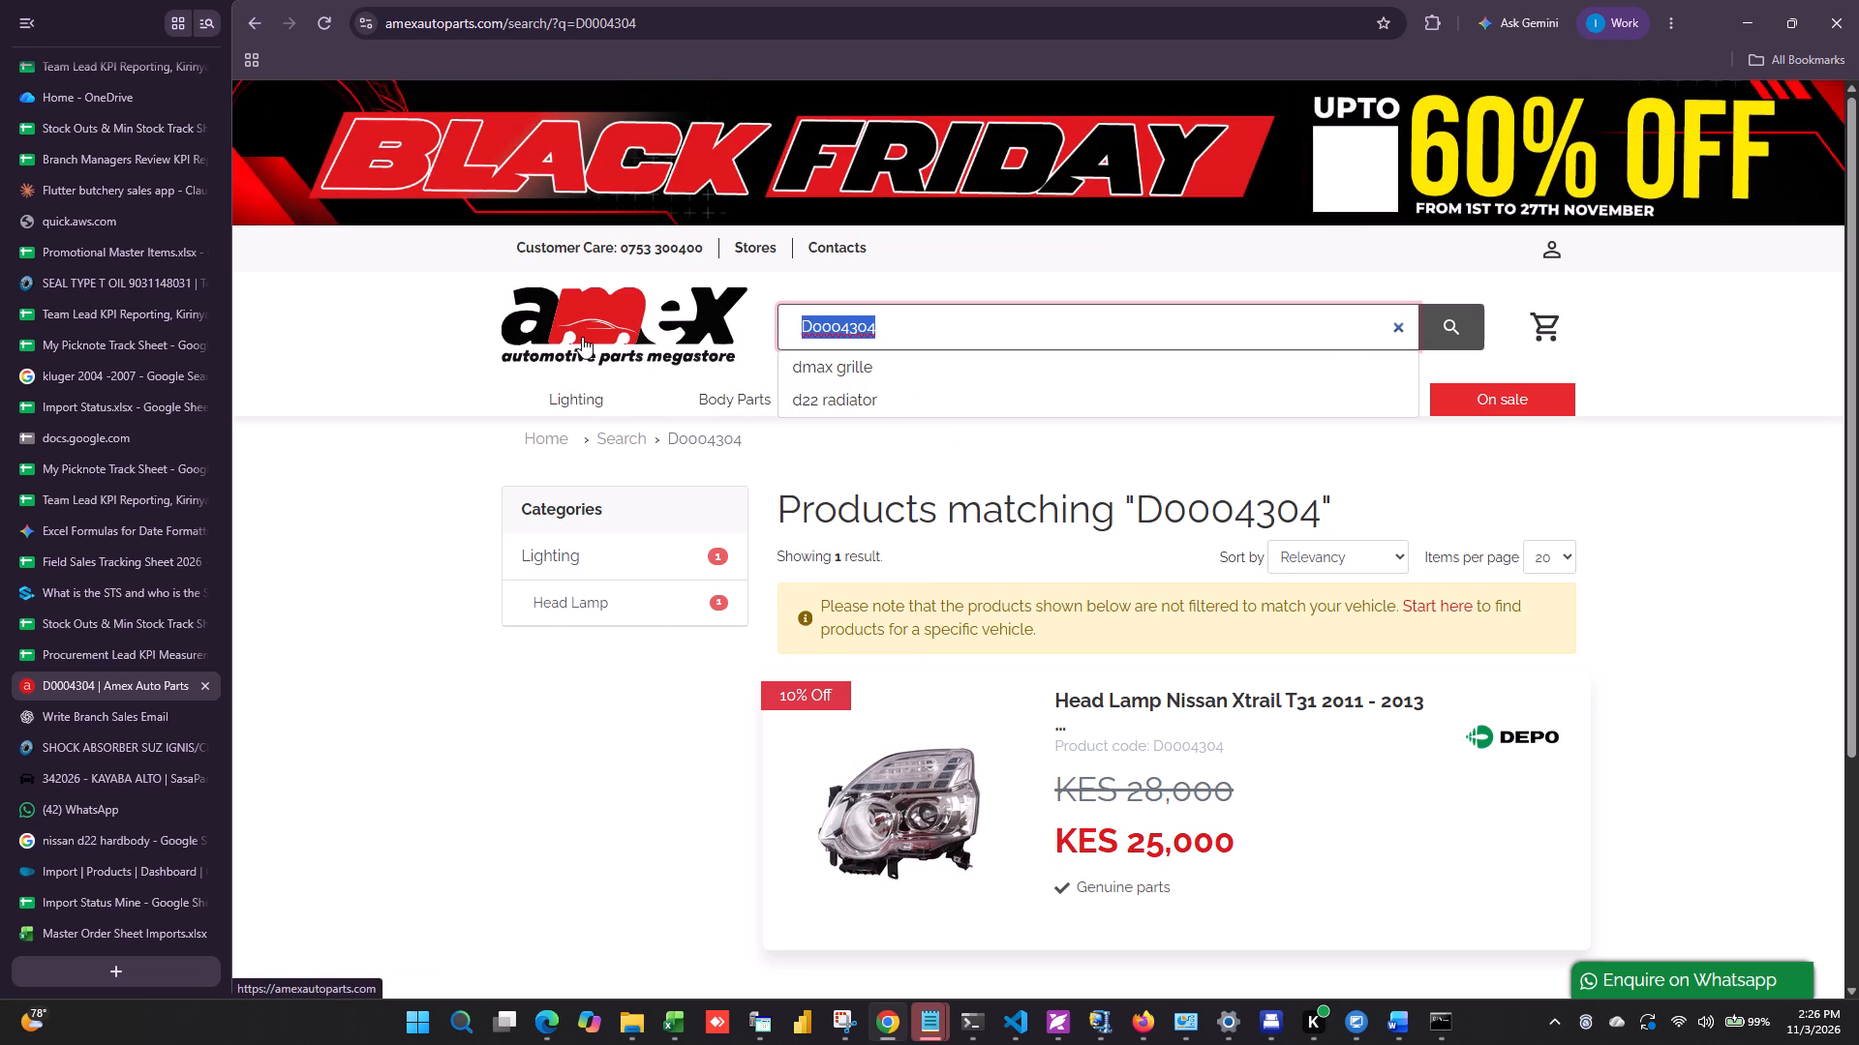
Switch to the Black November promo workbook in Excel and find the copied item code D0004304 in Sheet1.
key(alt+Tab)
click(1325, 522)
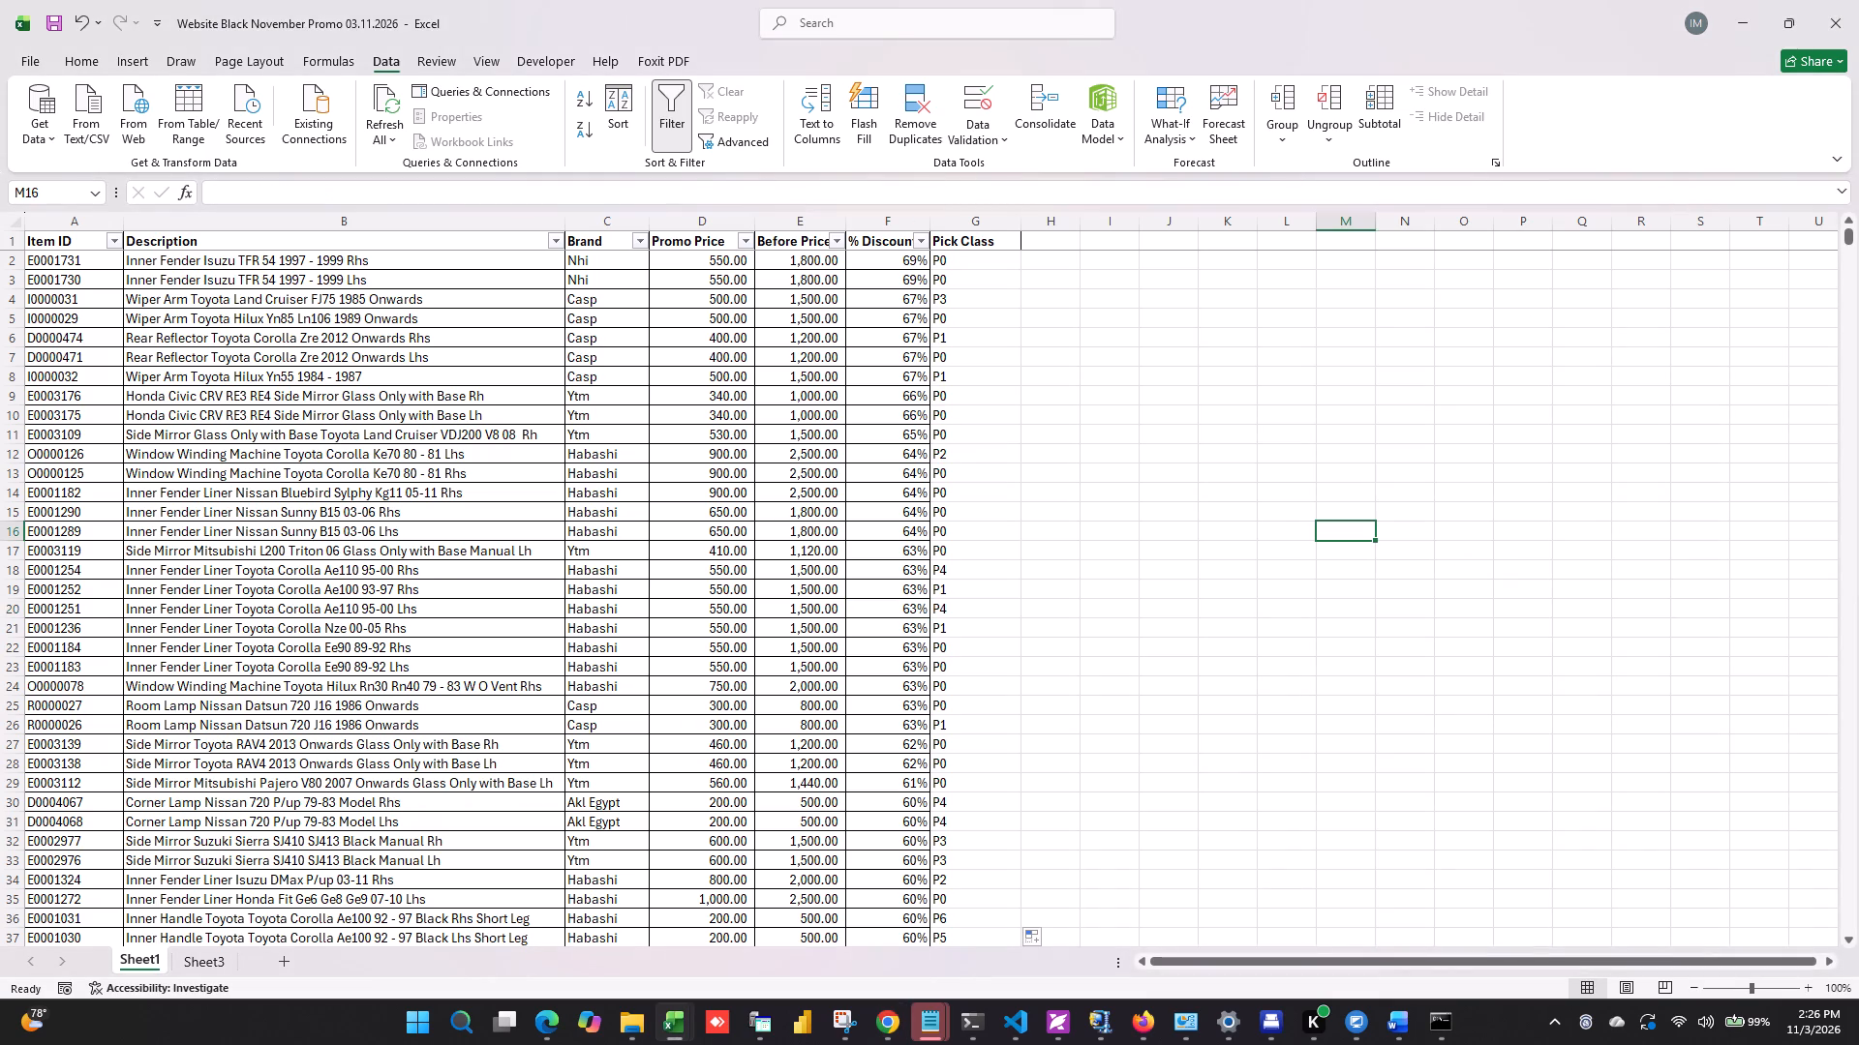
scroll(1121, 598, up, 7)
key(ctrl+f)
key(ctrl+v)
key(Return)
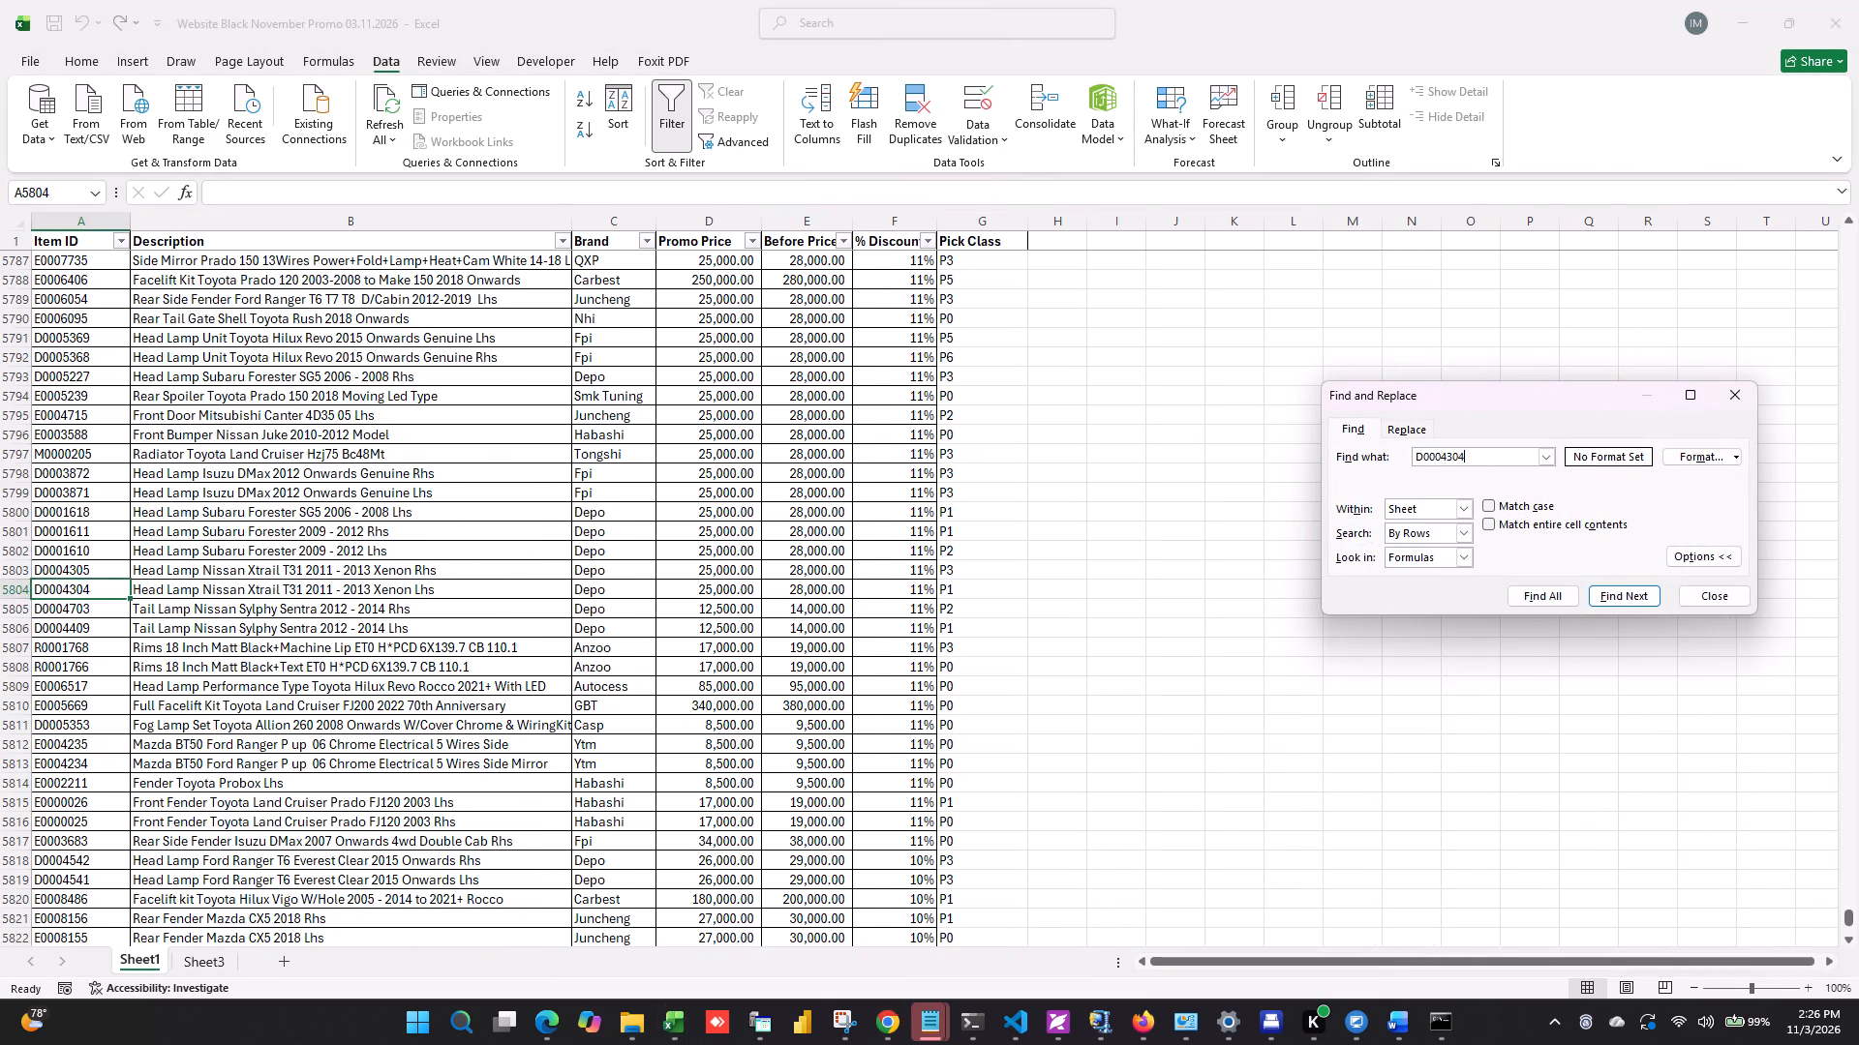
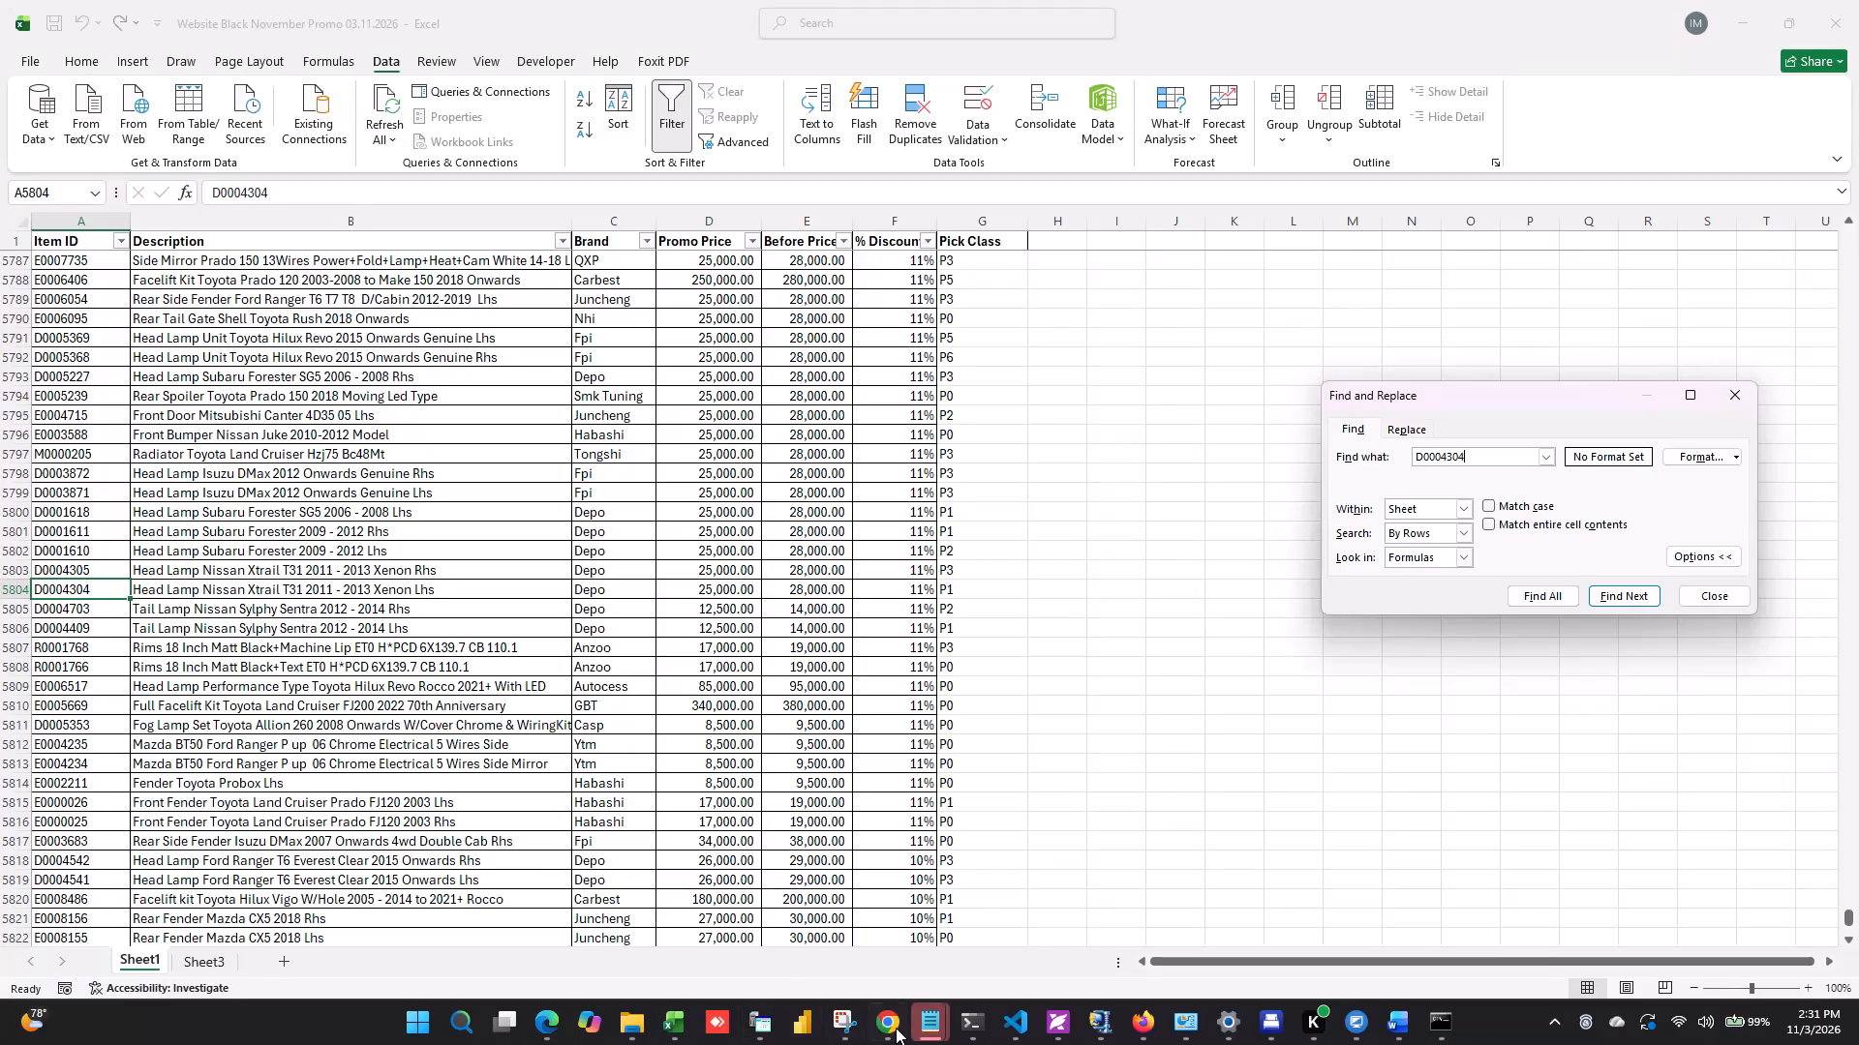
Switch back to Chrome, where the Amex Auto Parts website search for D0004304 is open.
click(896, 1028)
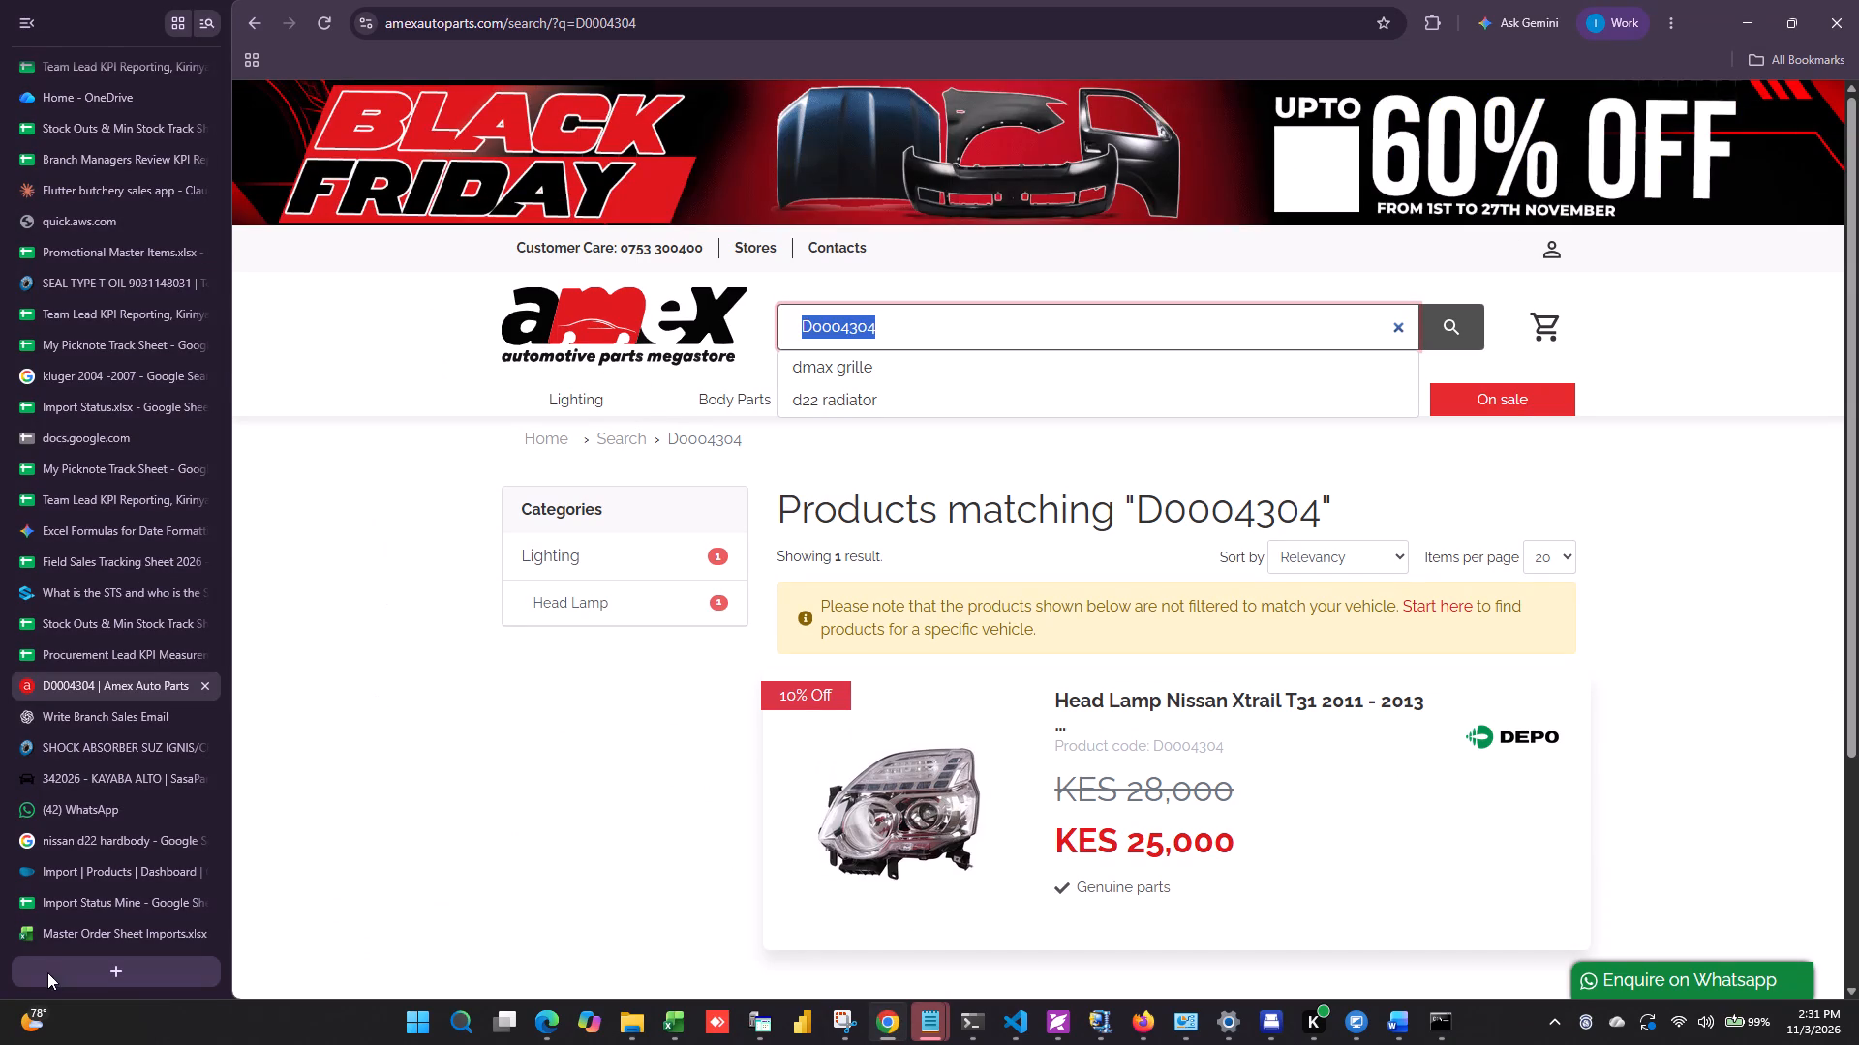
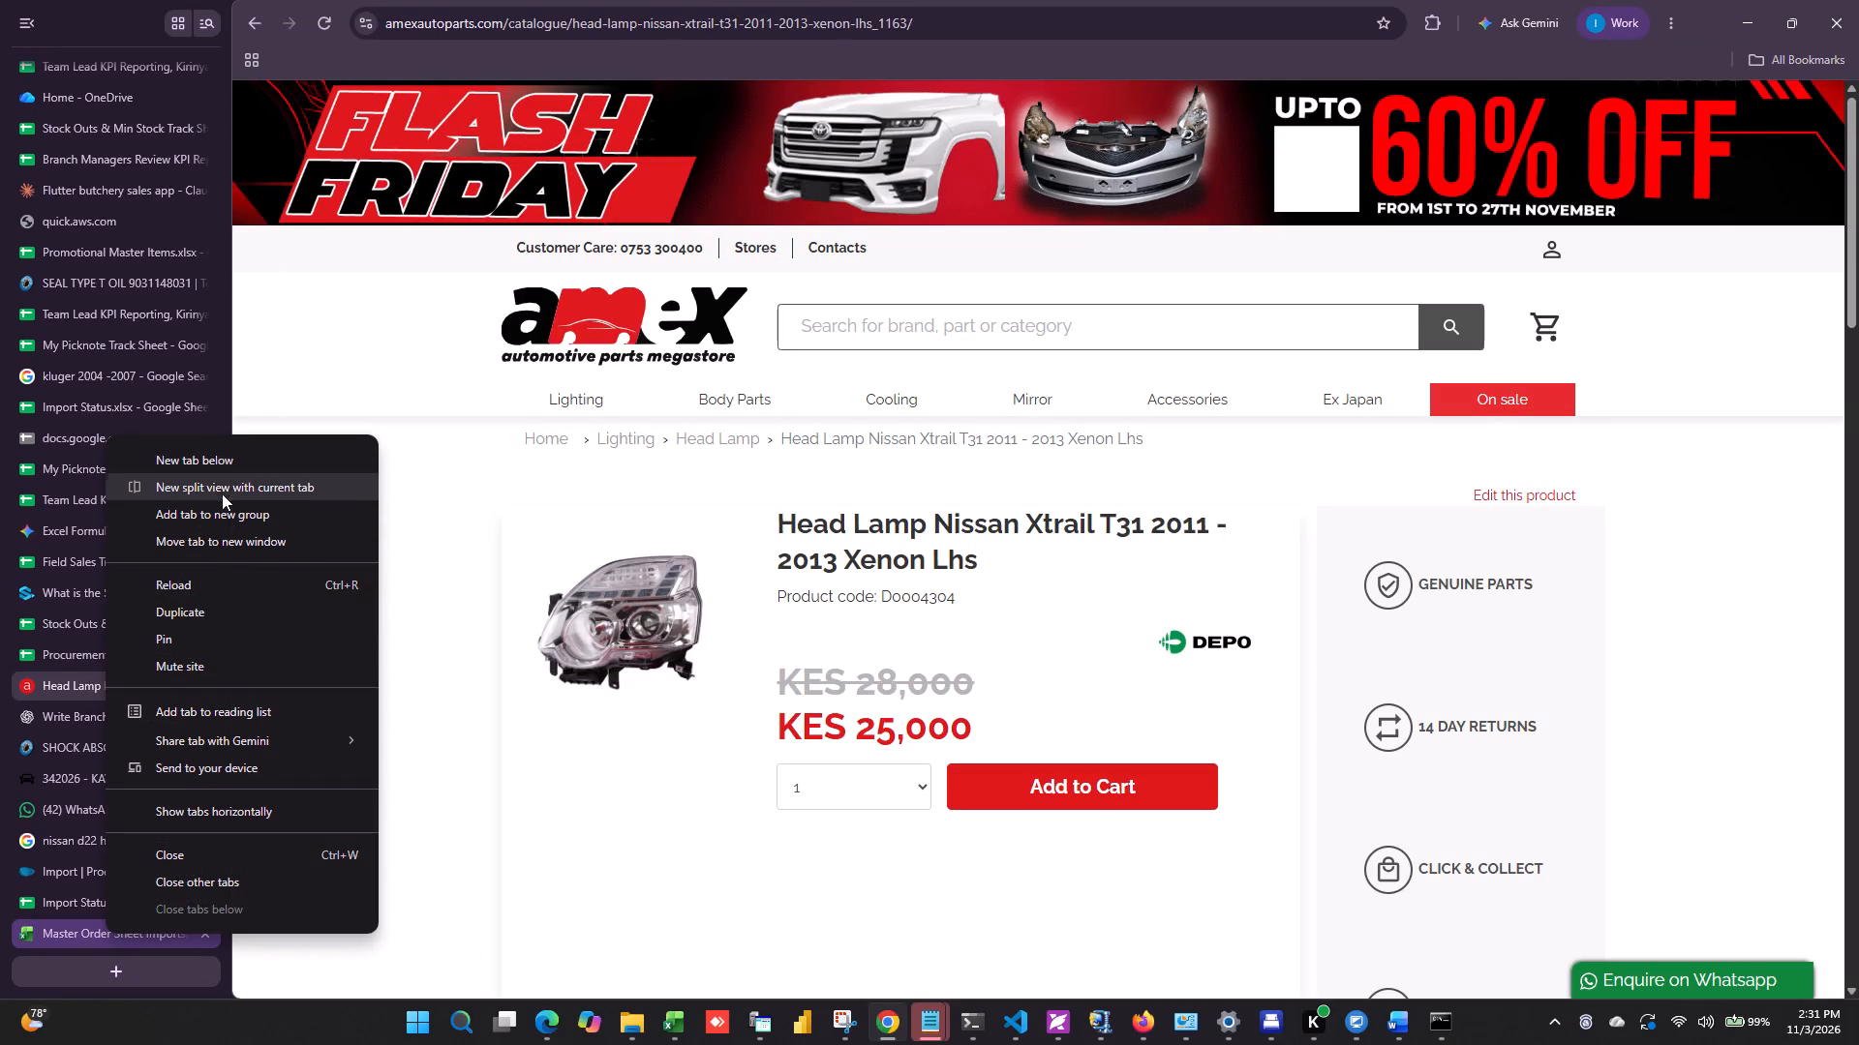
Change the browser's tab layout from vertical to horizontal.
click(221, 818)
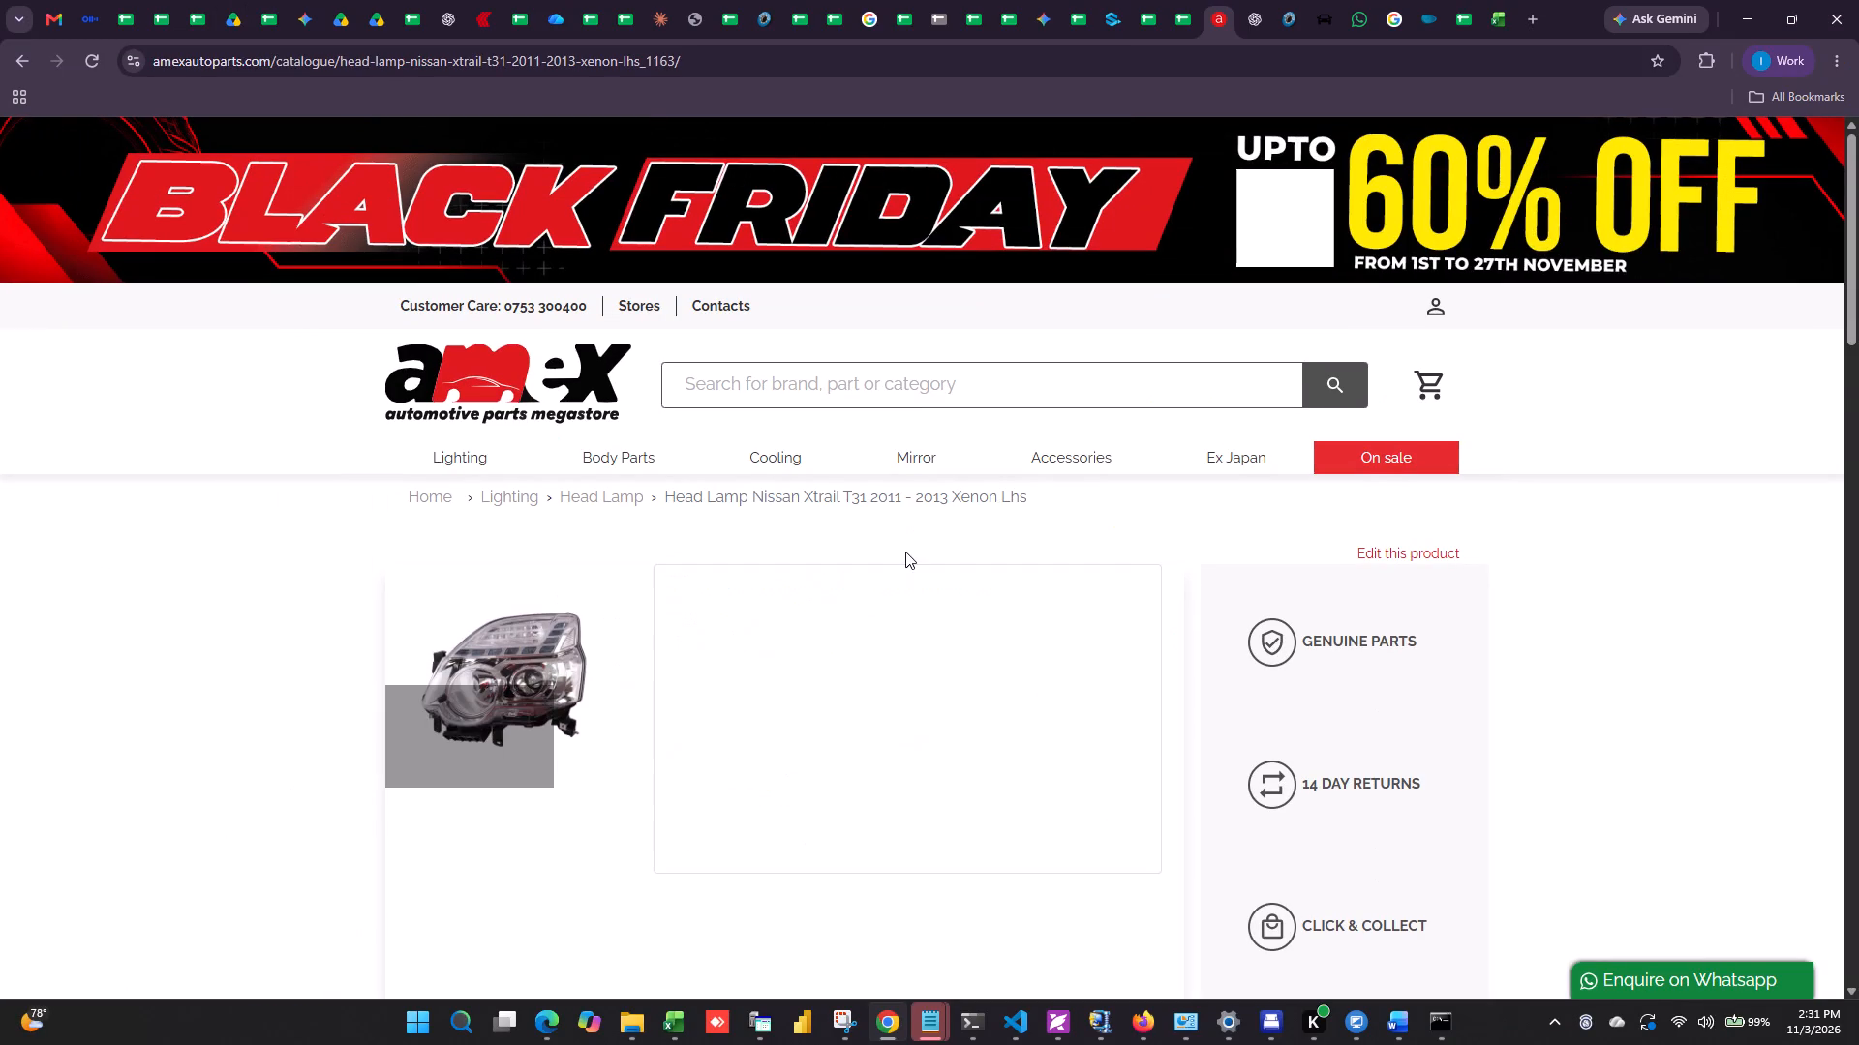
Review the Nissan Xtrail T31 head lamp product page, then return to the D0004304 search results to check its discount and prices.
scroll(761, 656, down, 8)
scroll(761, 656, up, 8)
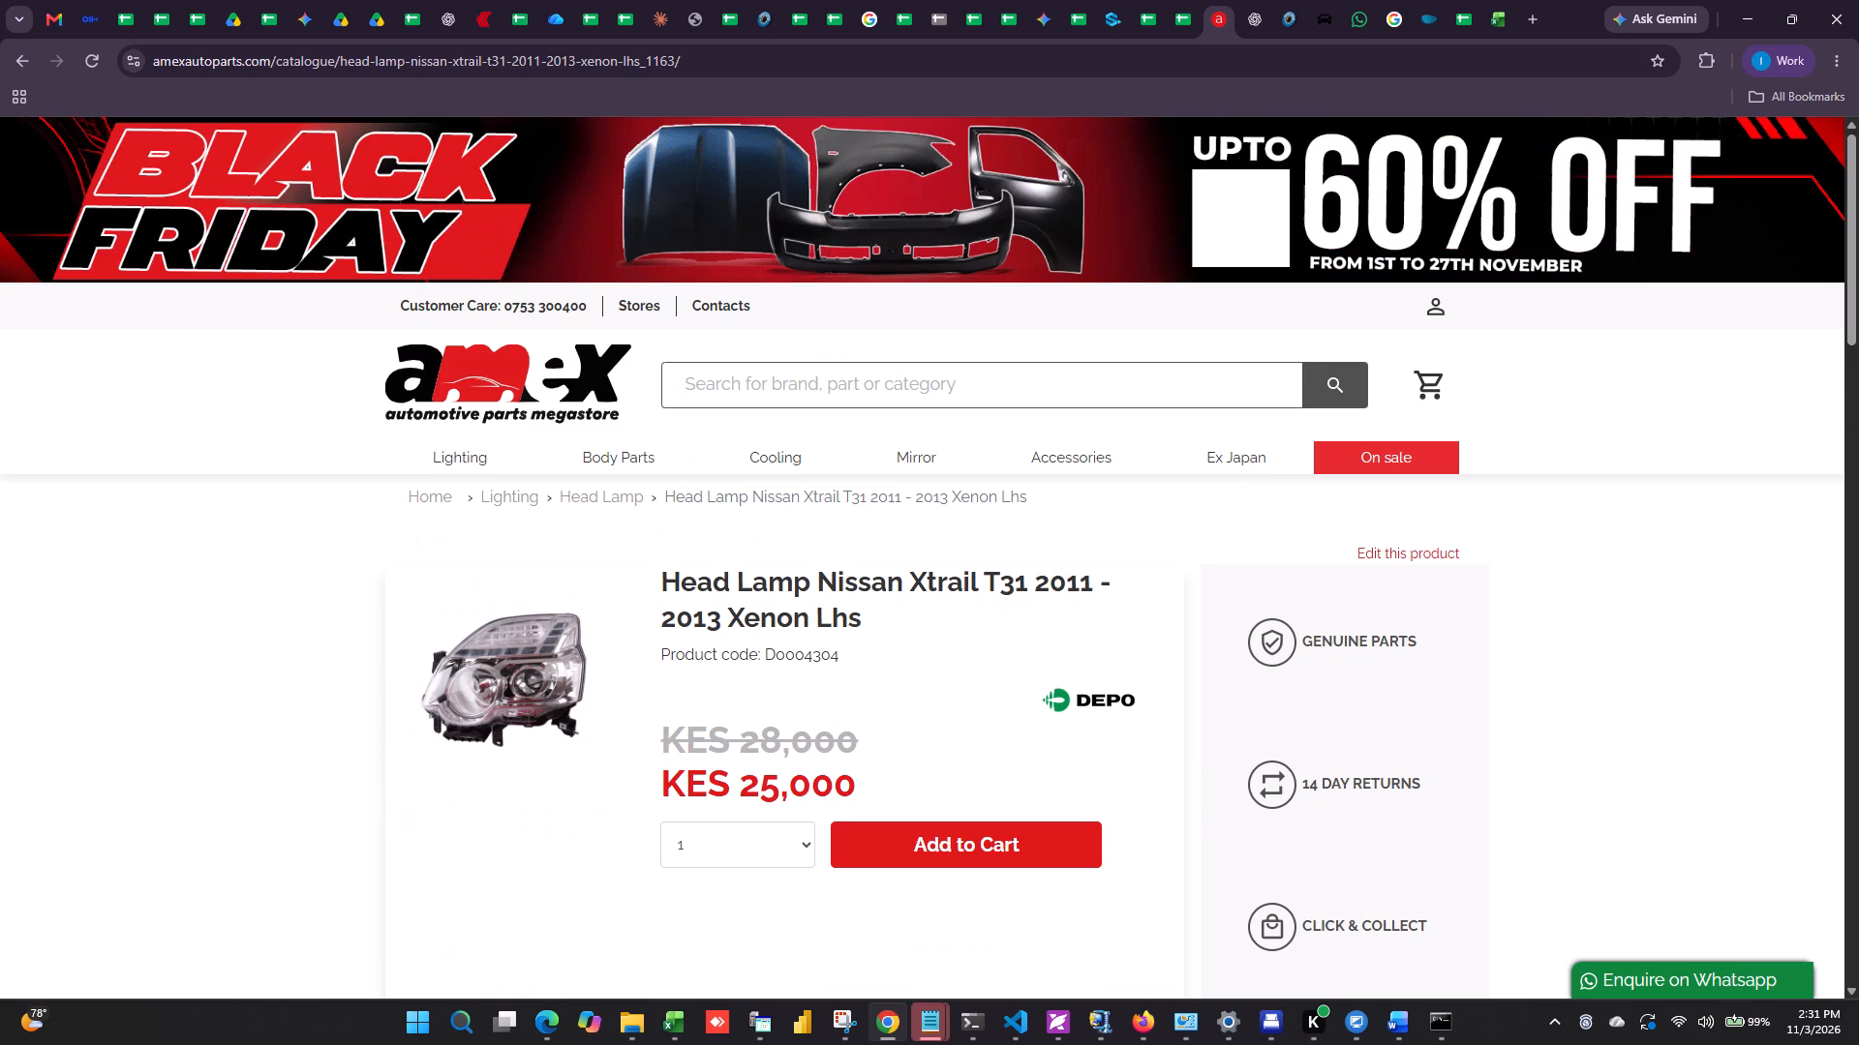
click(25, 51)
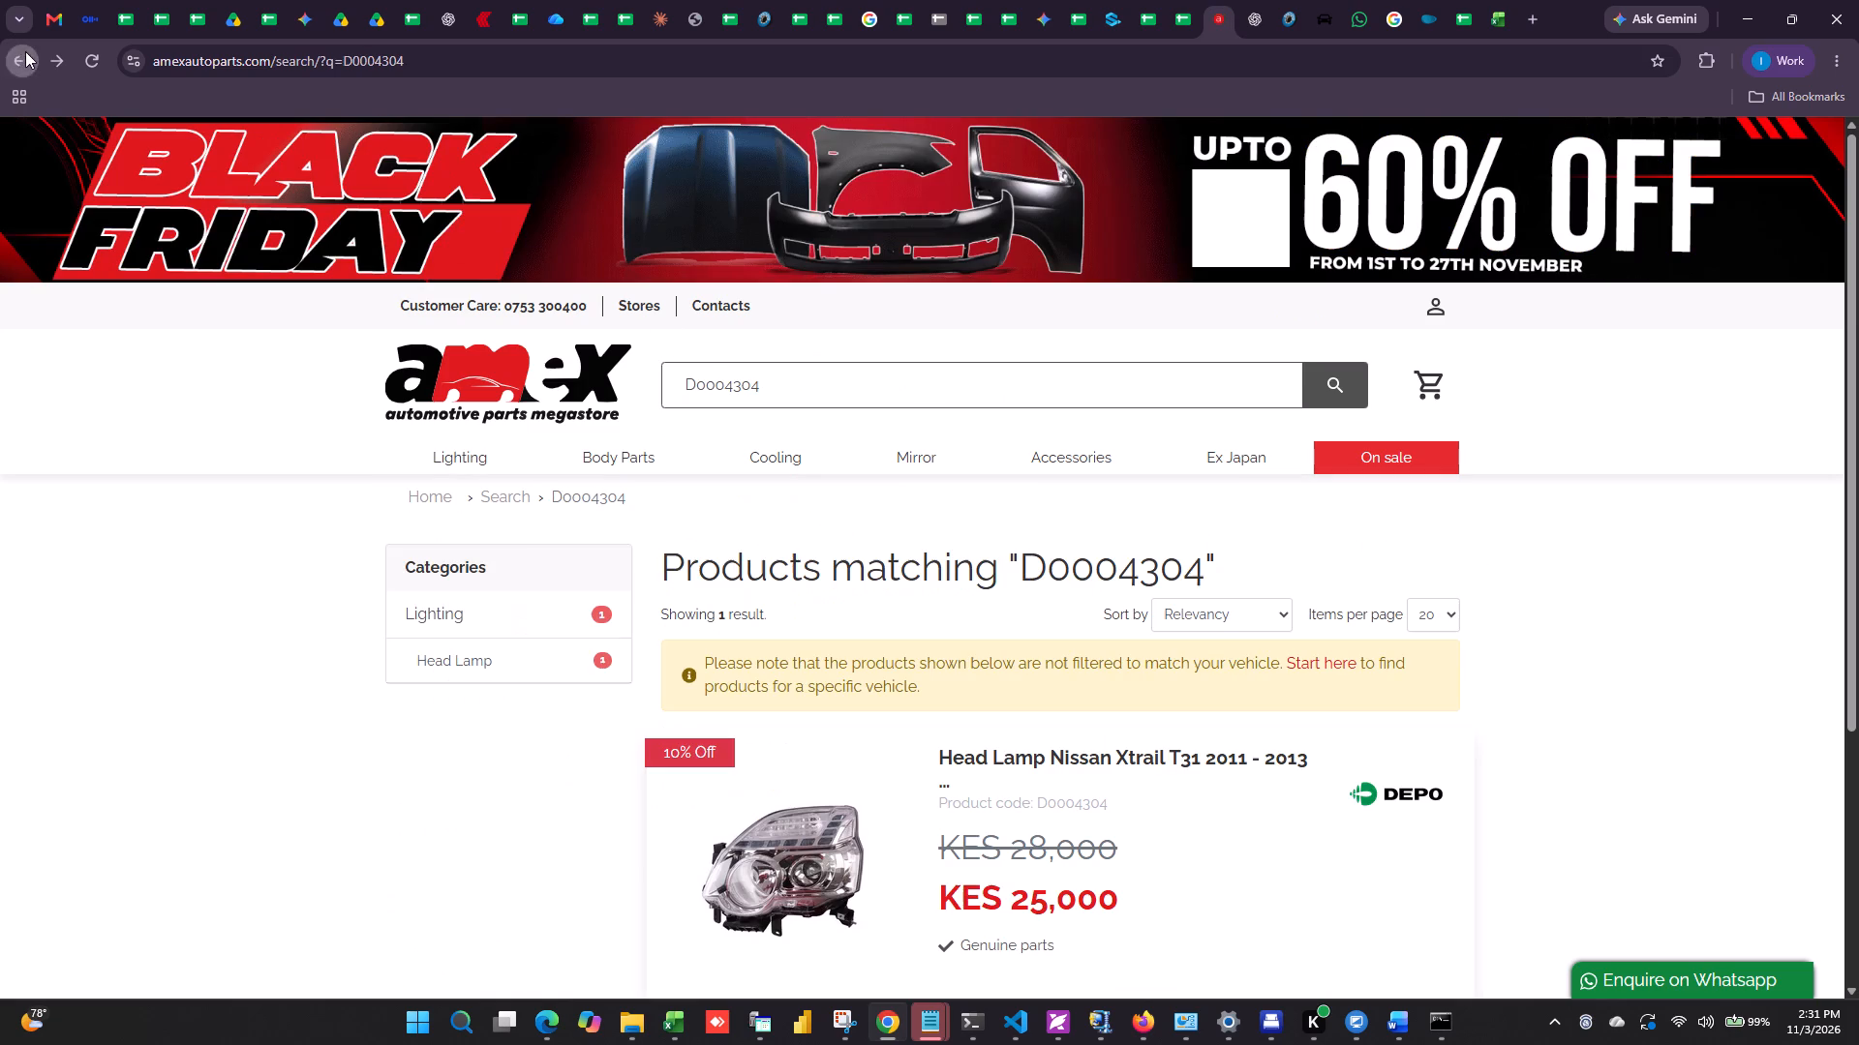
scroll(1005, 750, down, 1)
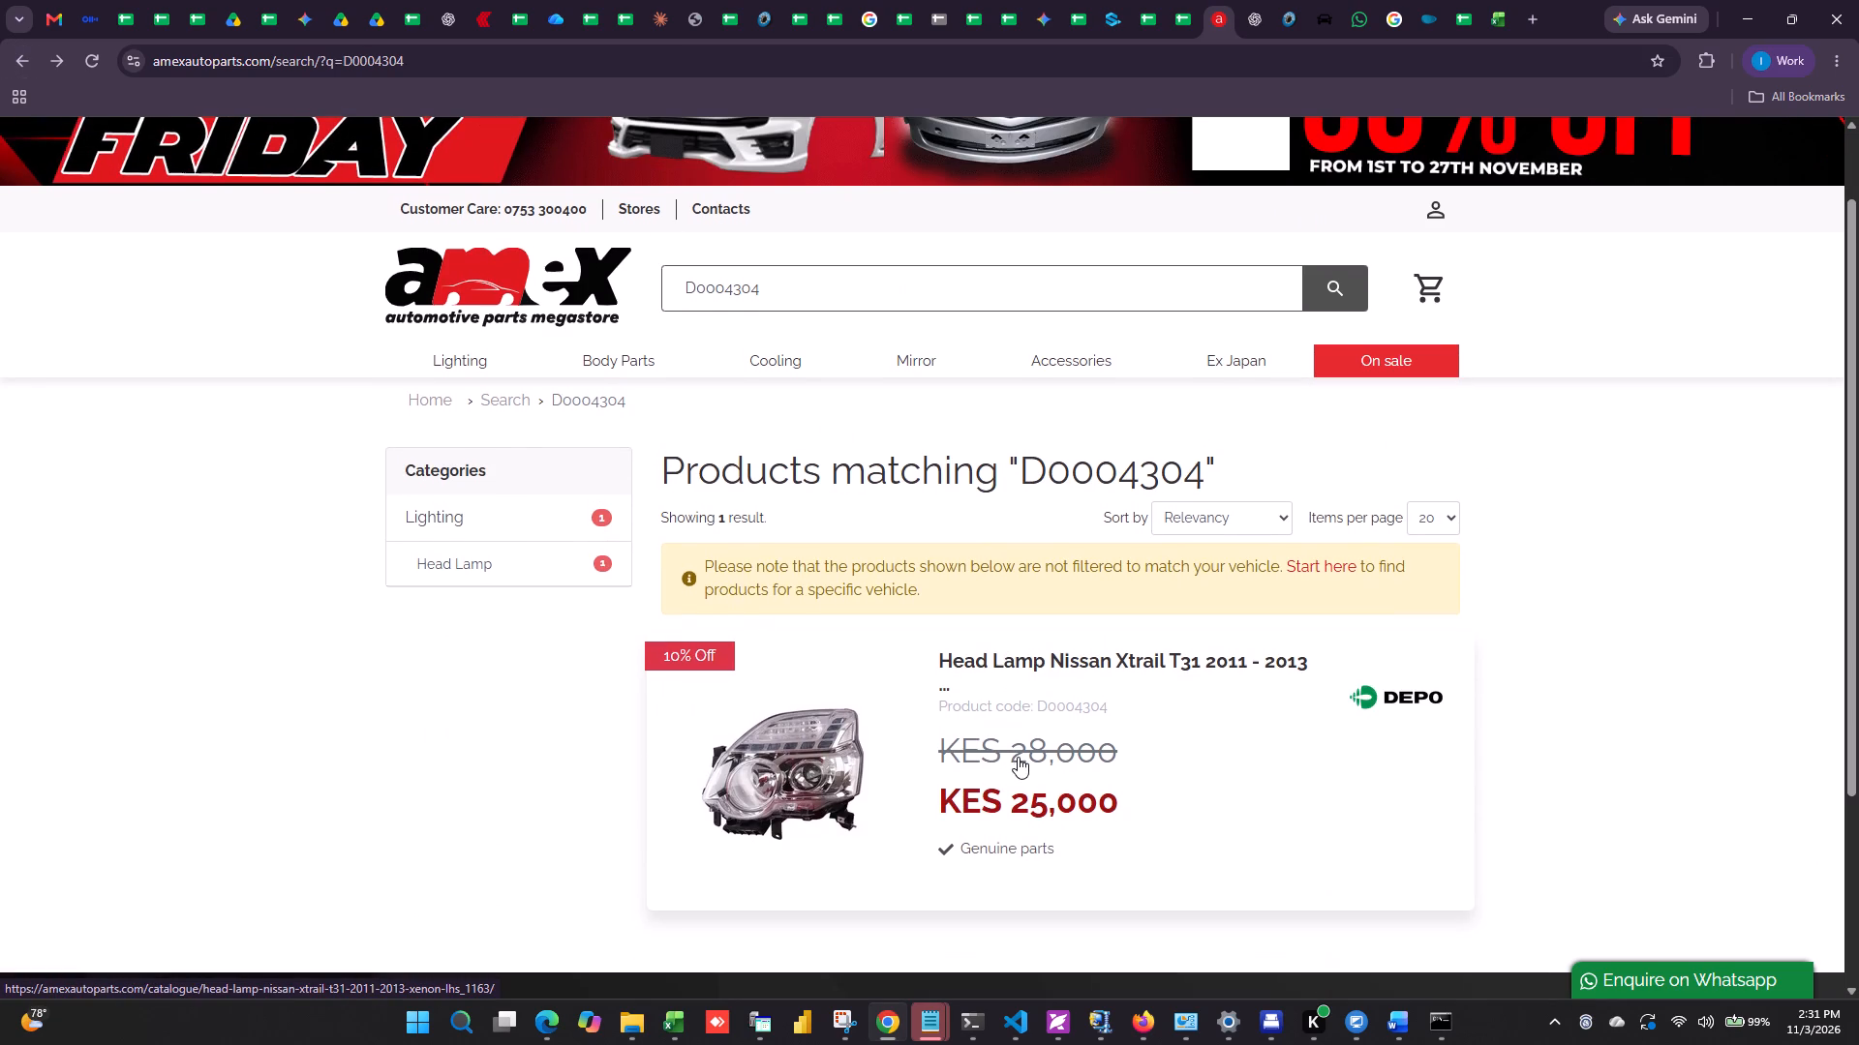
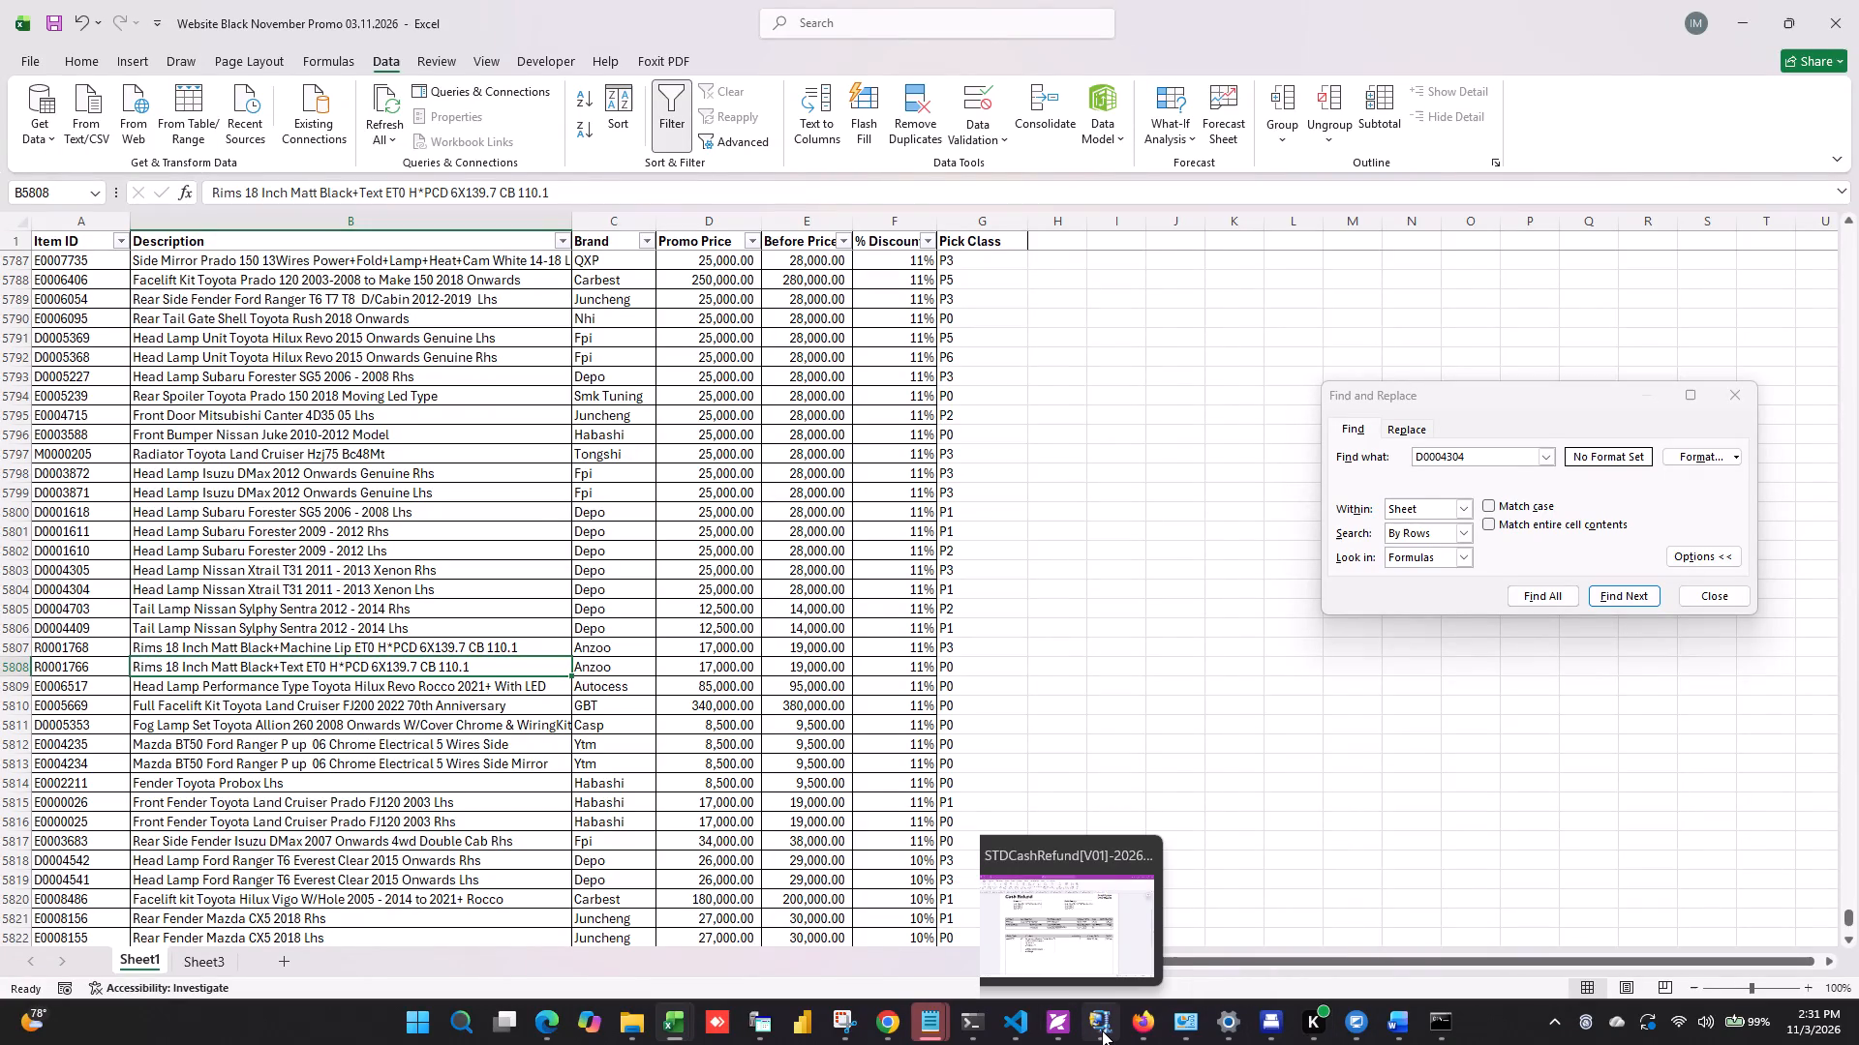
Close the Find and Replace dialog in the promo workbook.
click(1102, 1030)
click(1729, 595)
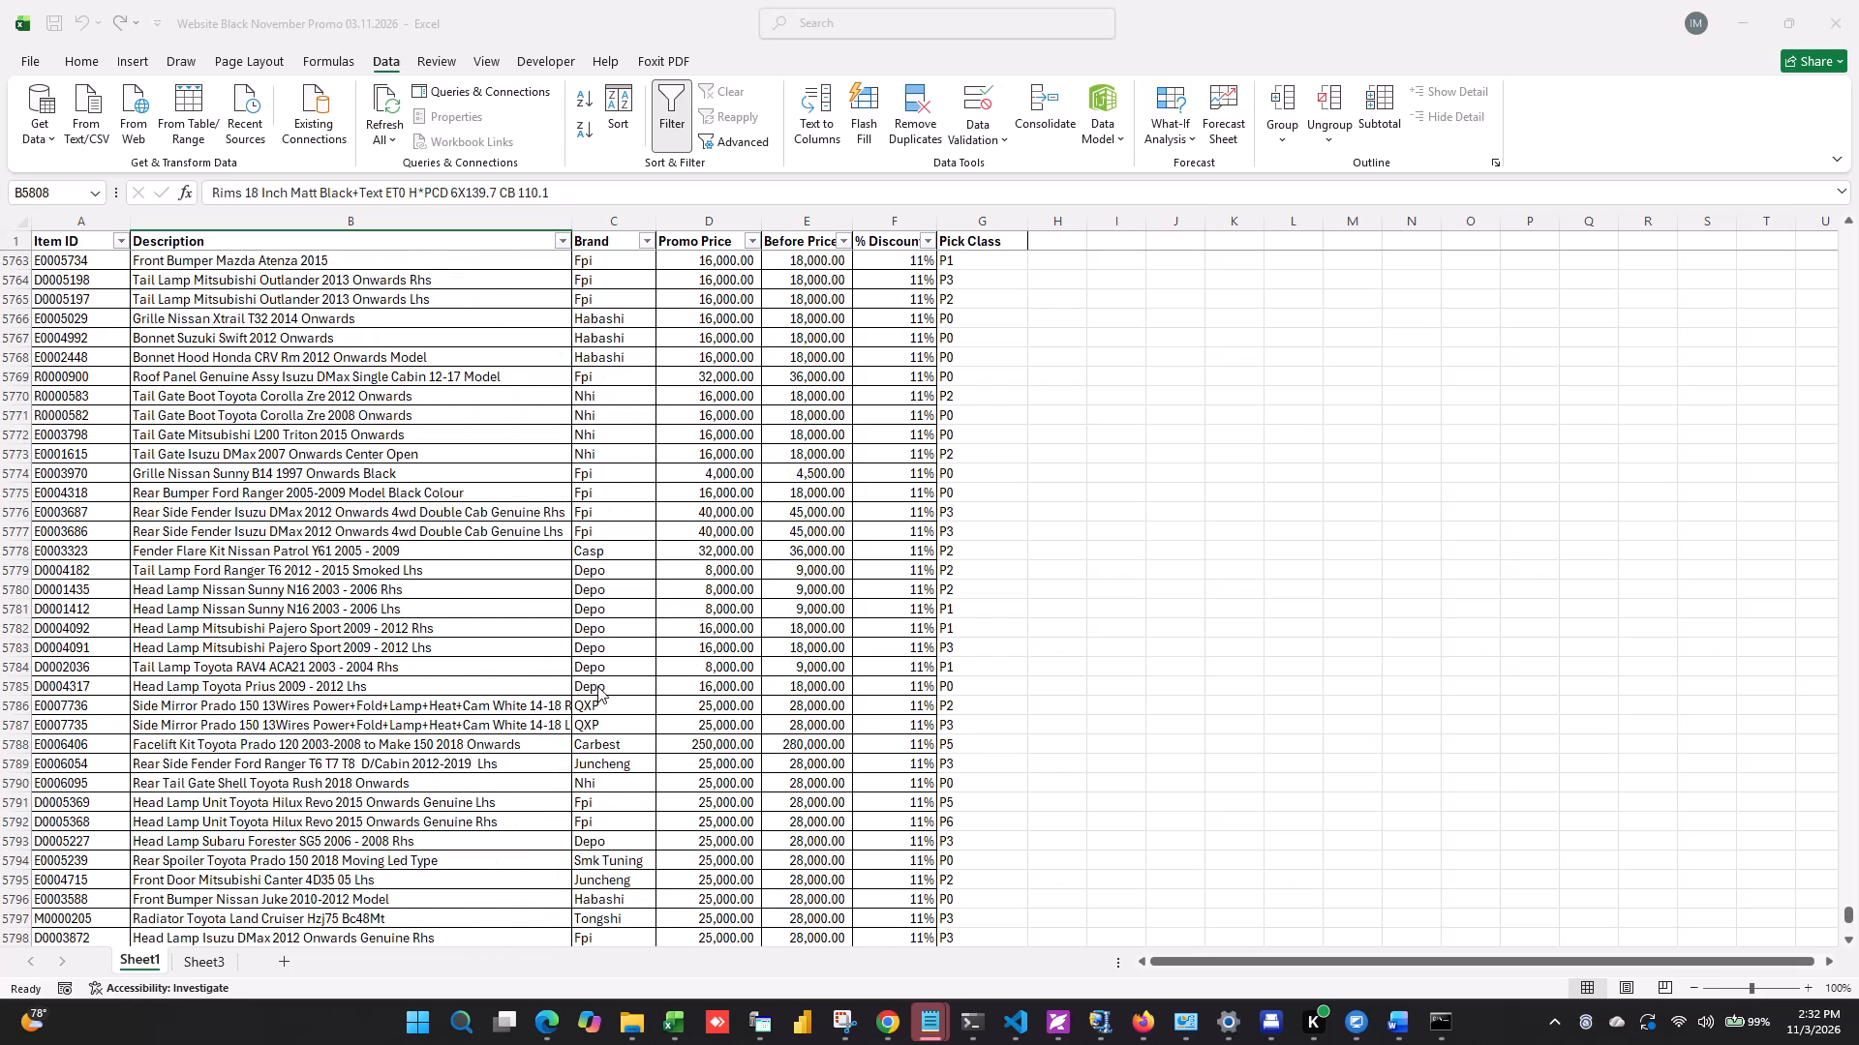
Copy item code D0005198 from the promo list, search the Amex website for it, and open the Mitsubishi Outlander tail lamp page.
click(51, 336)
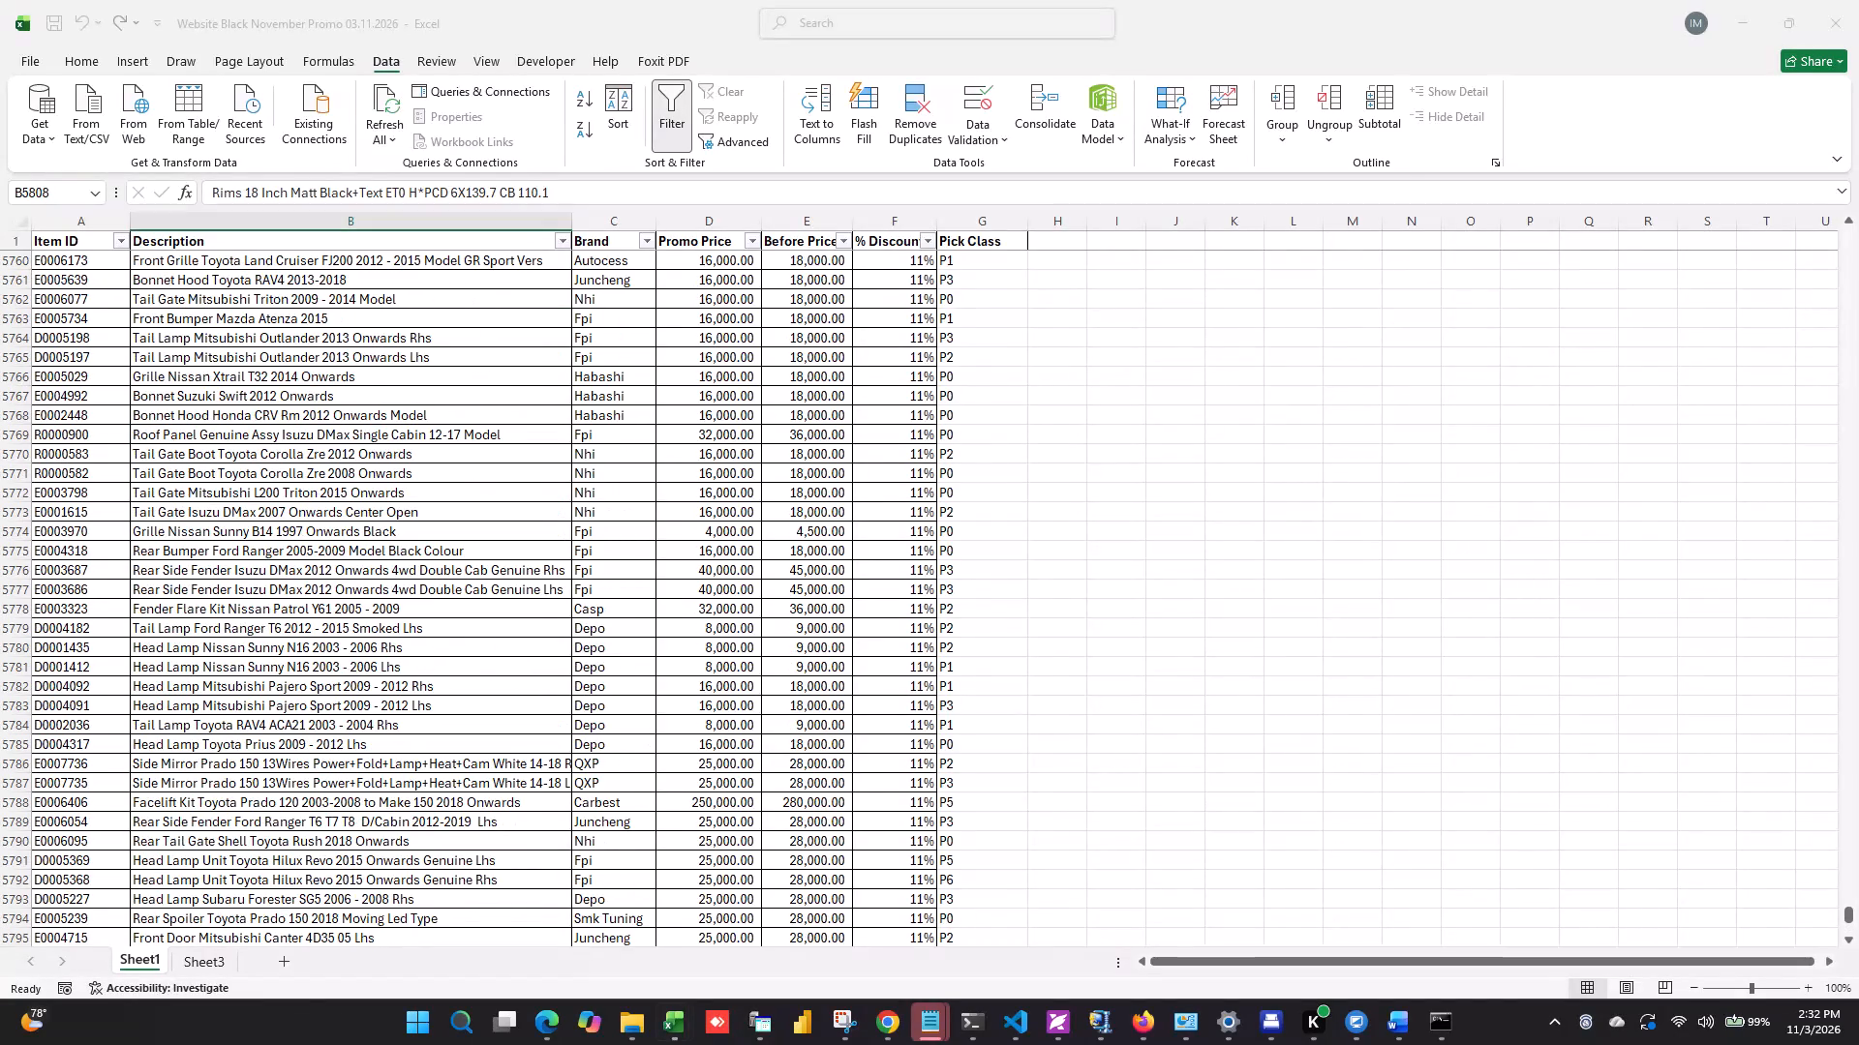
click(51, 336)
key(ctrl+c)
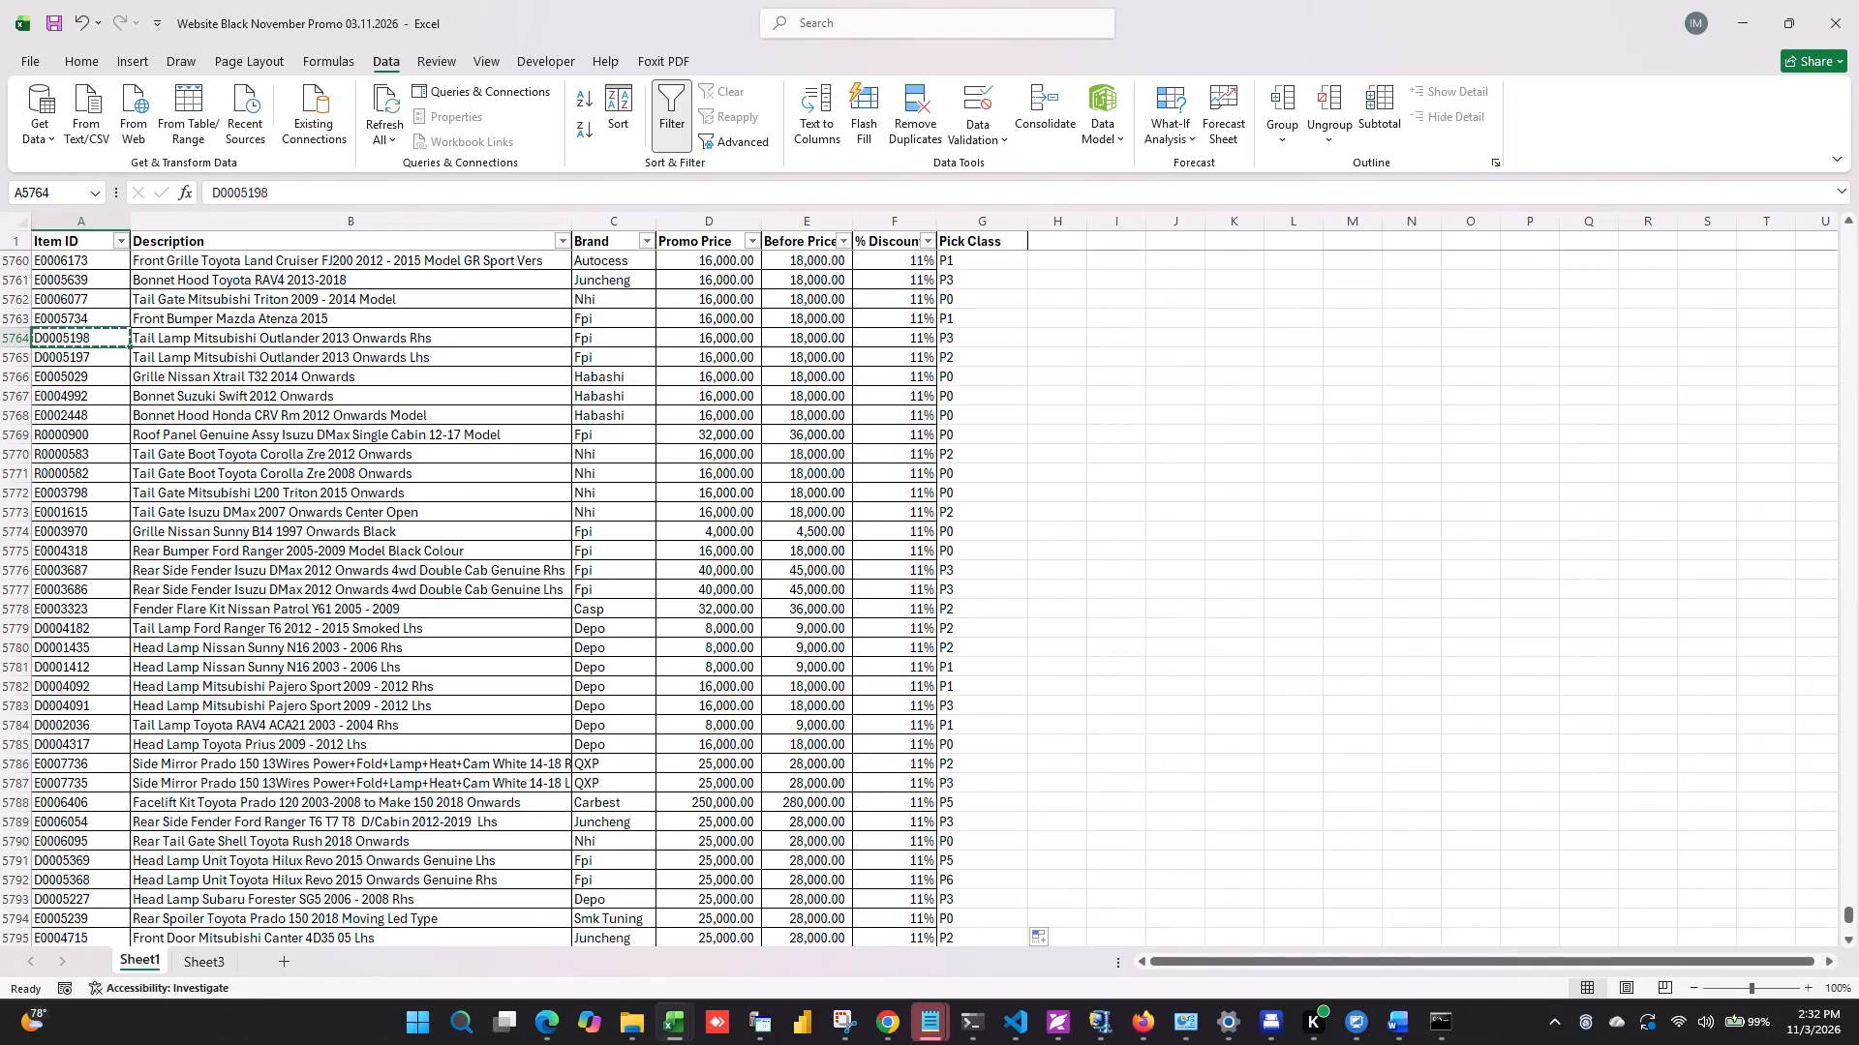
click(895, 1032)
drag(794, 288, 597, 253)
key(ctrl+v)
key(Return)
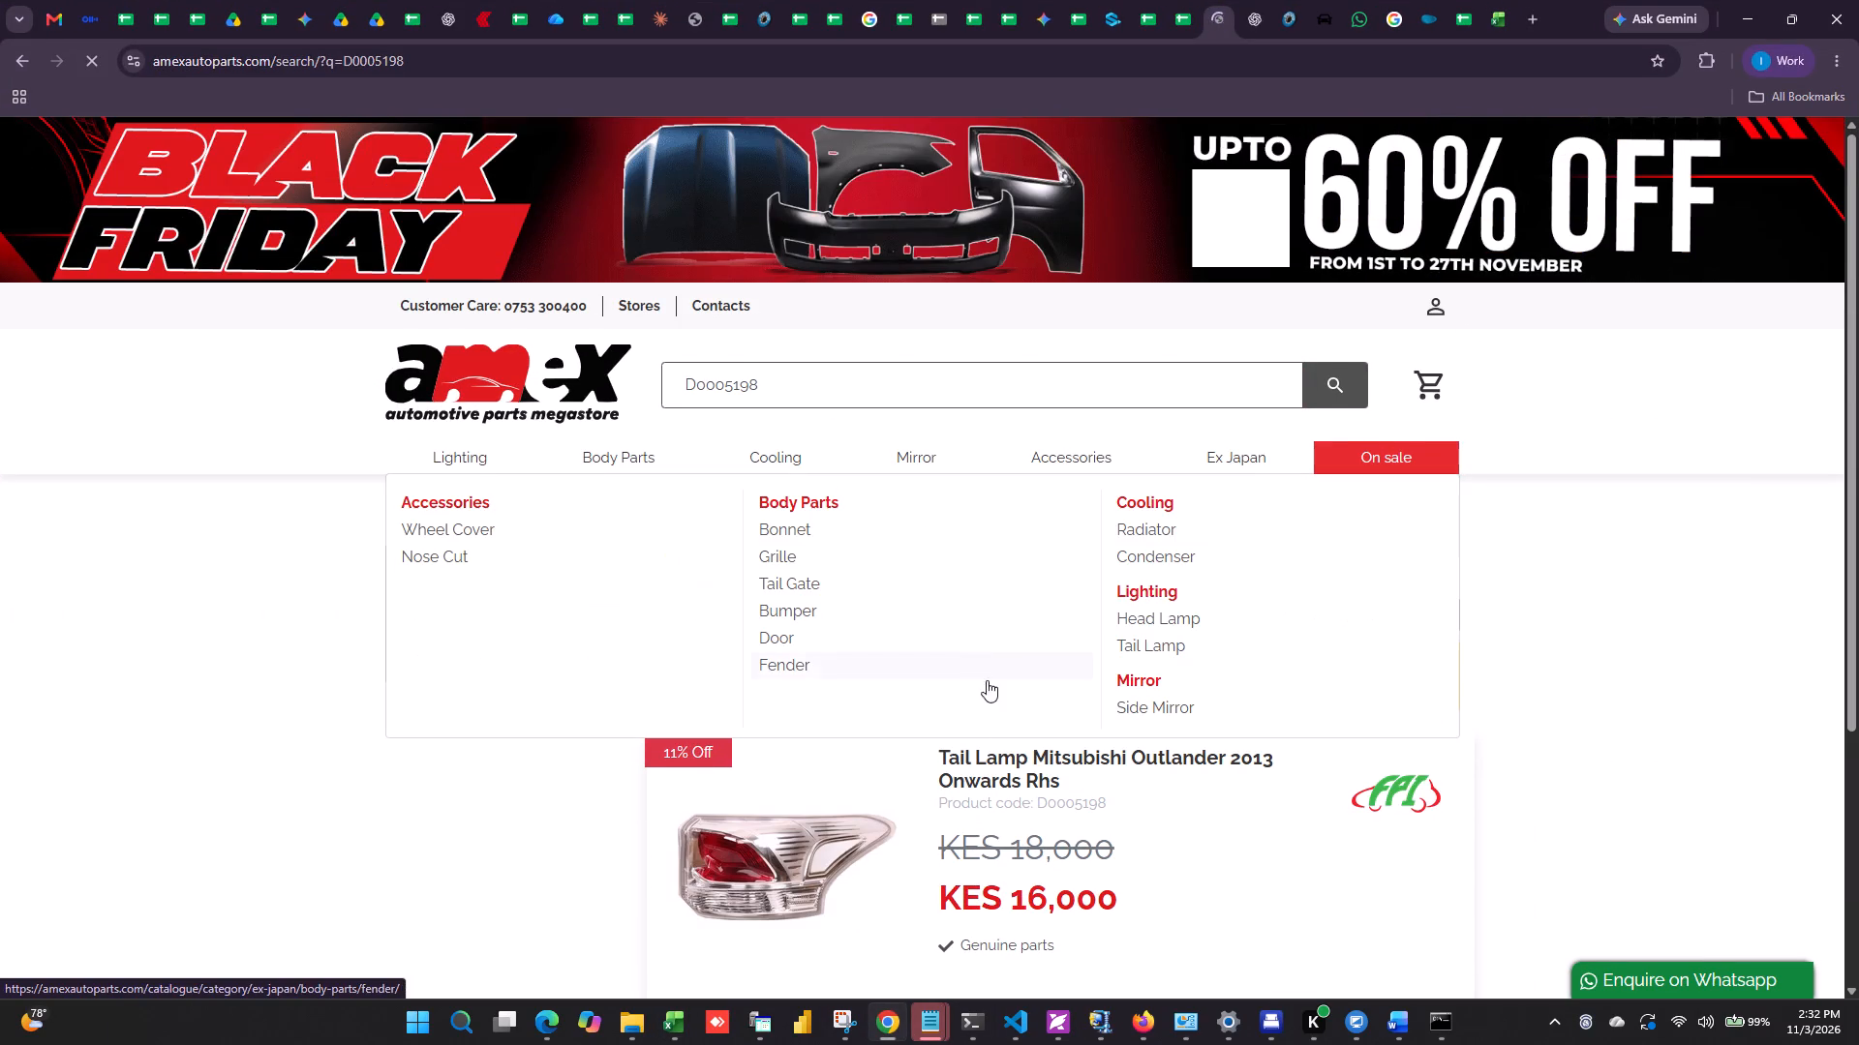
scroll(1005, 763, down, 2)
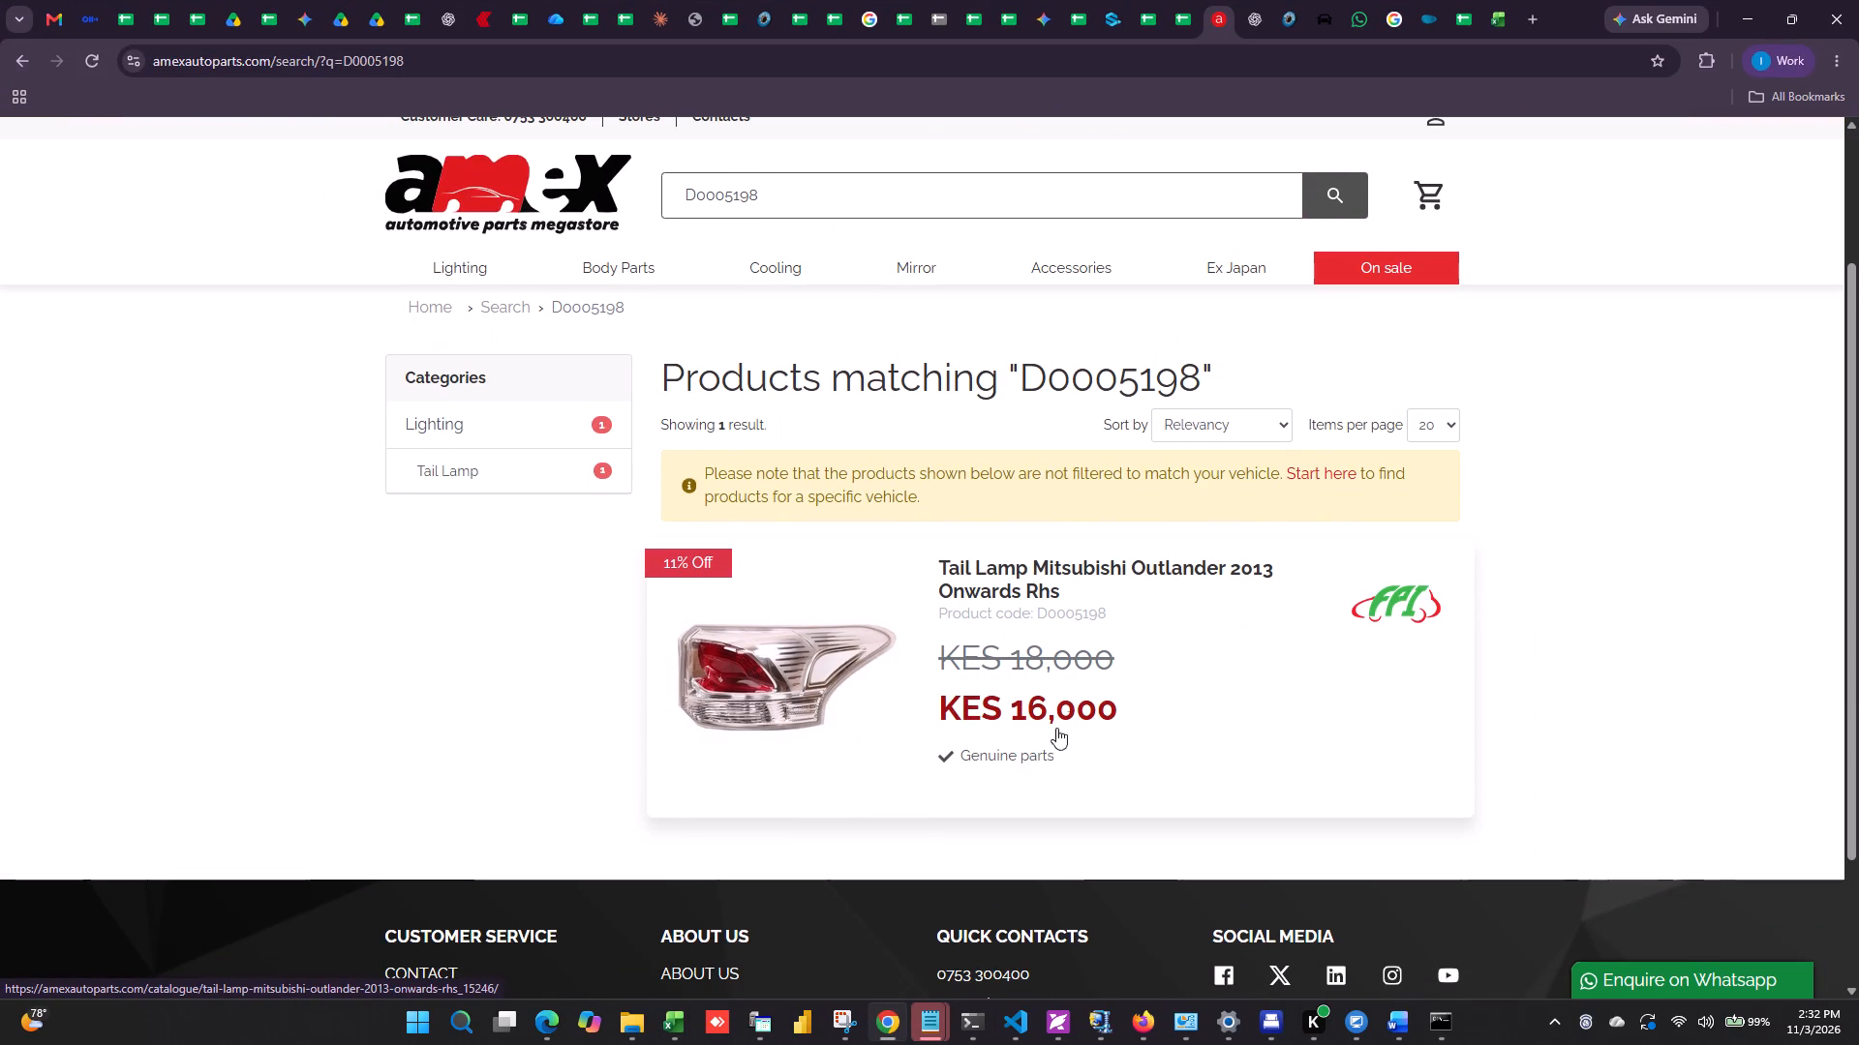
click(1082, 583)
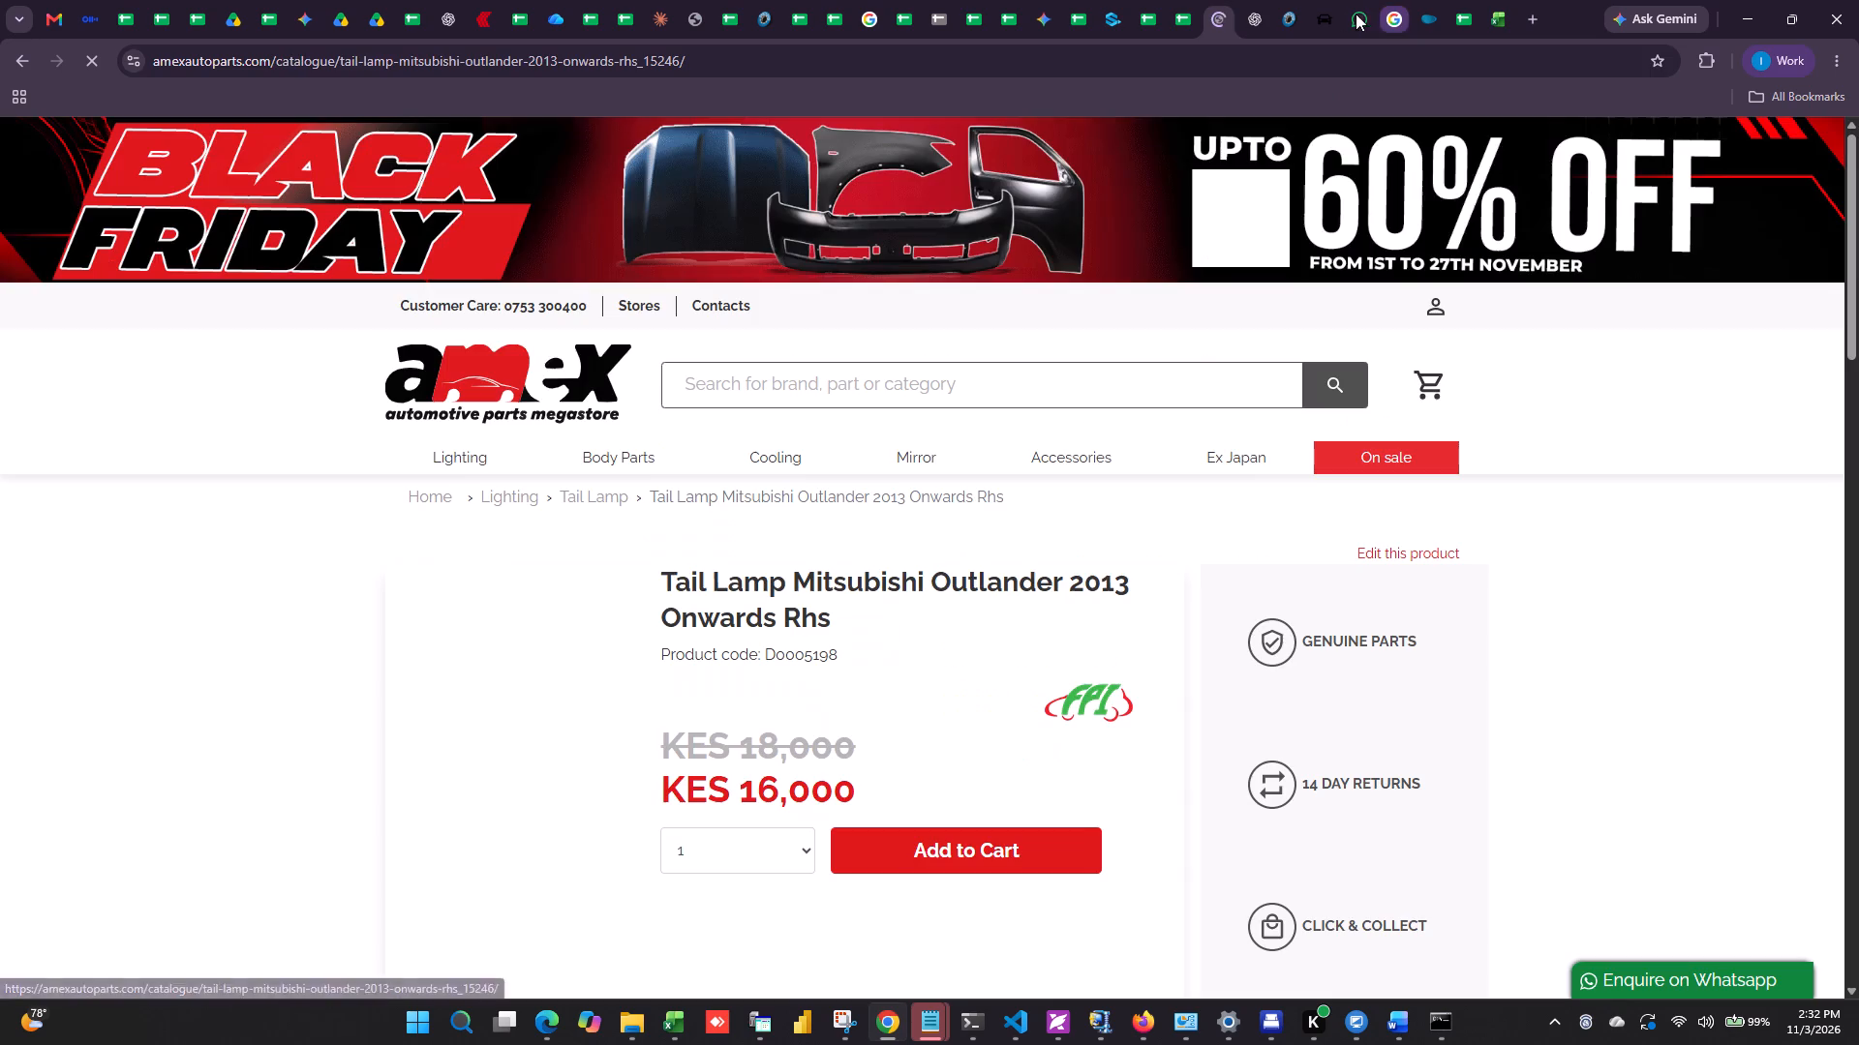
click(254, 0)
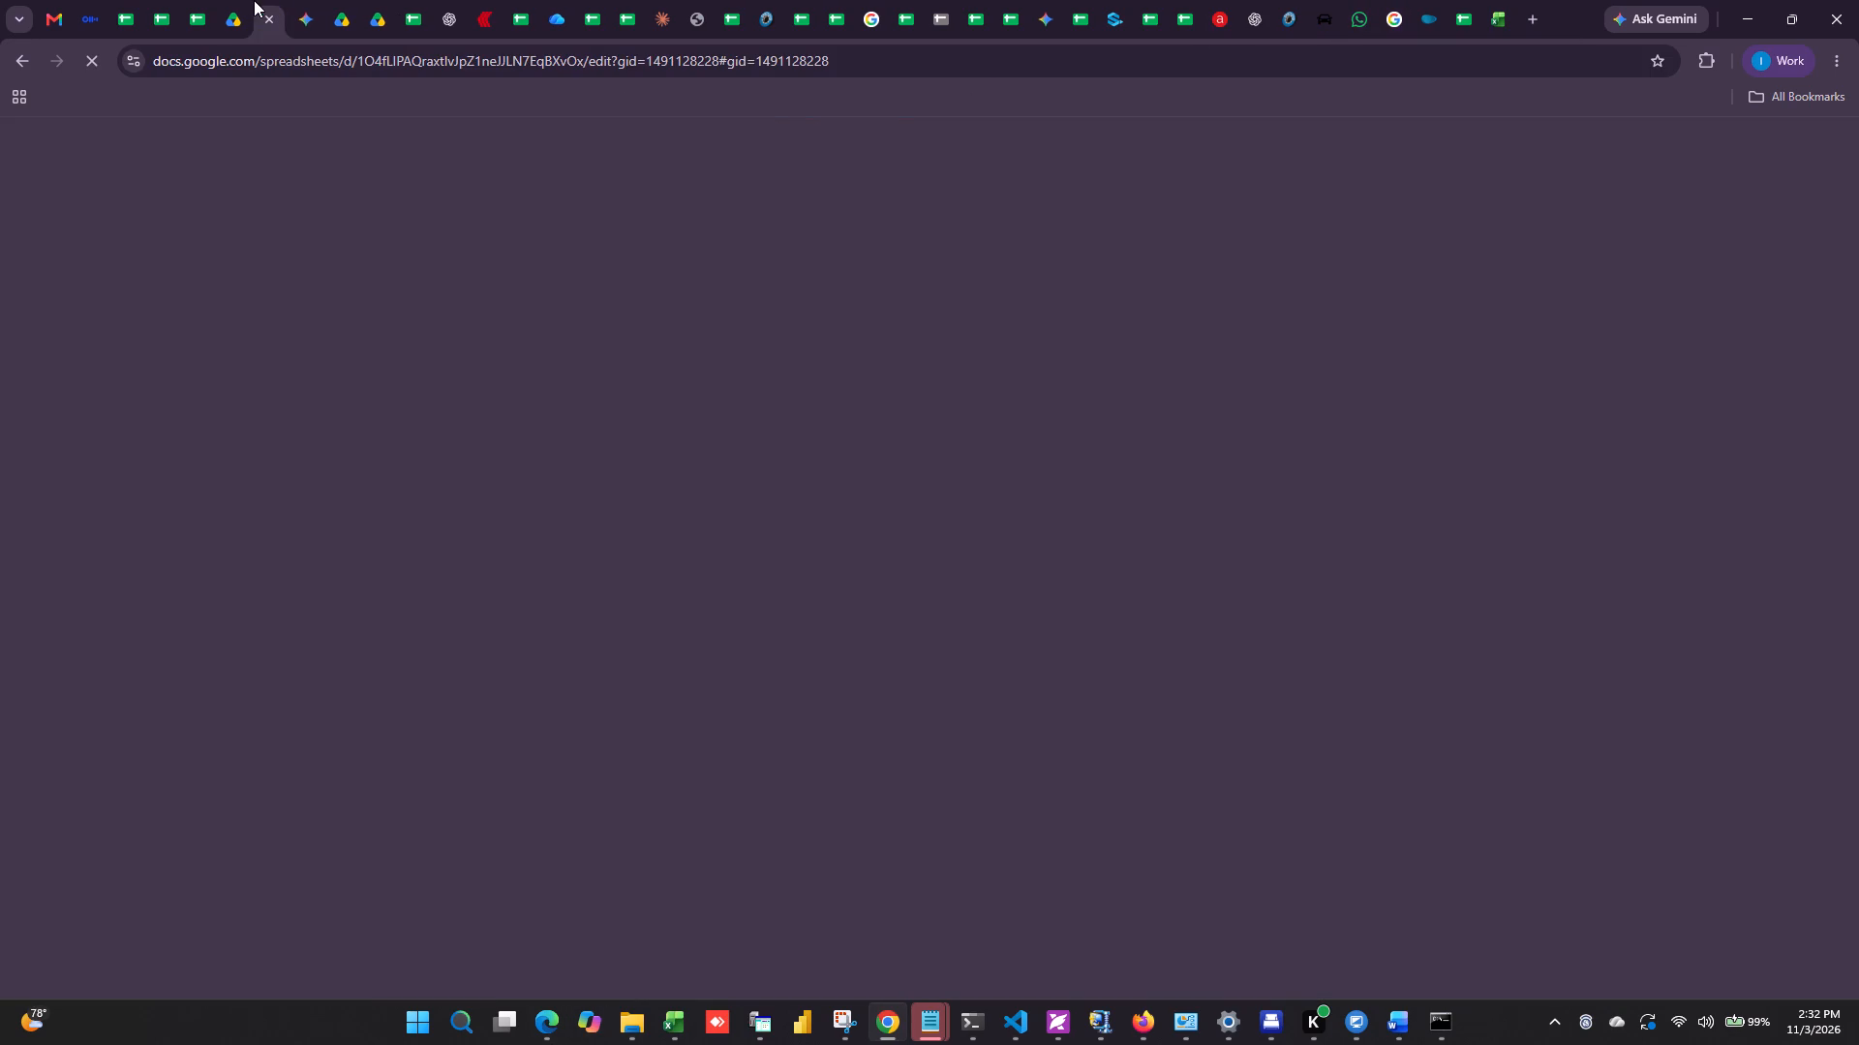
click(1741, 0)
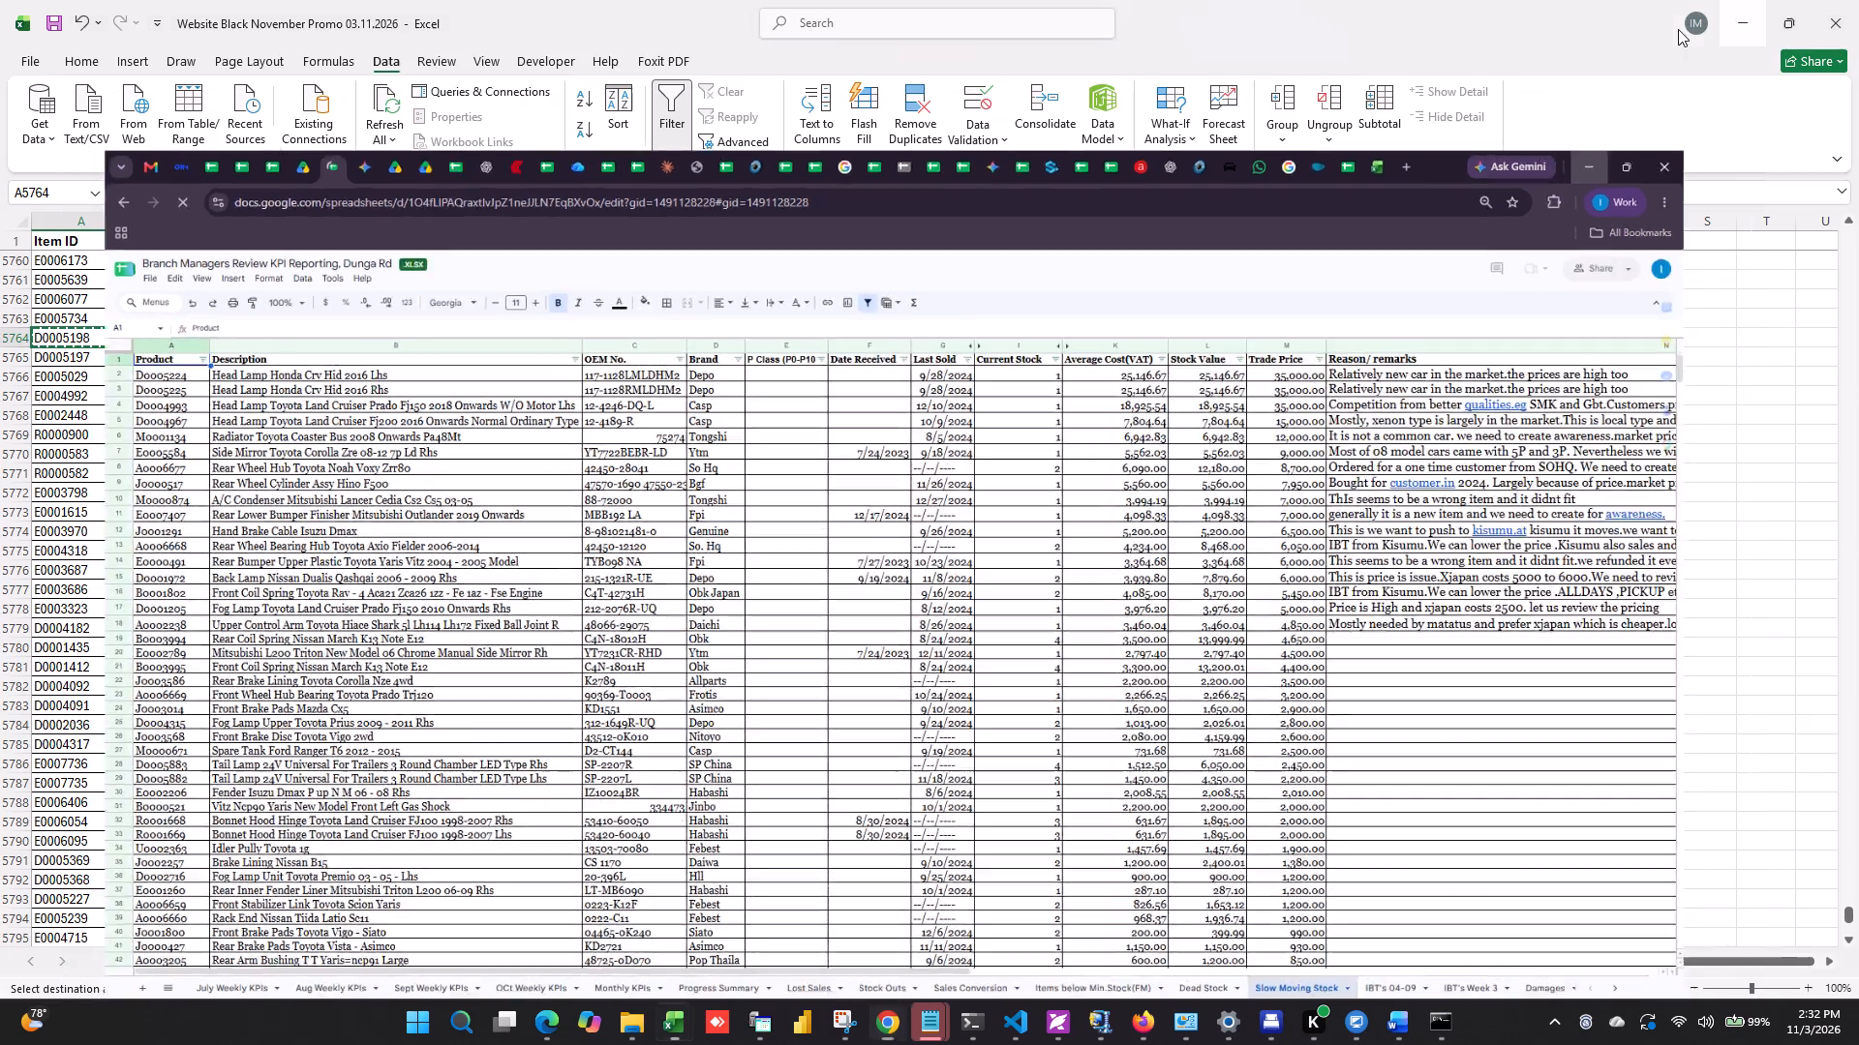
Copy the Mazda CX5 rear door's item code E0007615 from the promo list and search the Amex website for it.
scroll(262, 770, down, 16)
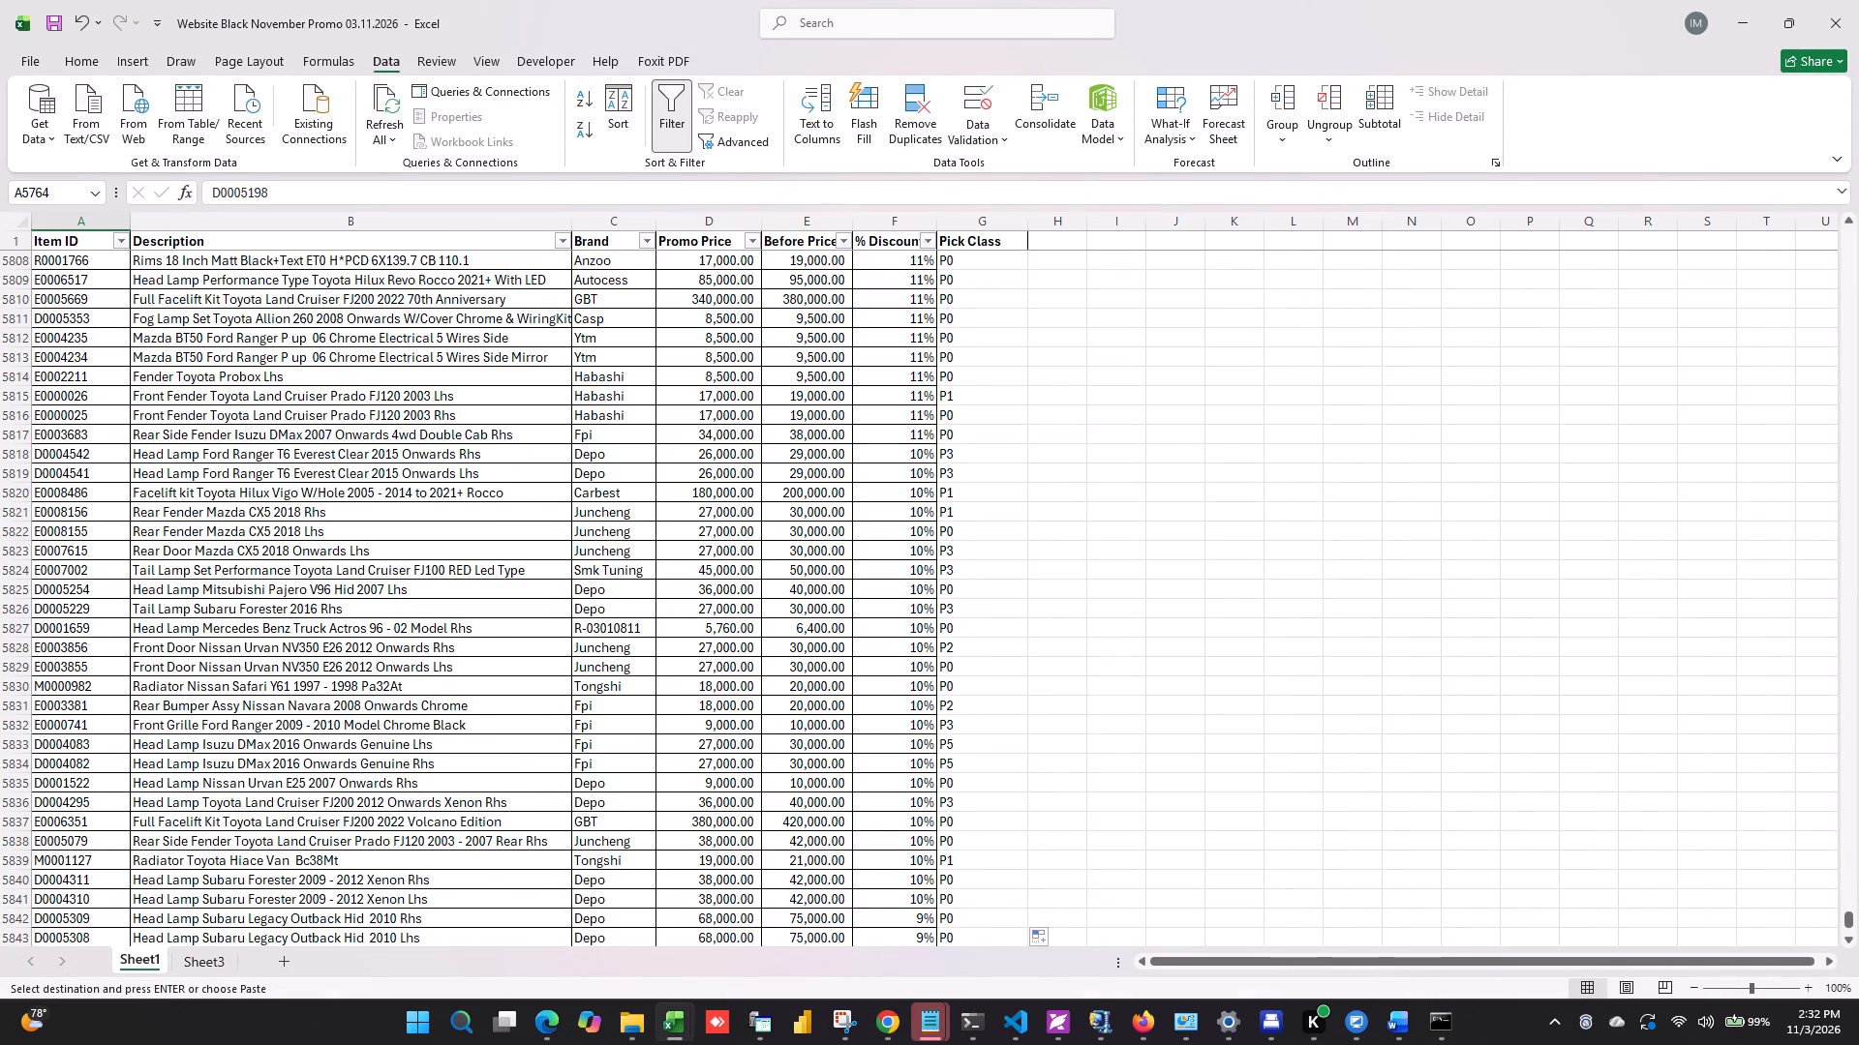
click(63, 552)
key(ctrl+c)
key(alt+Tab)
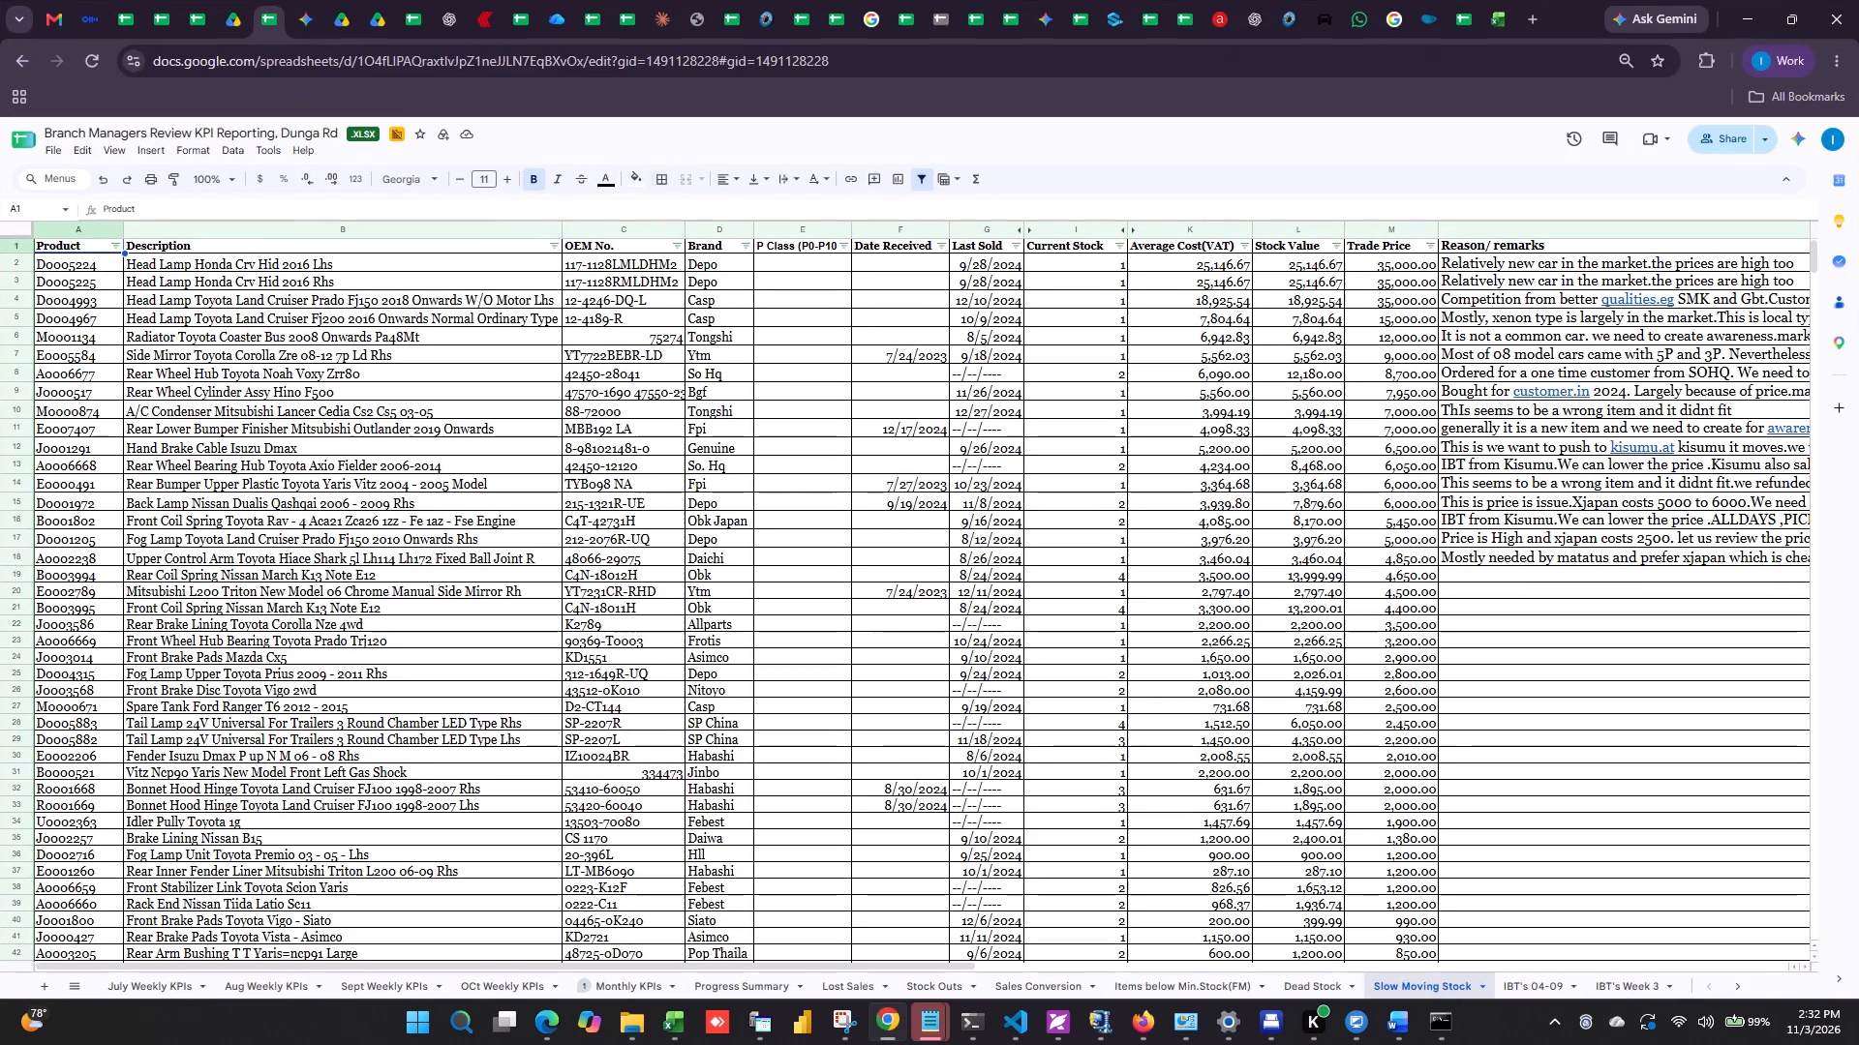
drag(1219, 0, 1209, 2)
click(747, 379)
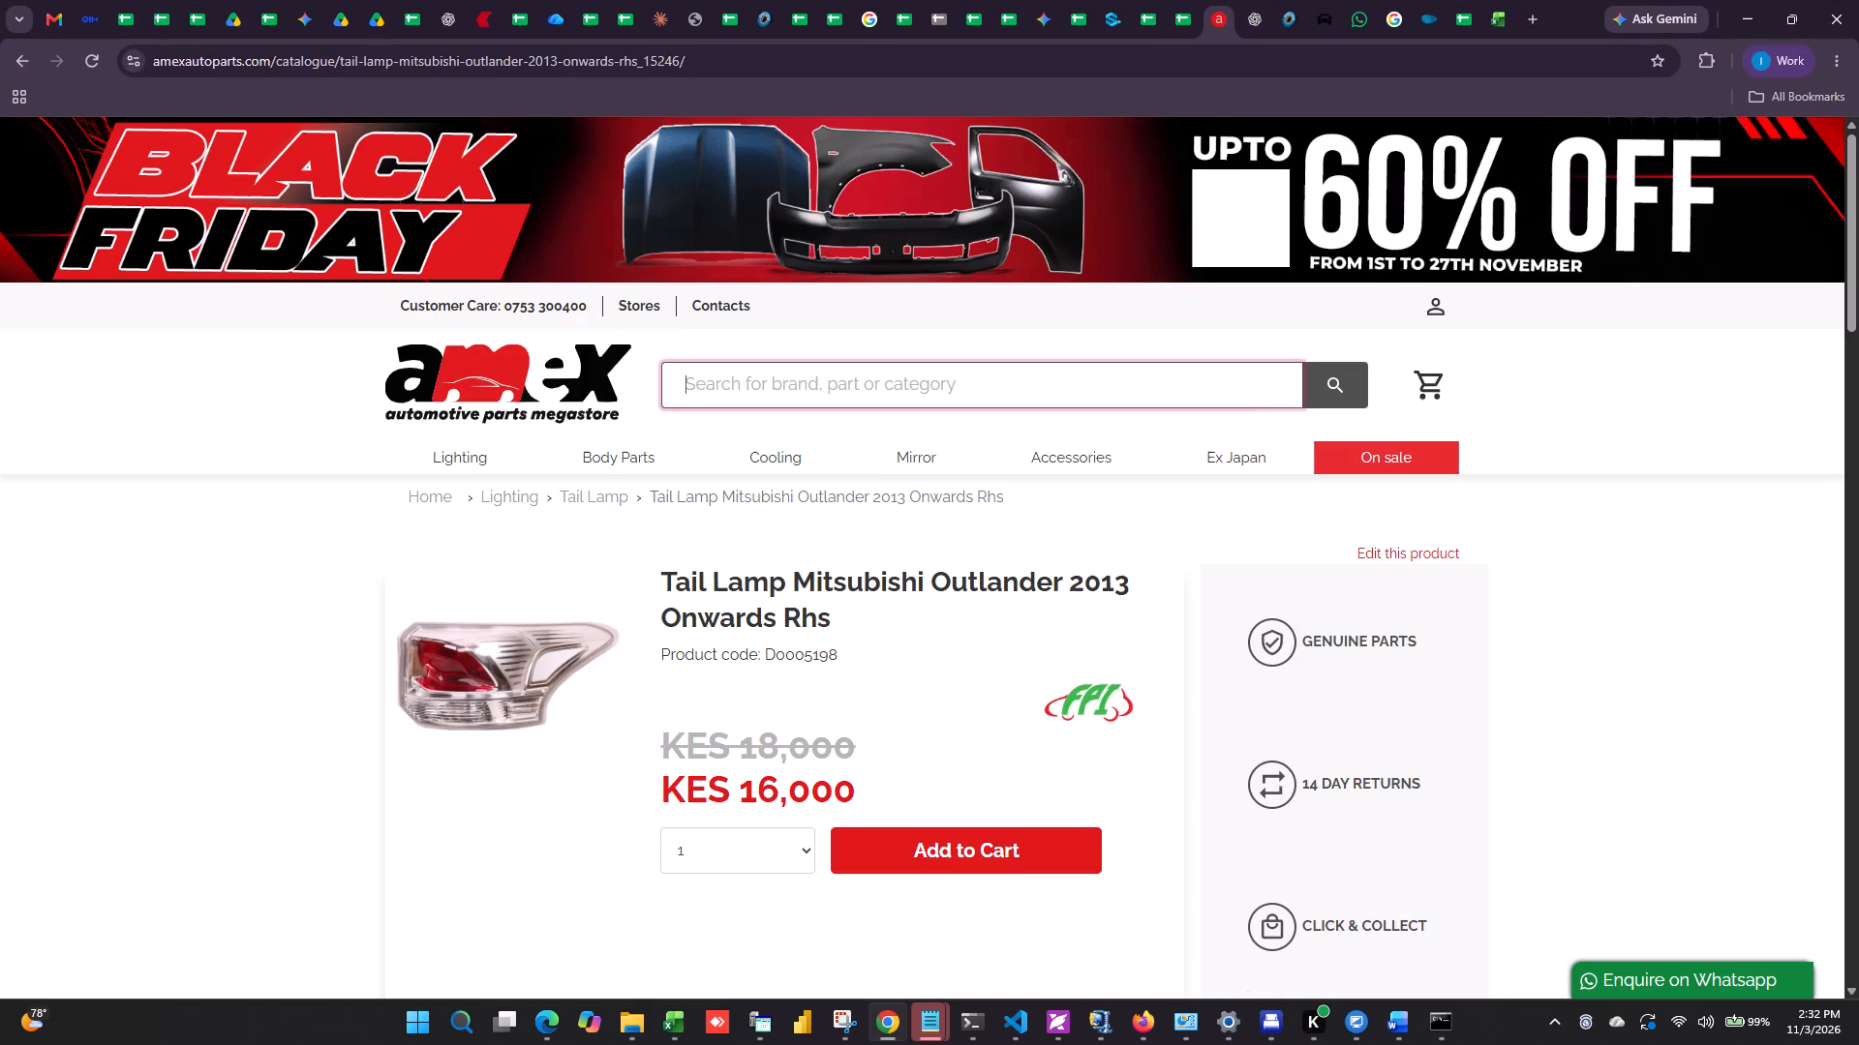
key(ctrl+v)
click(1331, 373)
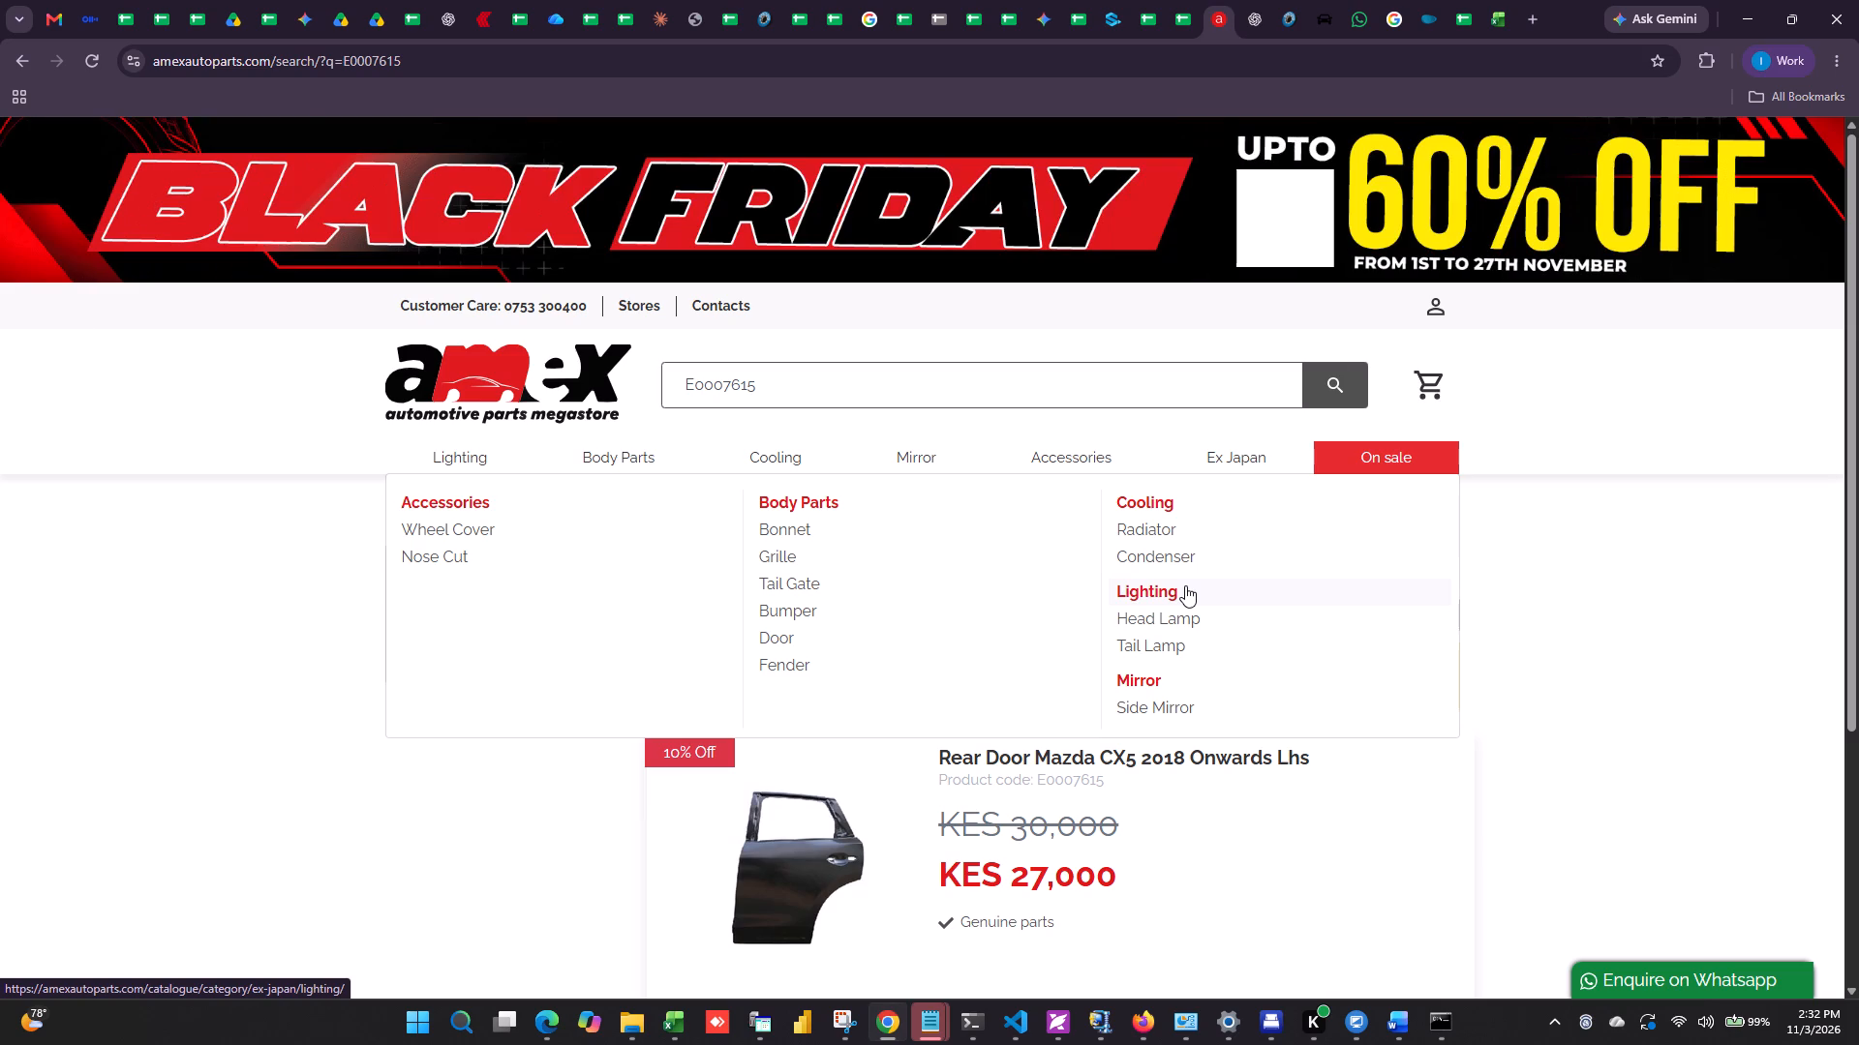
Copy the Toyota Probox fender's item code E0002211 from the promo list and search the Amex website for it to check its discount.
key(alt+Tab)
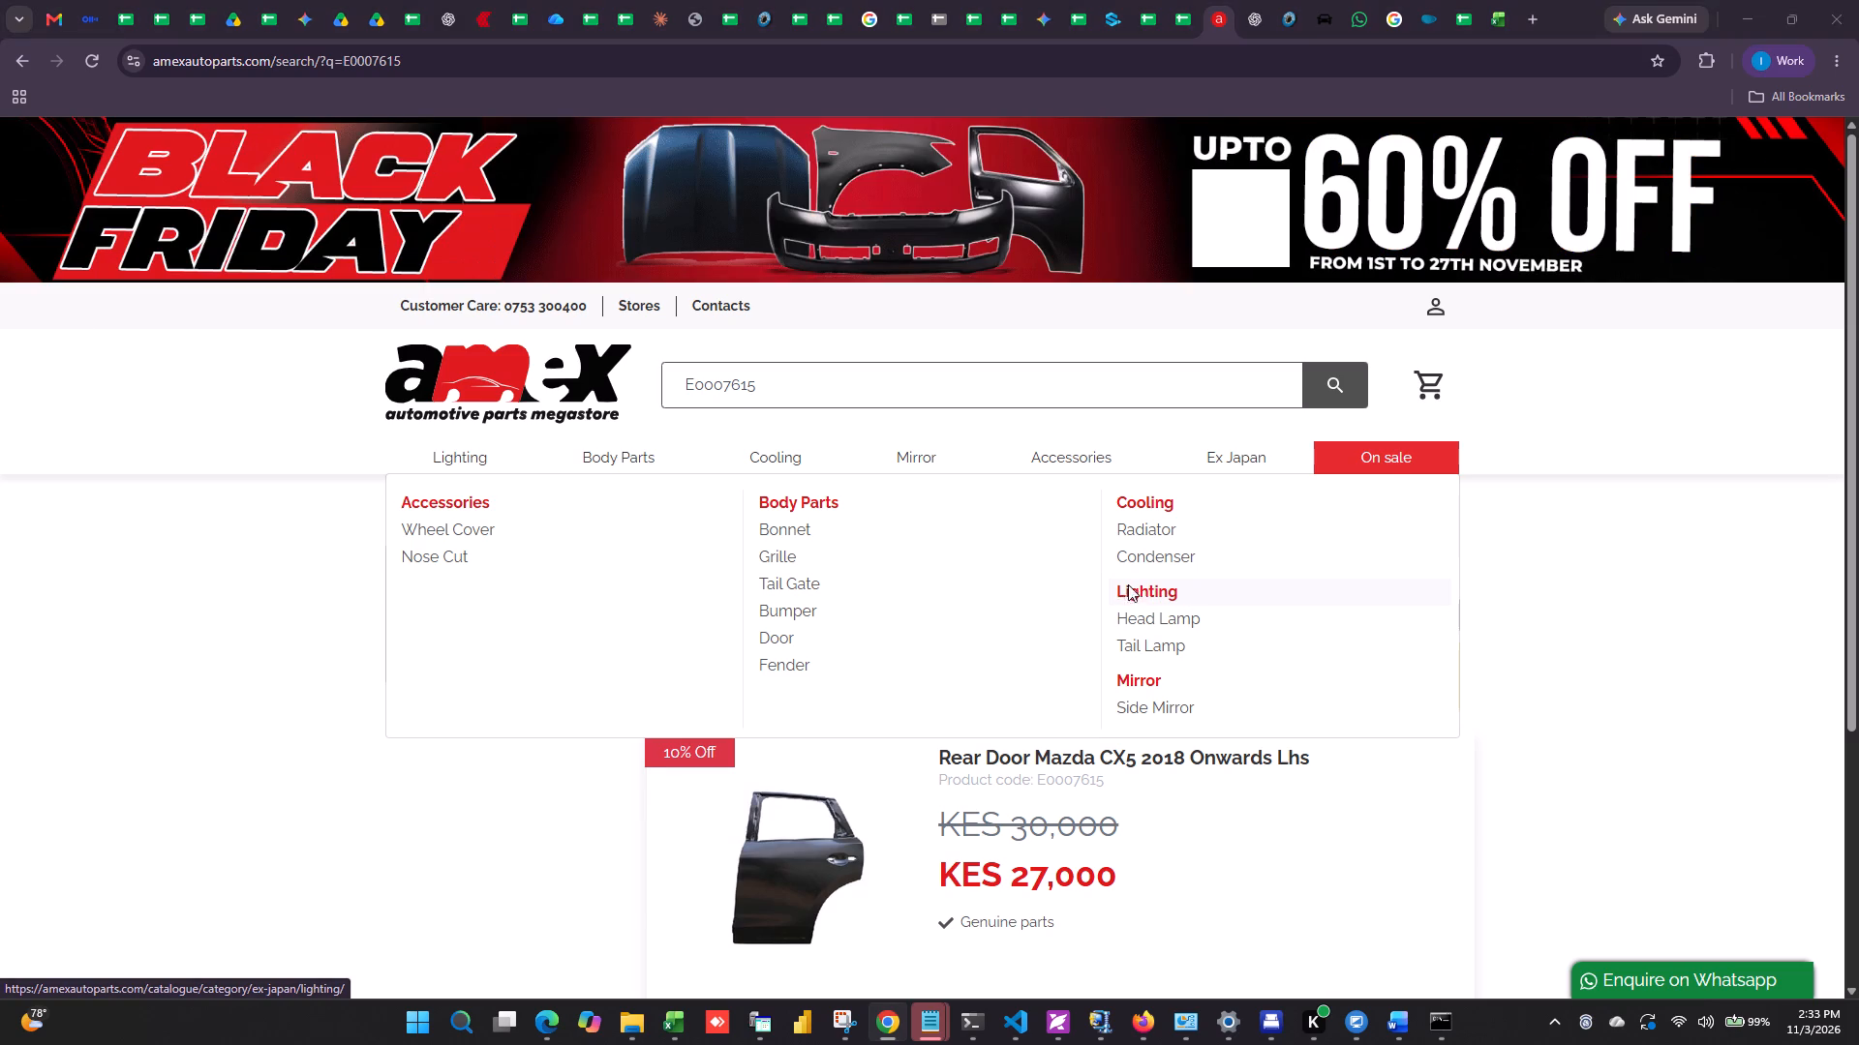
click(257, 621)
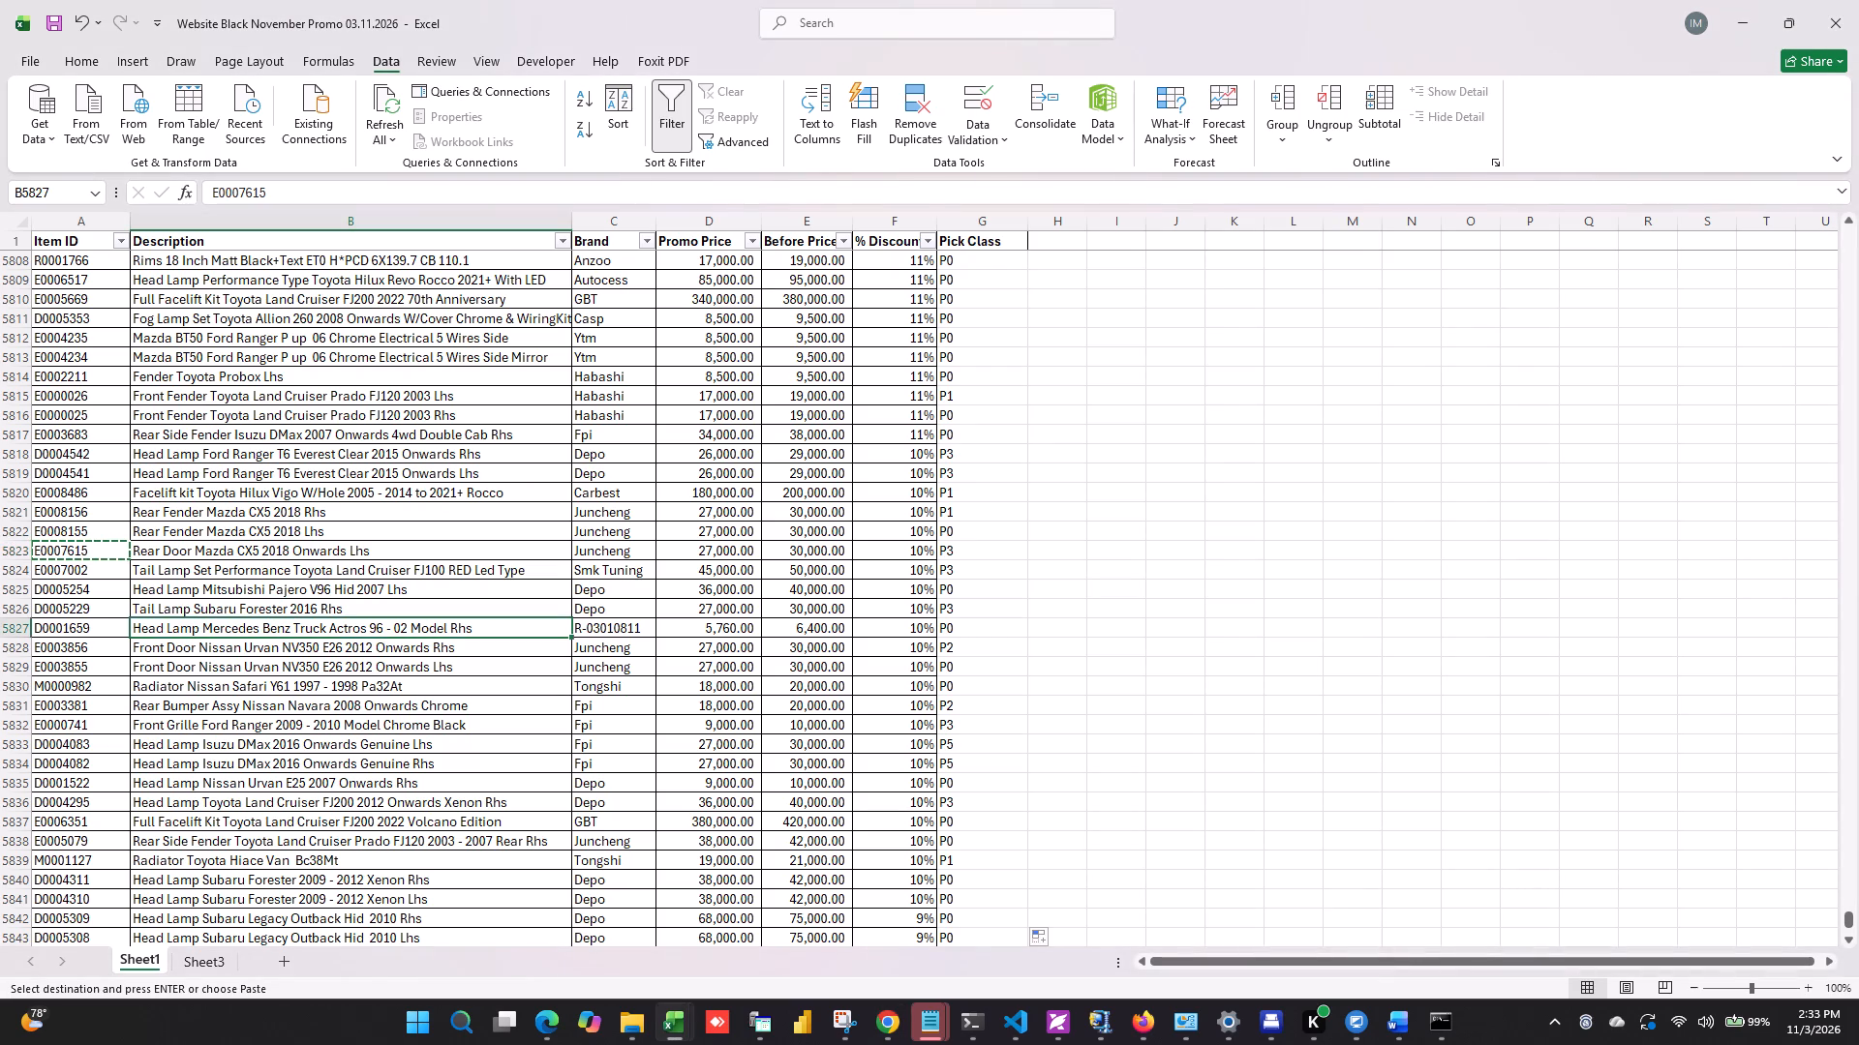
key(Escape)
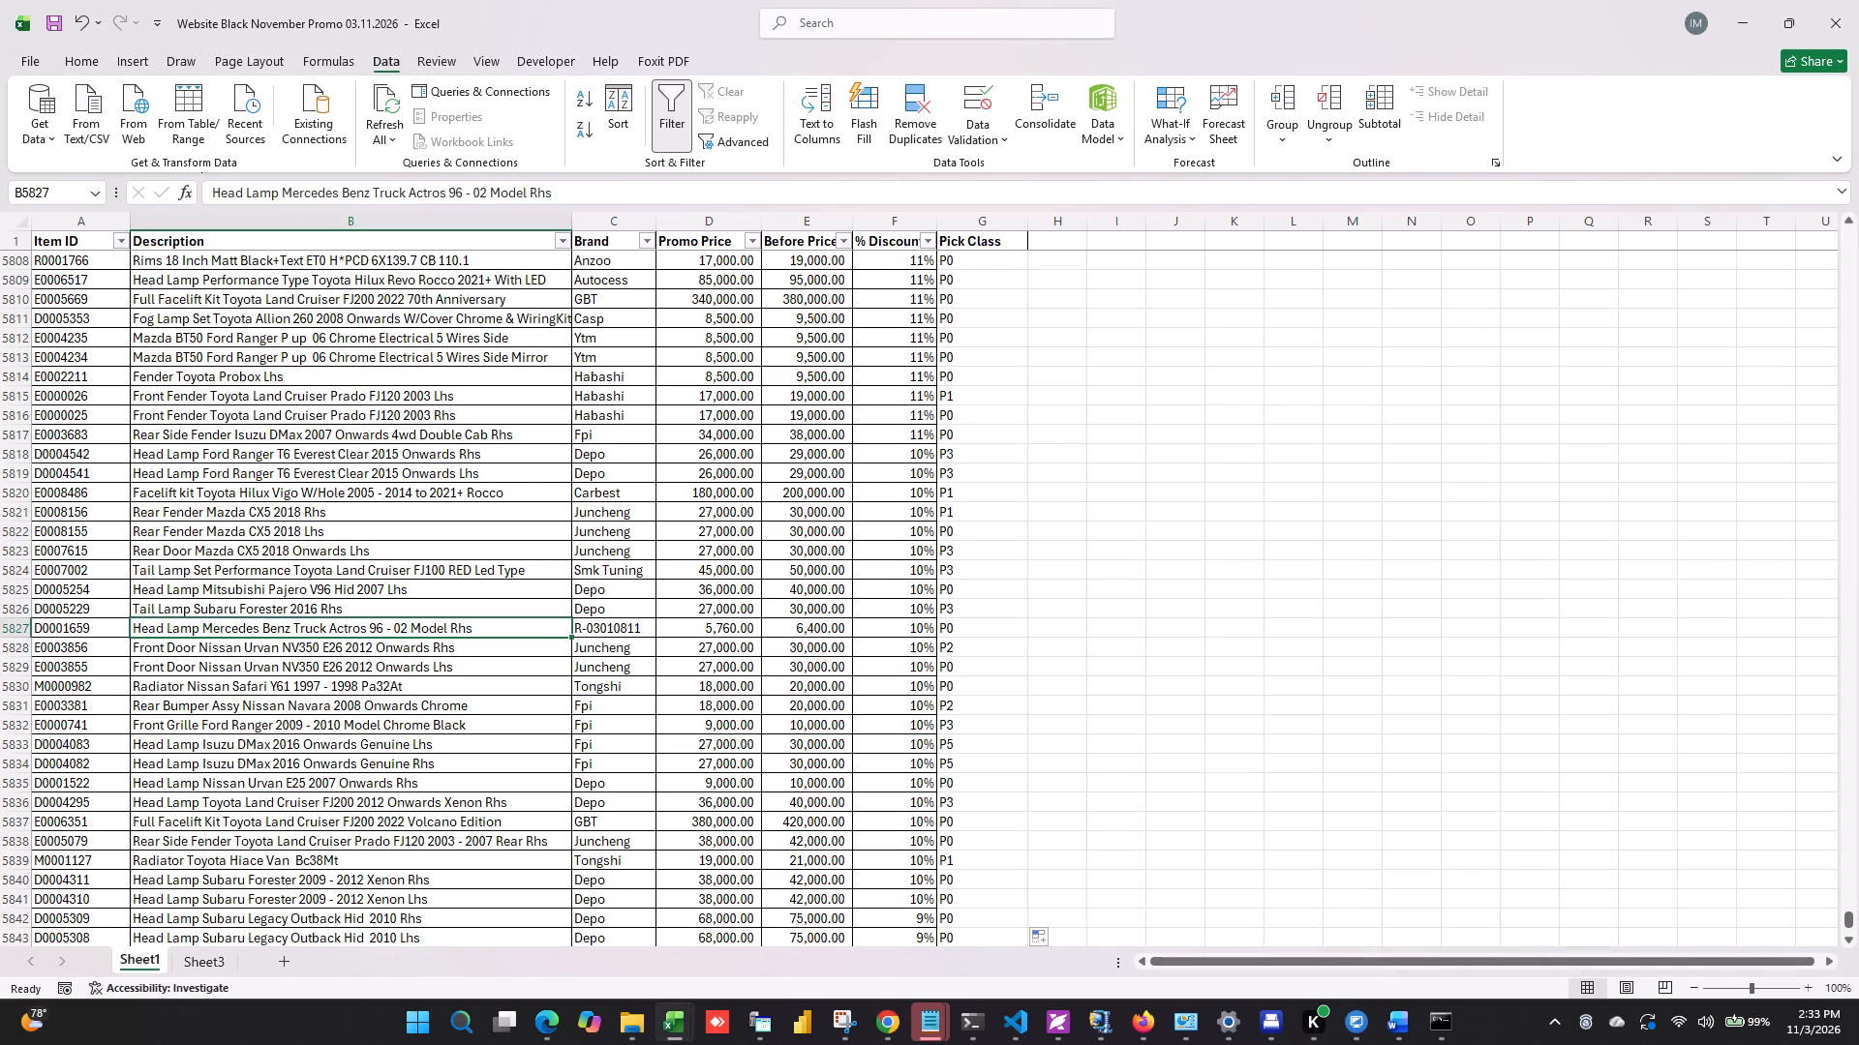
click(84, 373)
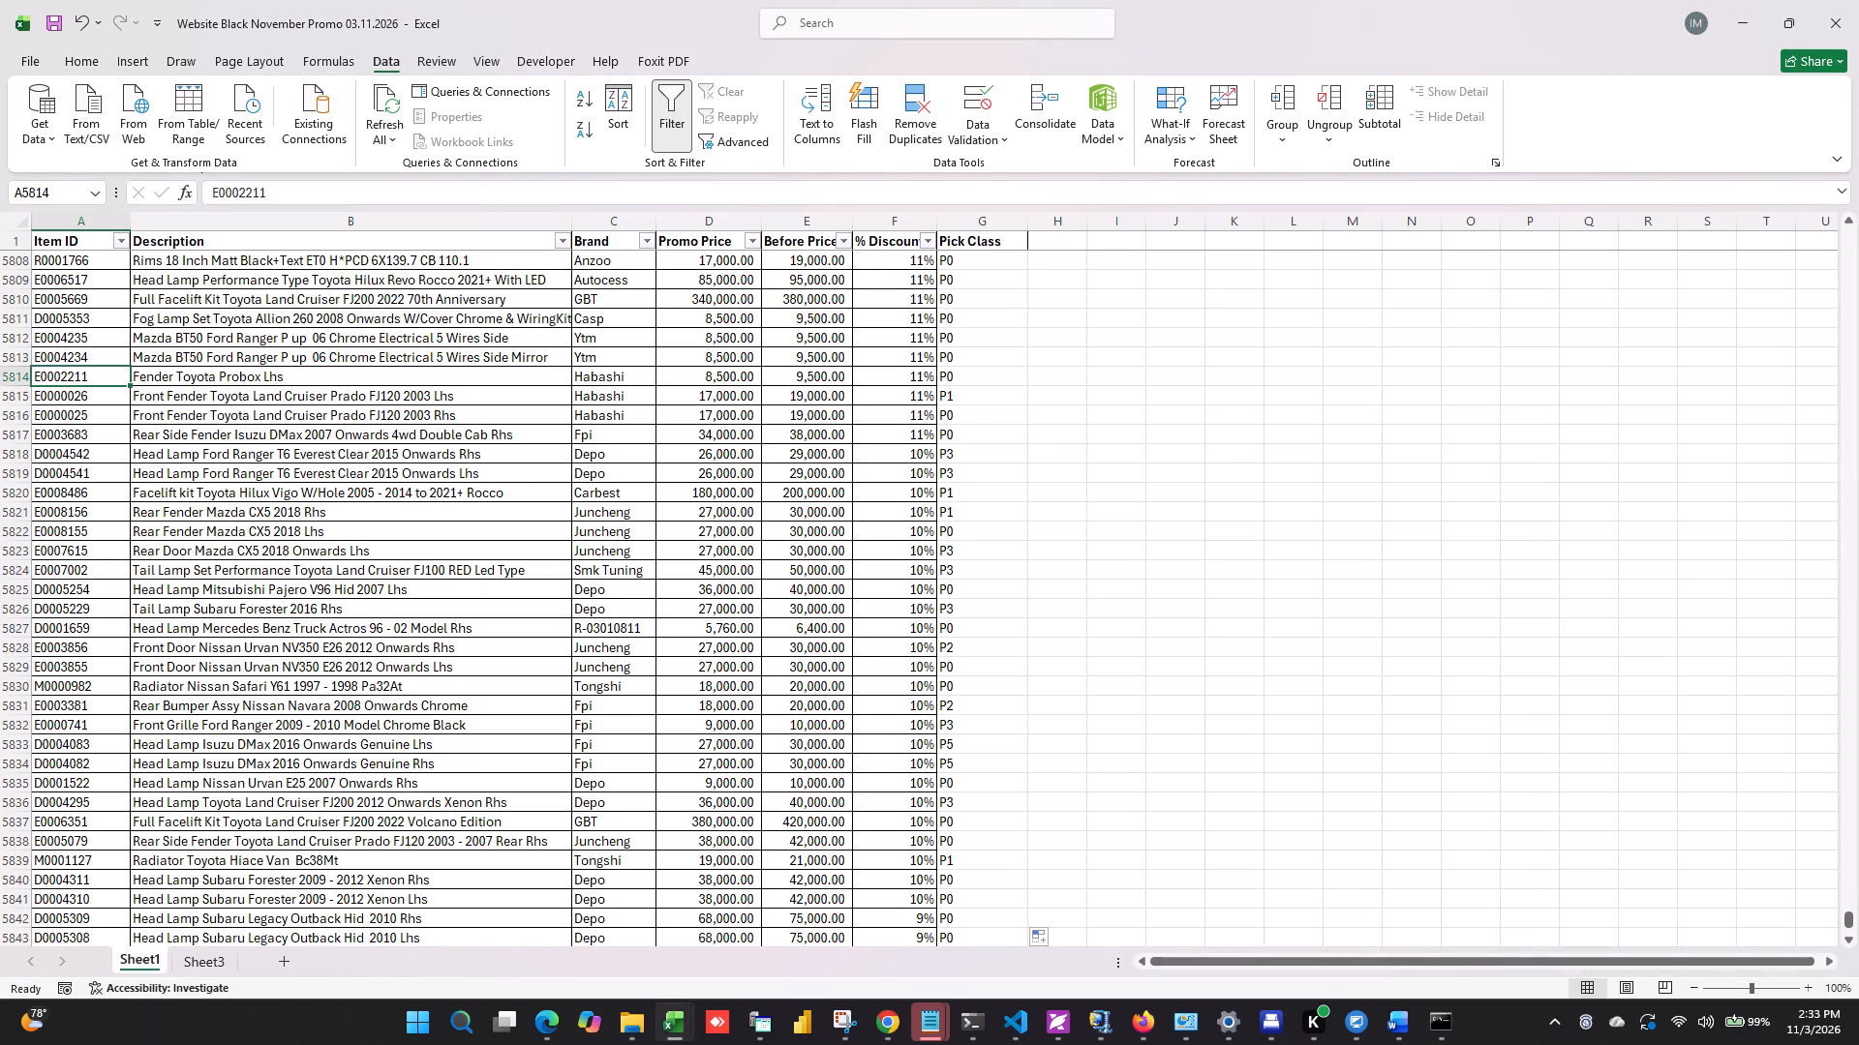
key(ctrl+c)
key(alt+Tab)
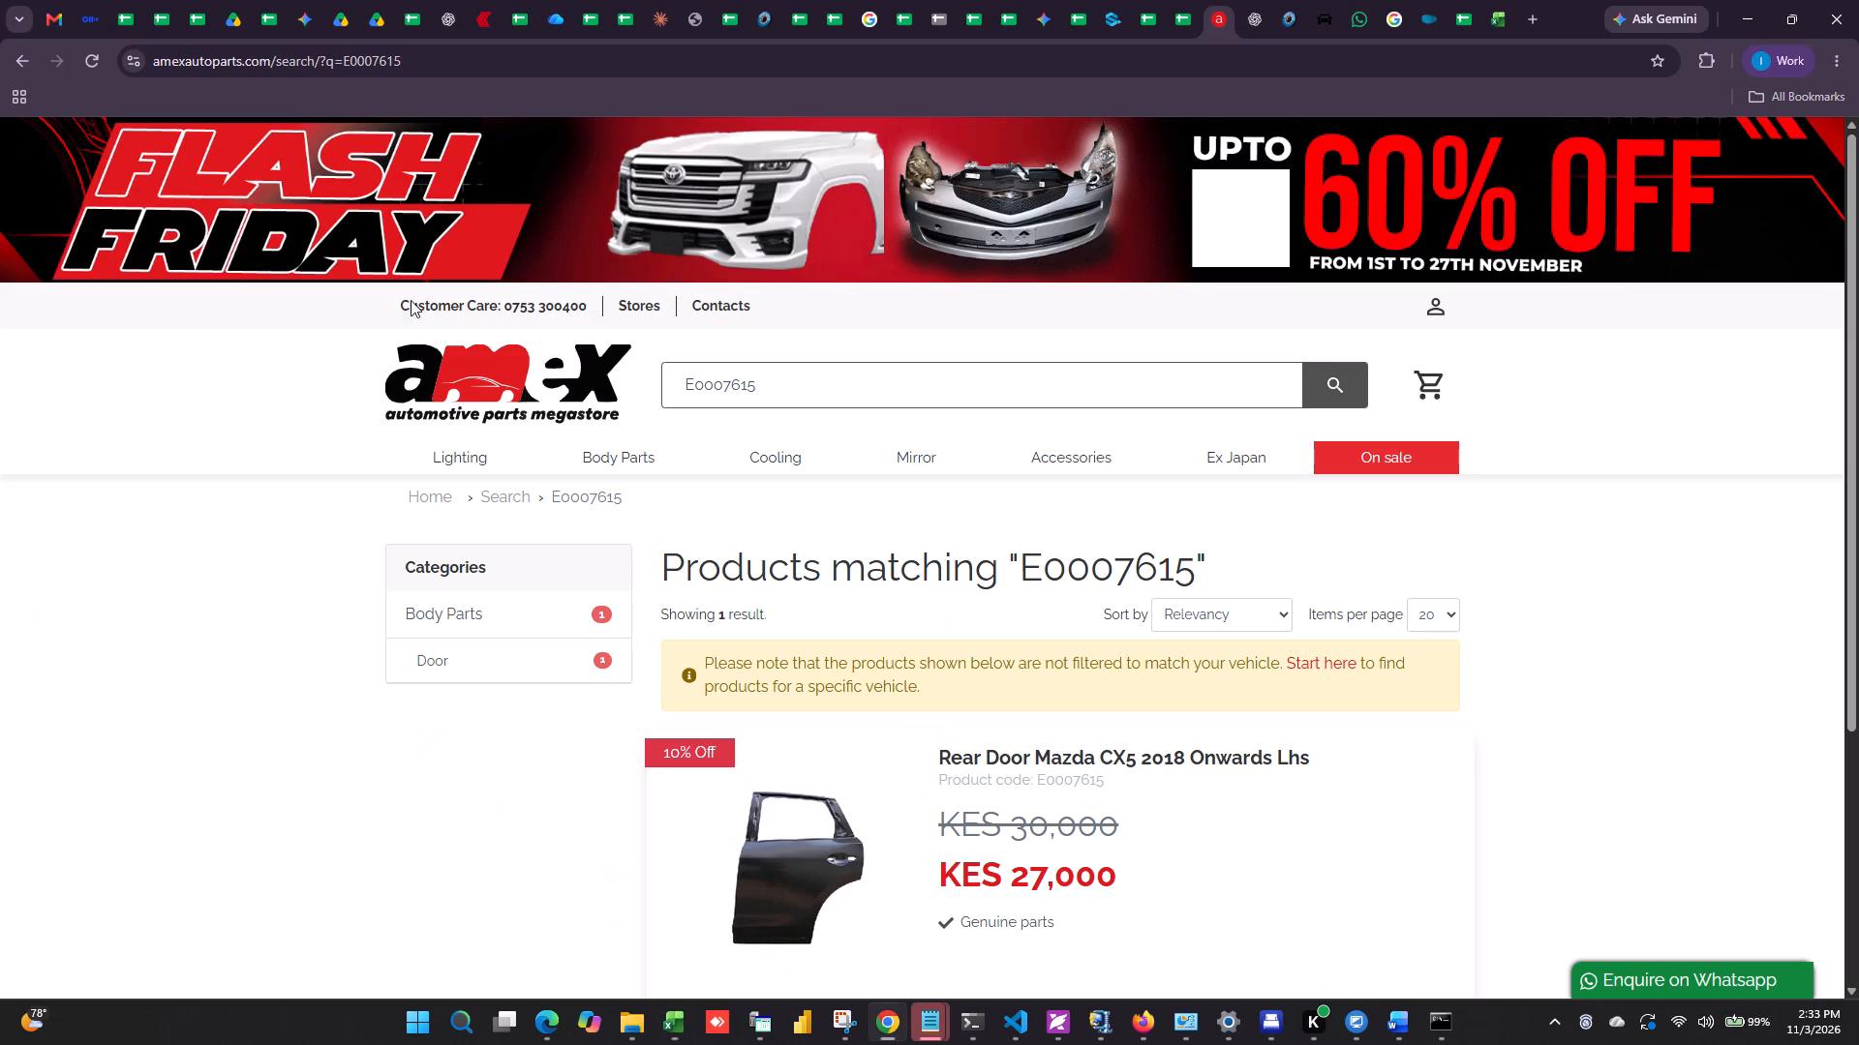
drag(771, 380, 218, 330)
key(ctrl+v)
key(Return)
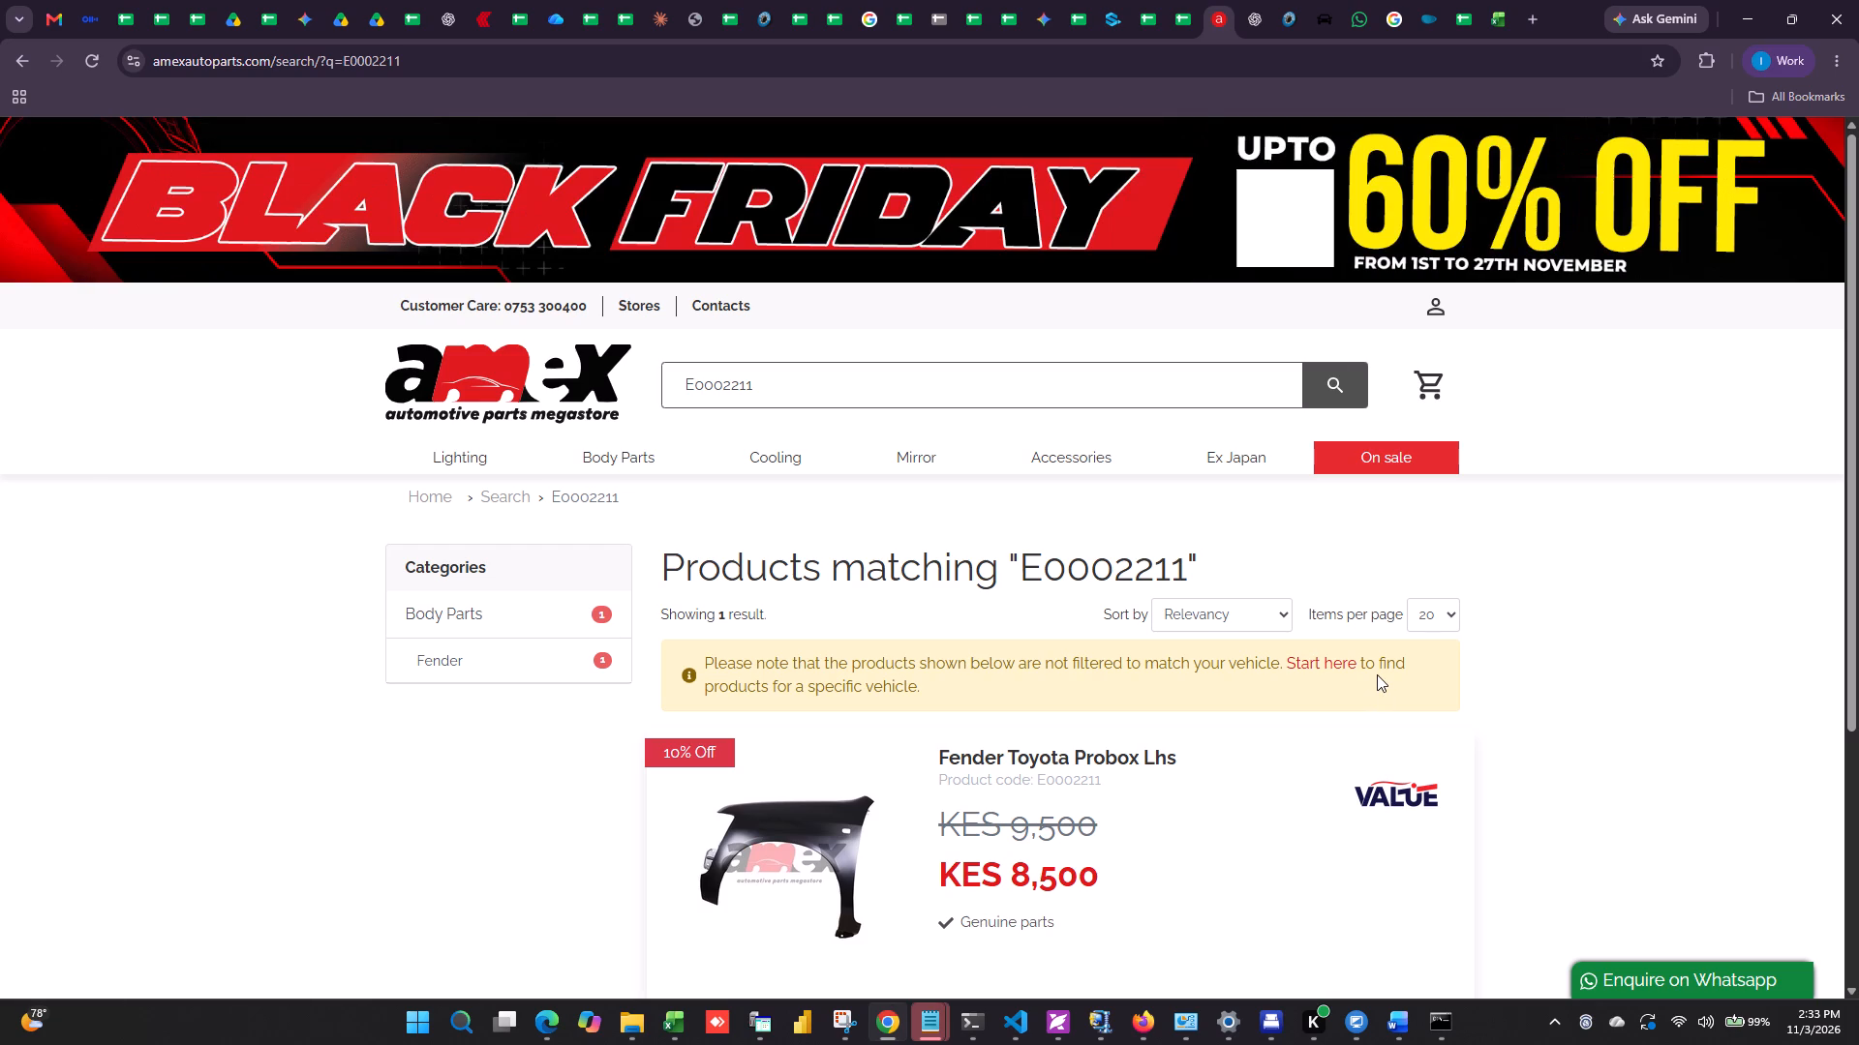
click(1337, 376)
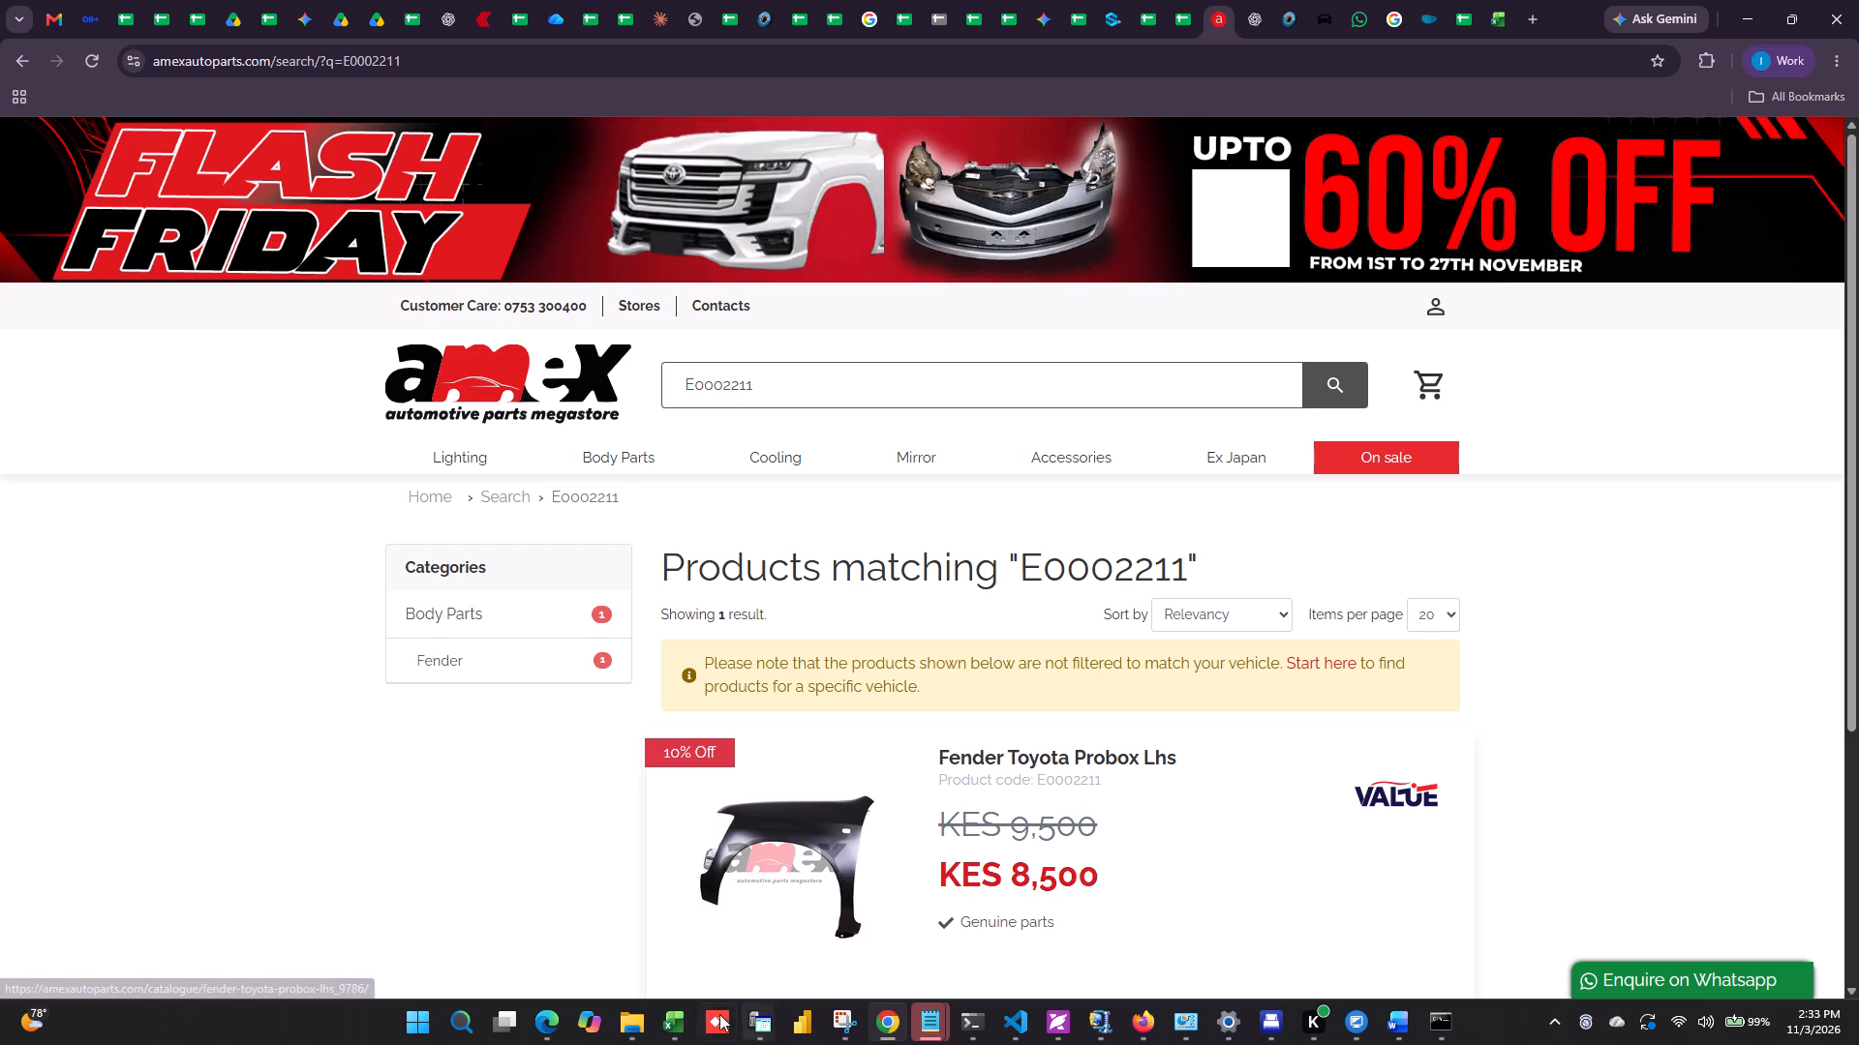
Switch to the K8 system, exit the spooler queue, and look up E0002211 in Product Maintenance to compare with the website listing.
click(758, 1029)
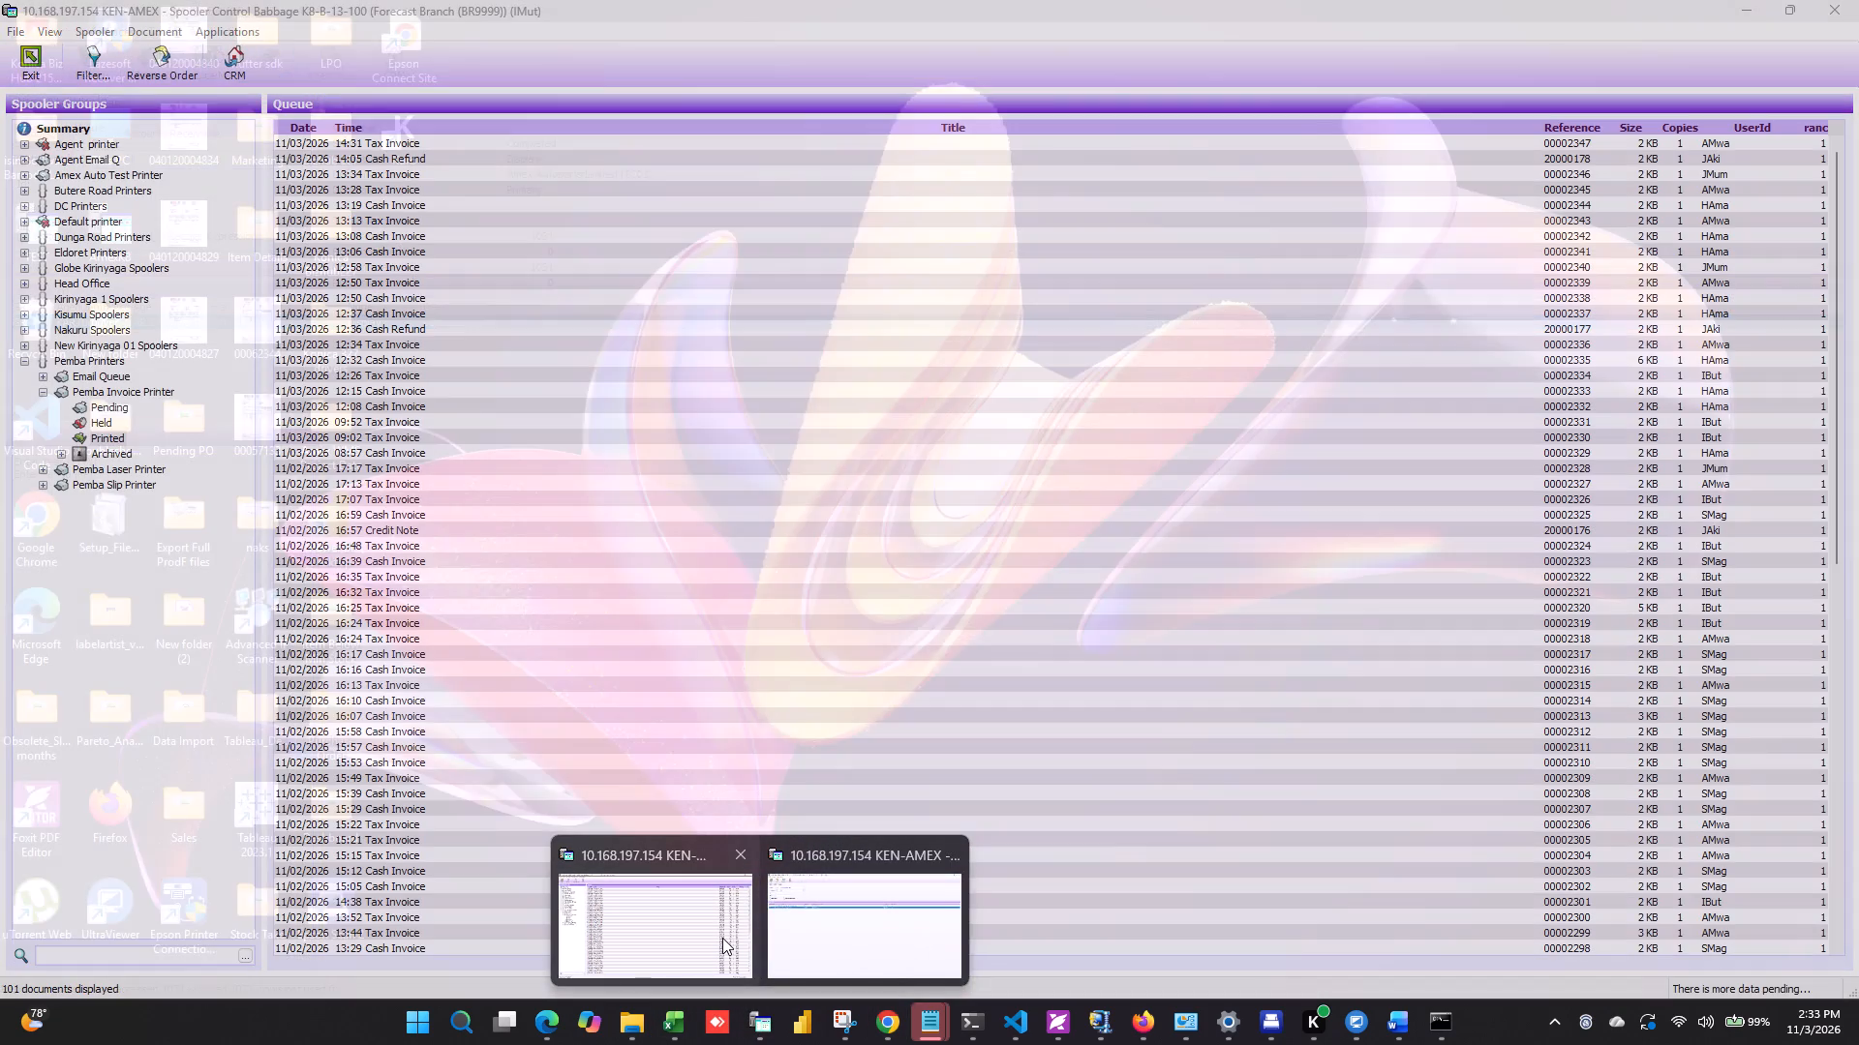
click(722, 938)
click(15, 58)
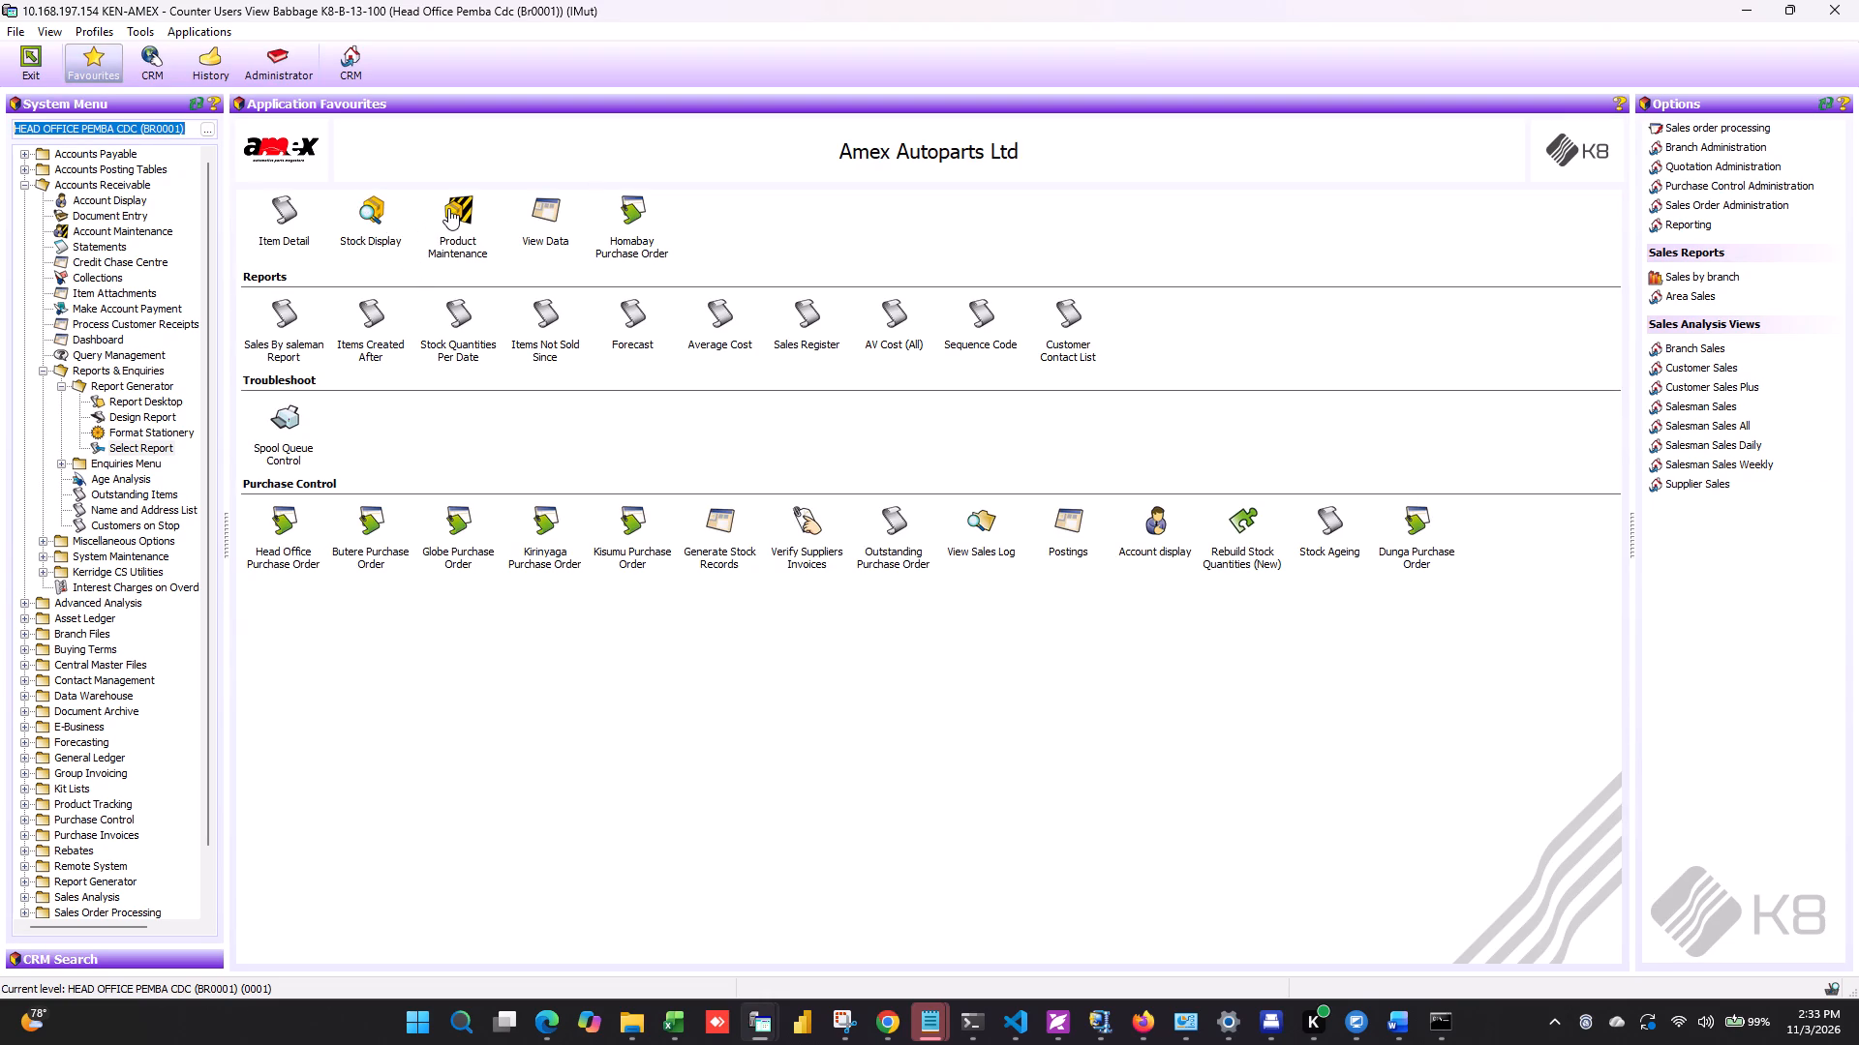
double_click(448, 208)
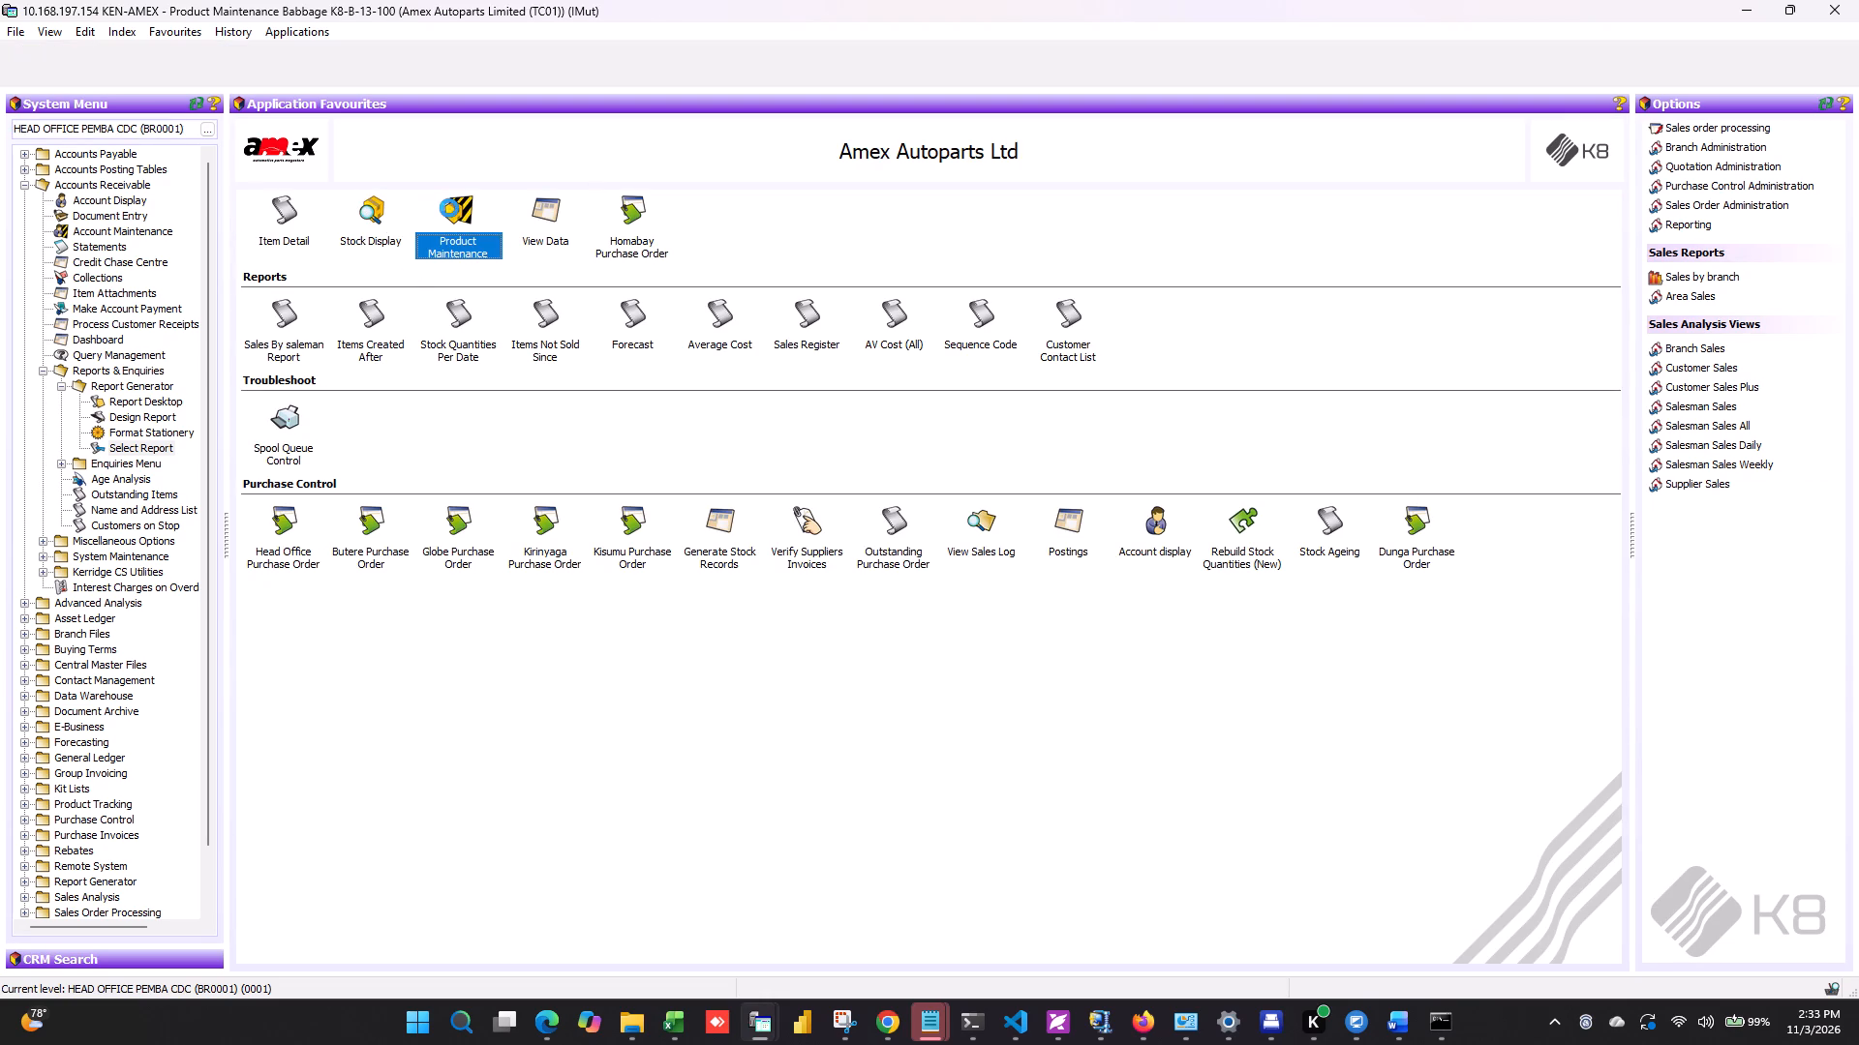
key(ctrl+v)
key(Tab)
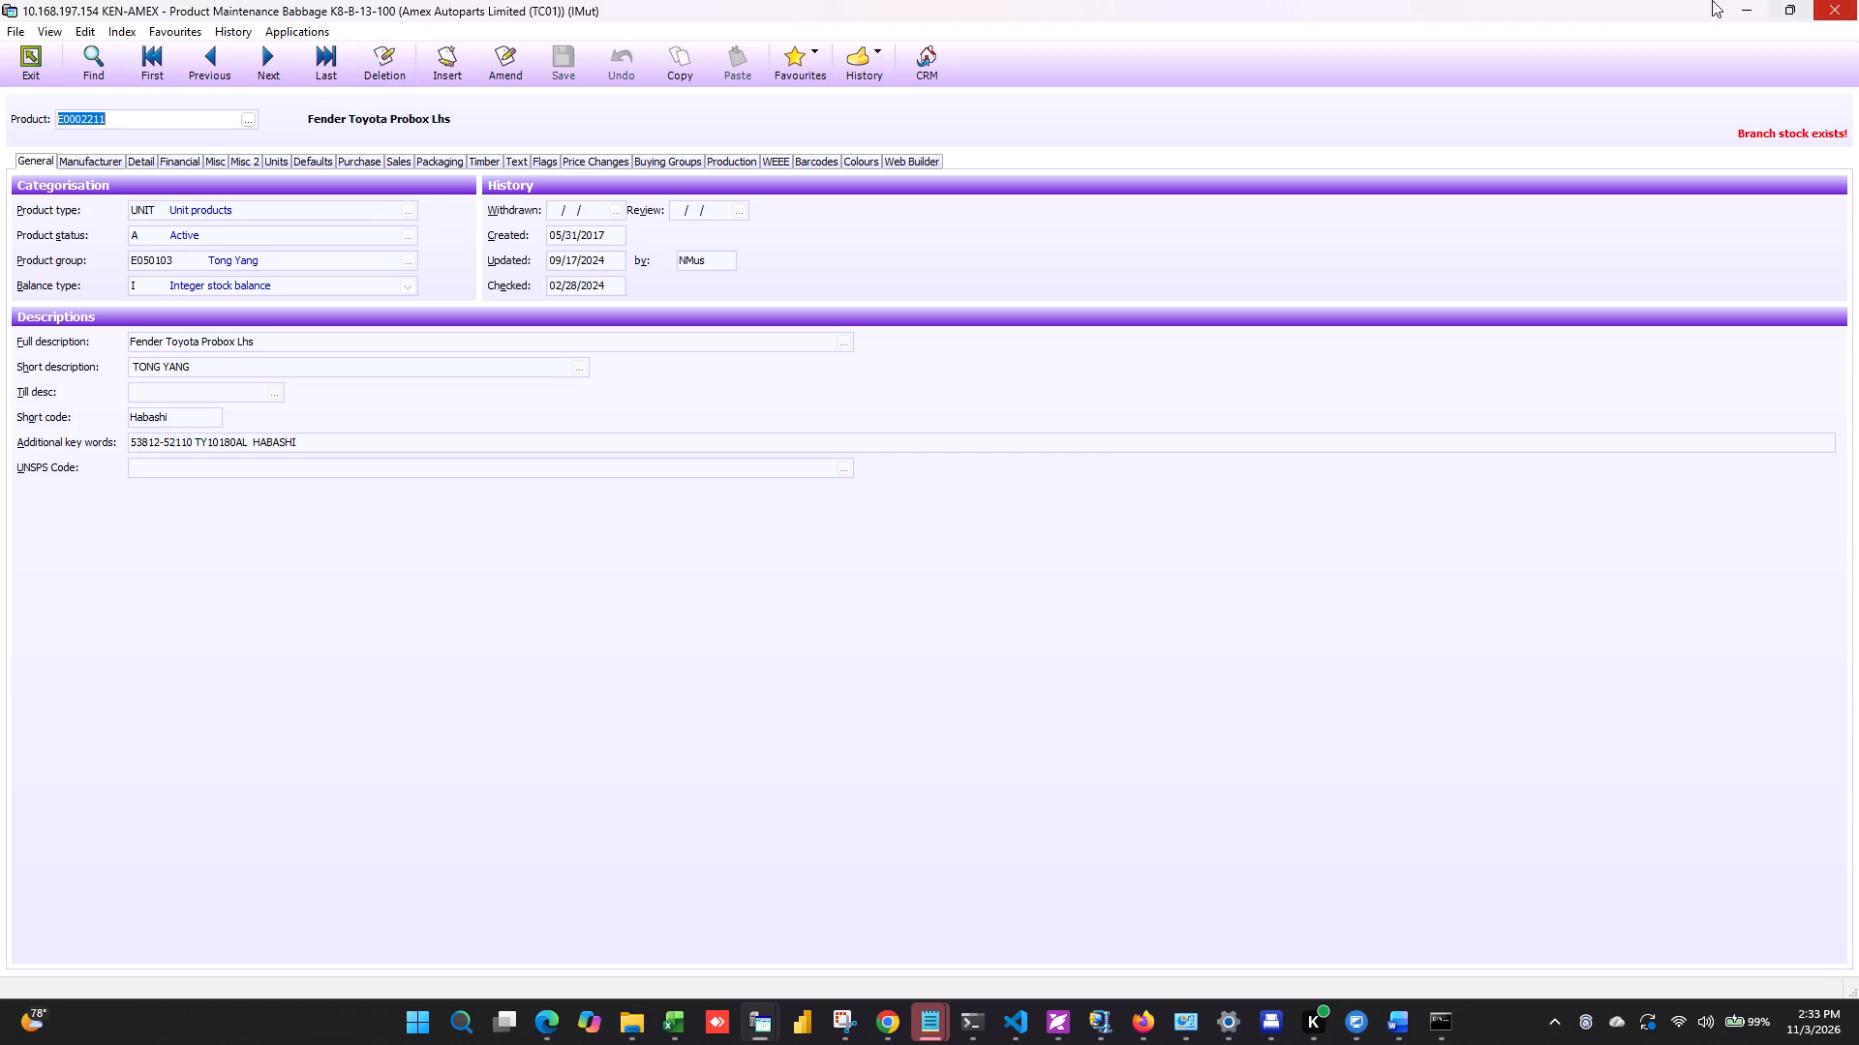
drag(1768, 0, 1753, 0)
click(1753, 0)
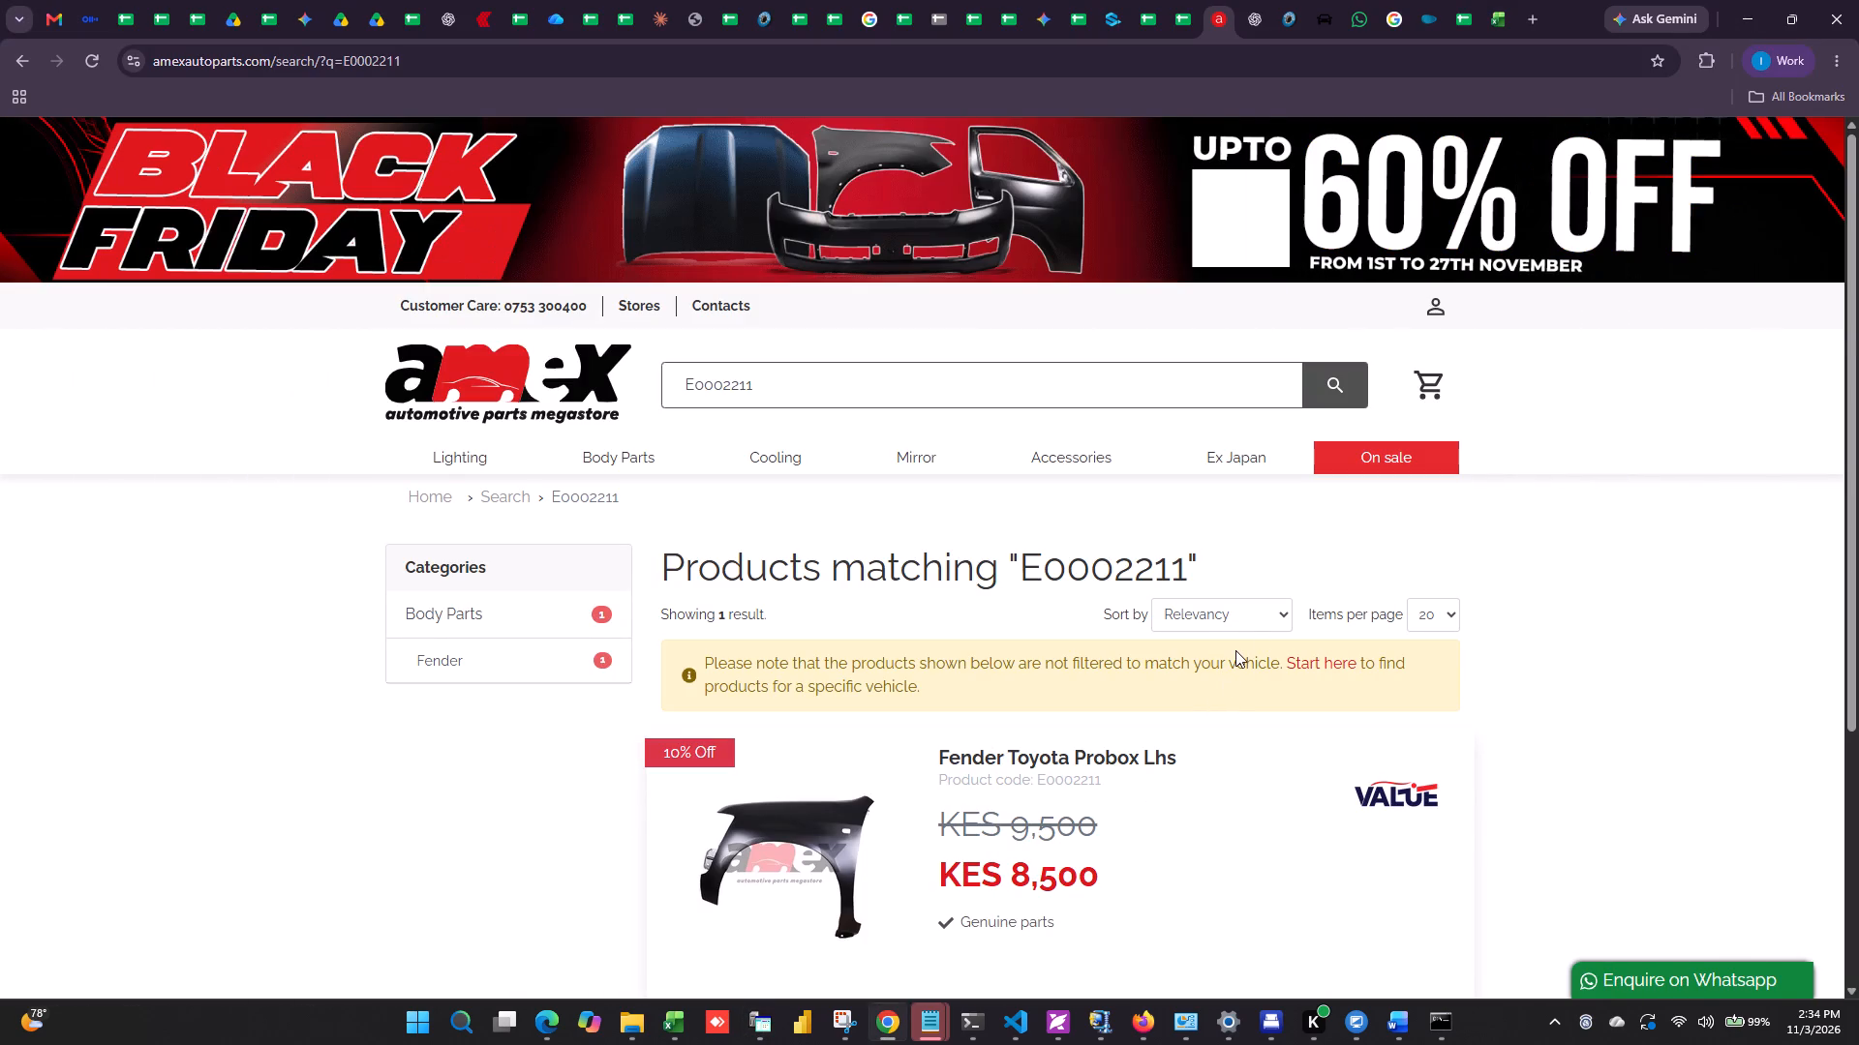
key(alt+Tab)
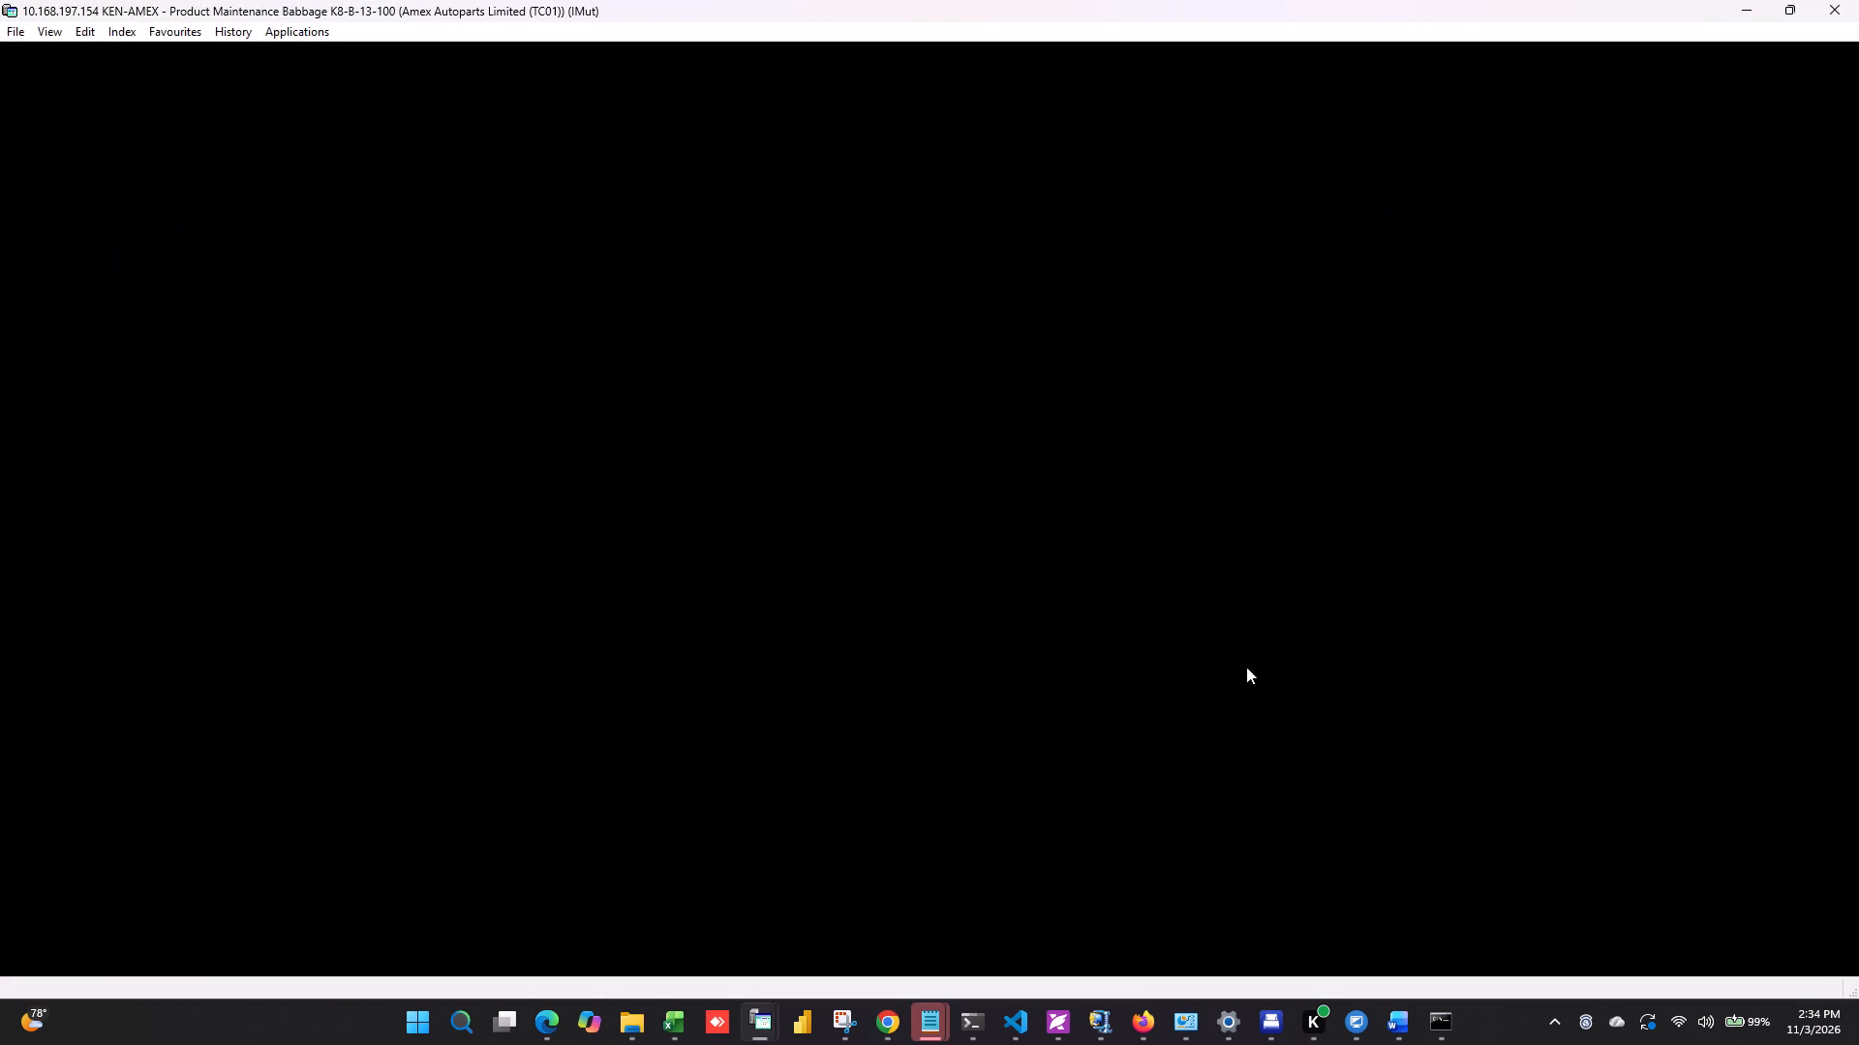
drag(191, 446, 46, 440)
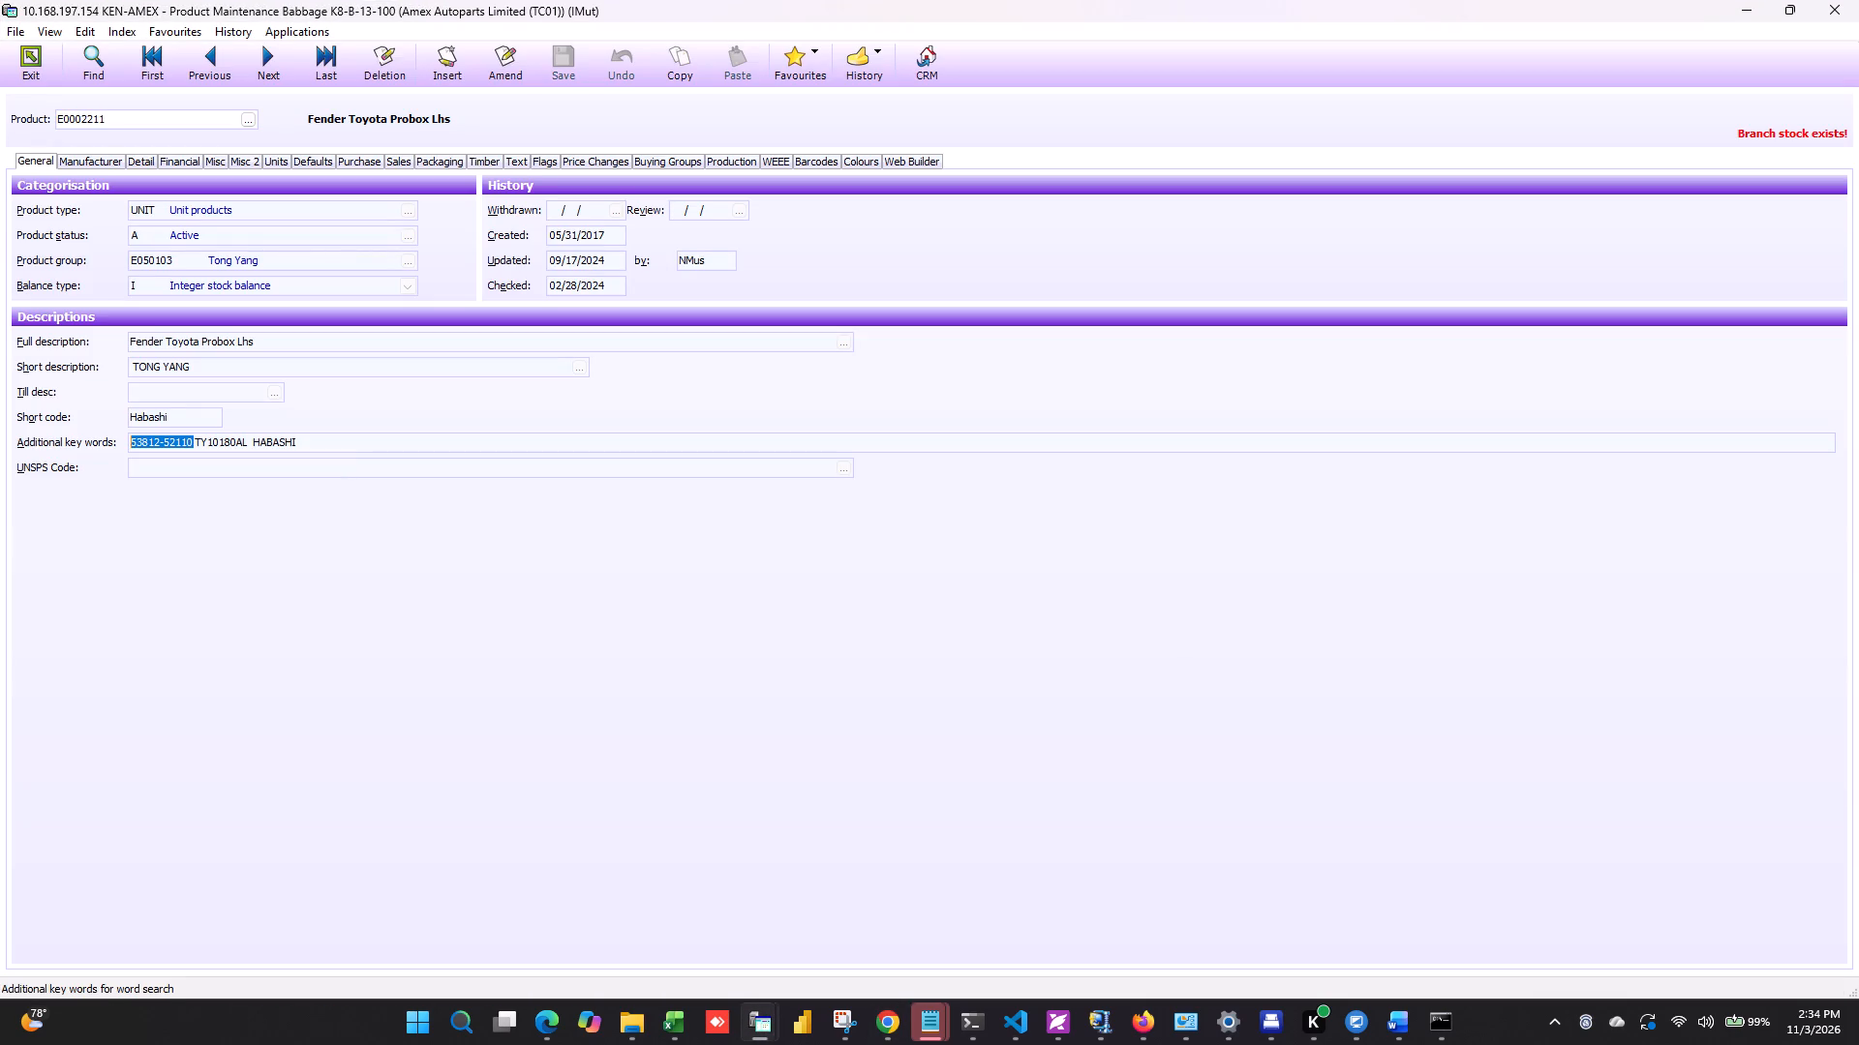
drag(46, 440, 19, 437)
key(ctrl+c)
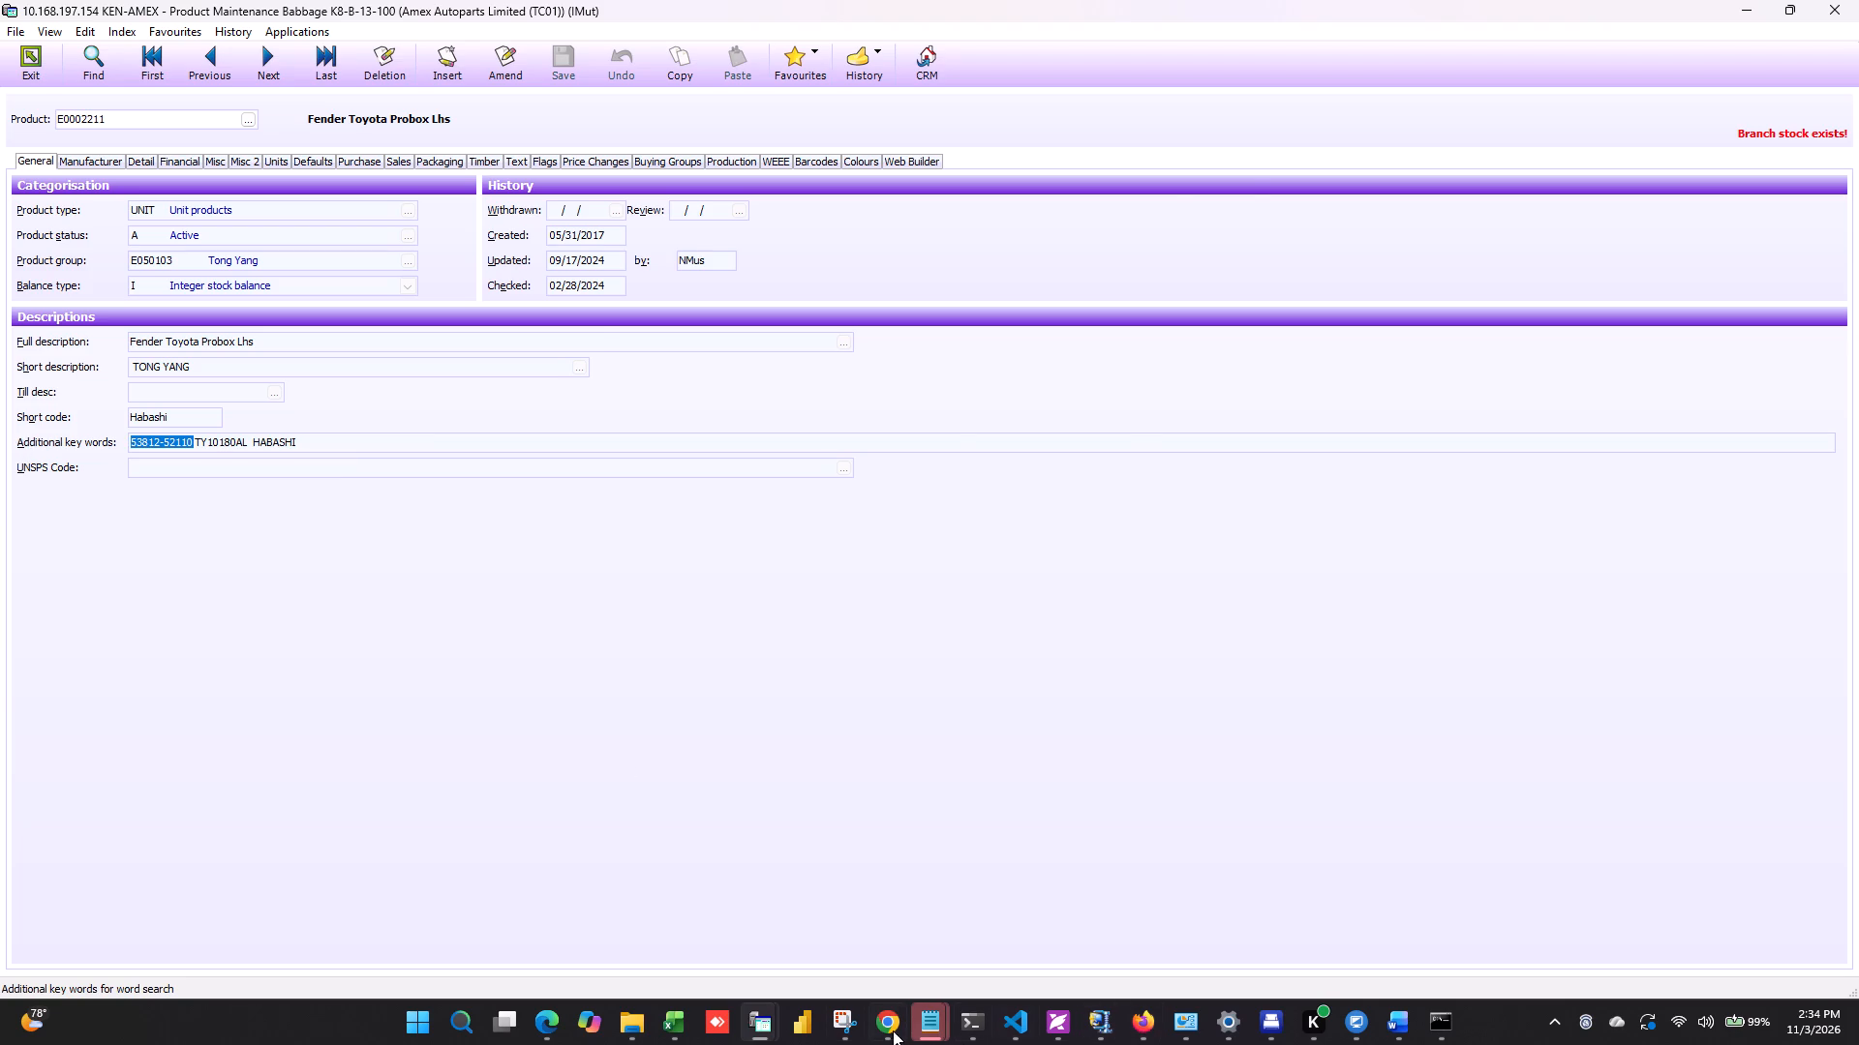
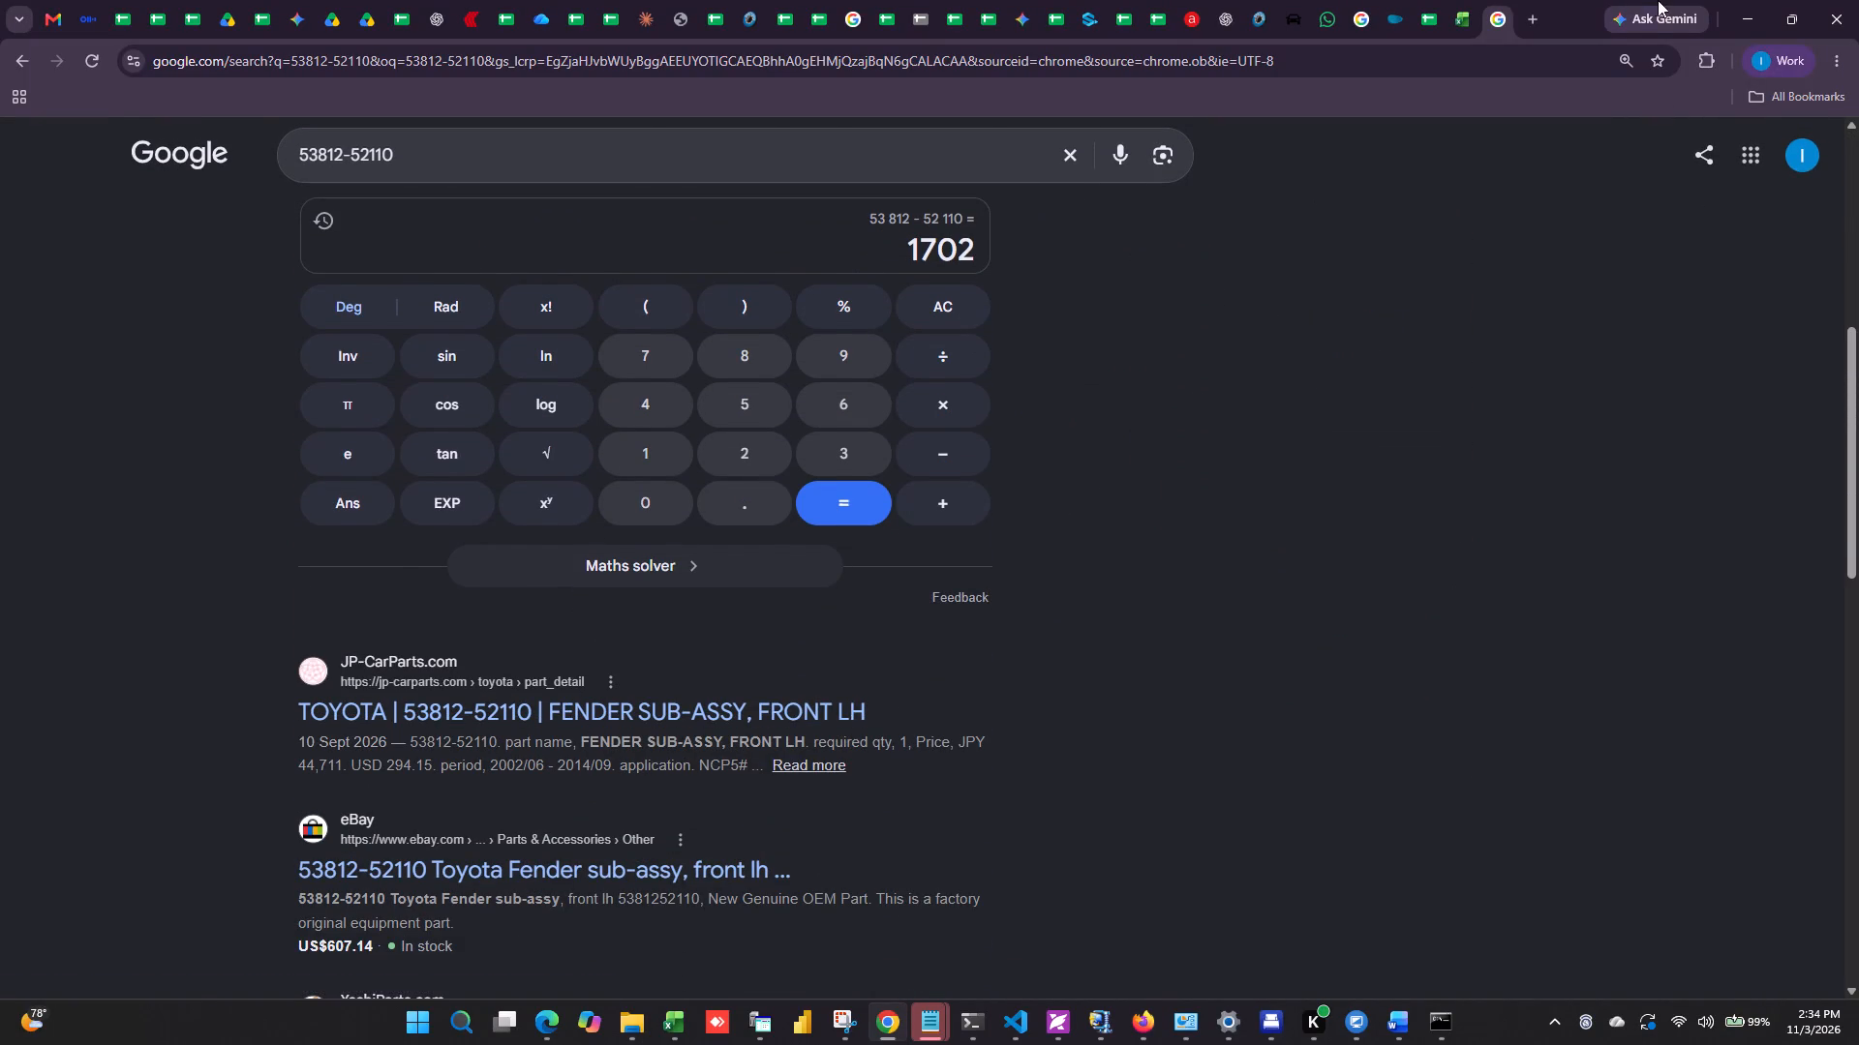
Switch to K8 and amend product E0002211's full description to "Front Fender Toyota Probox Lhs", then save the record.
click(1732, 0)
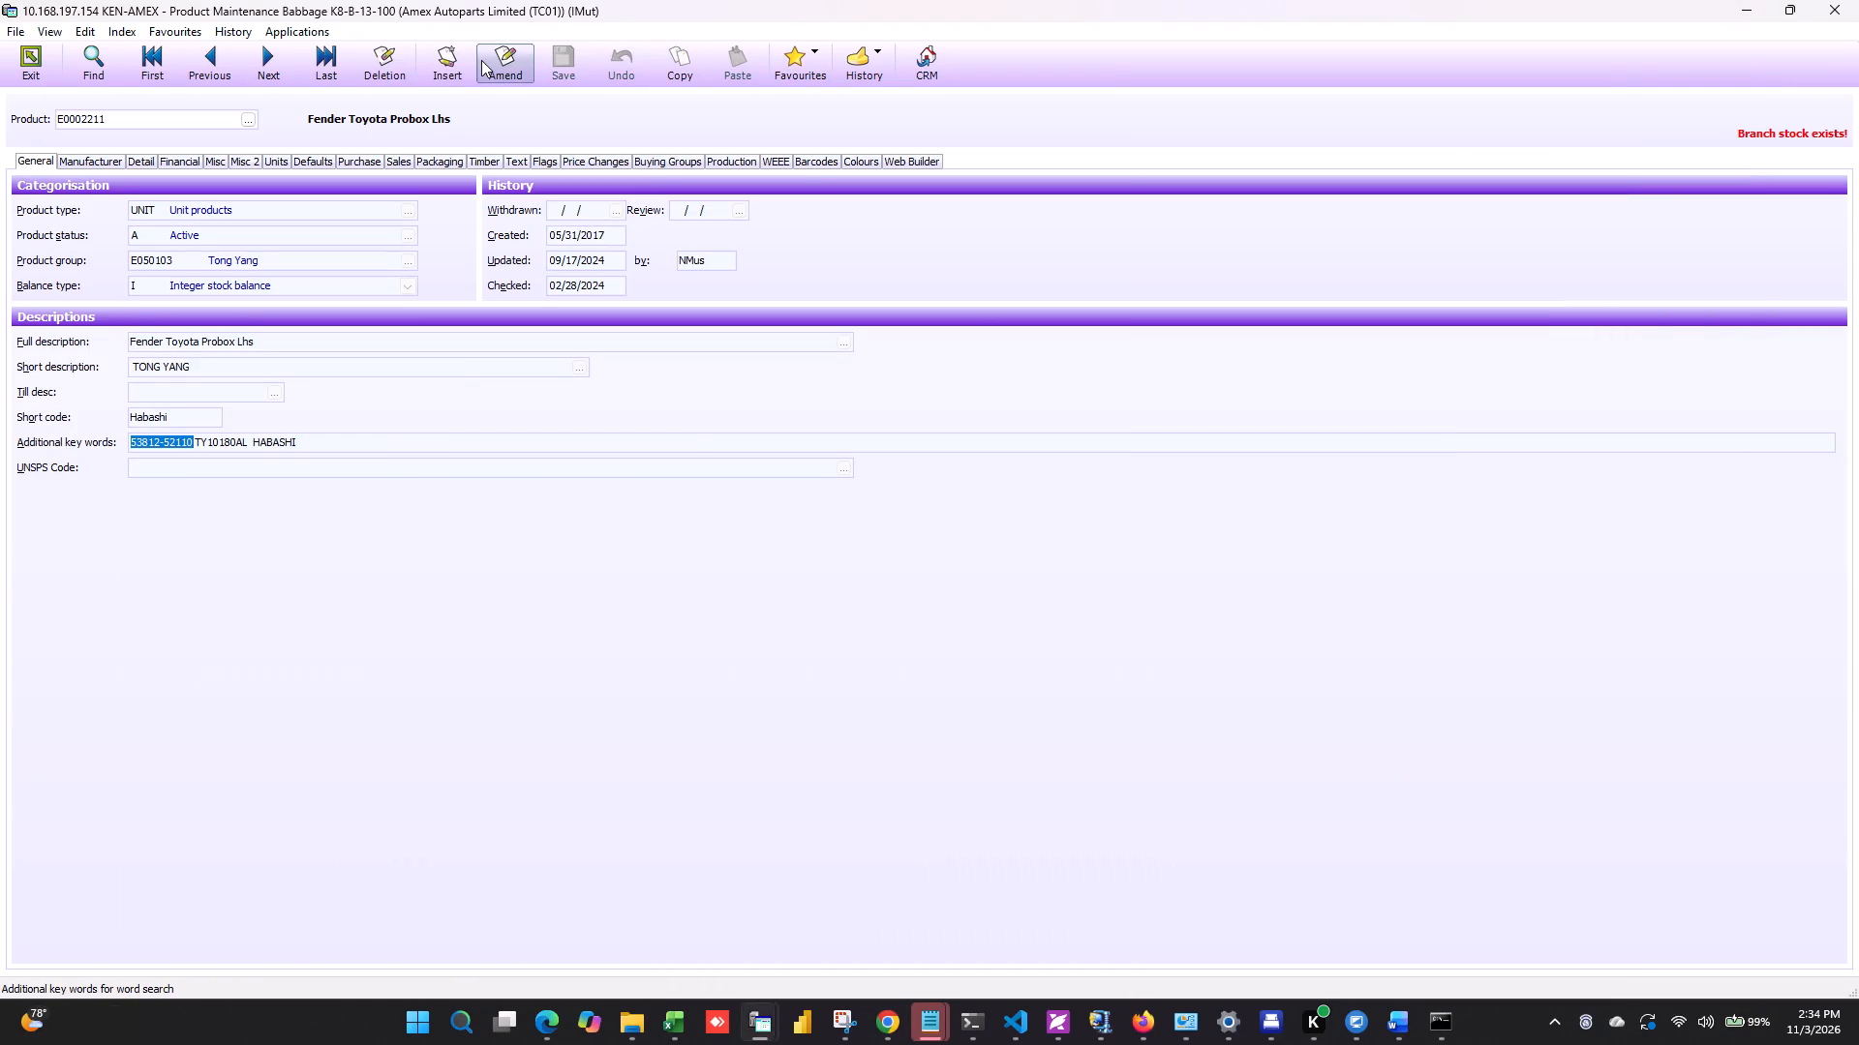
click(492, 65)
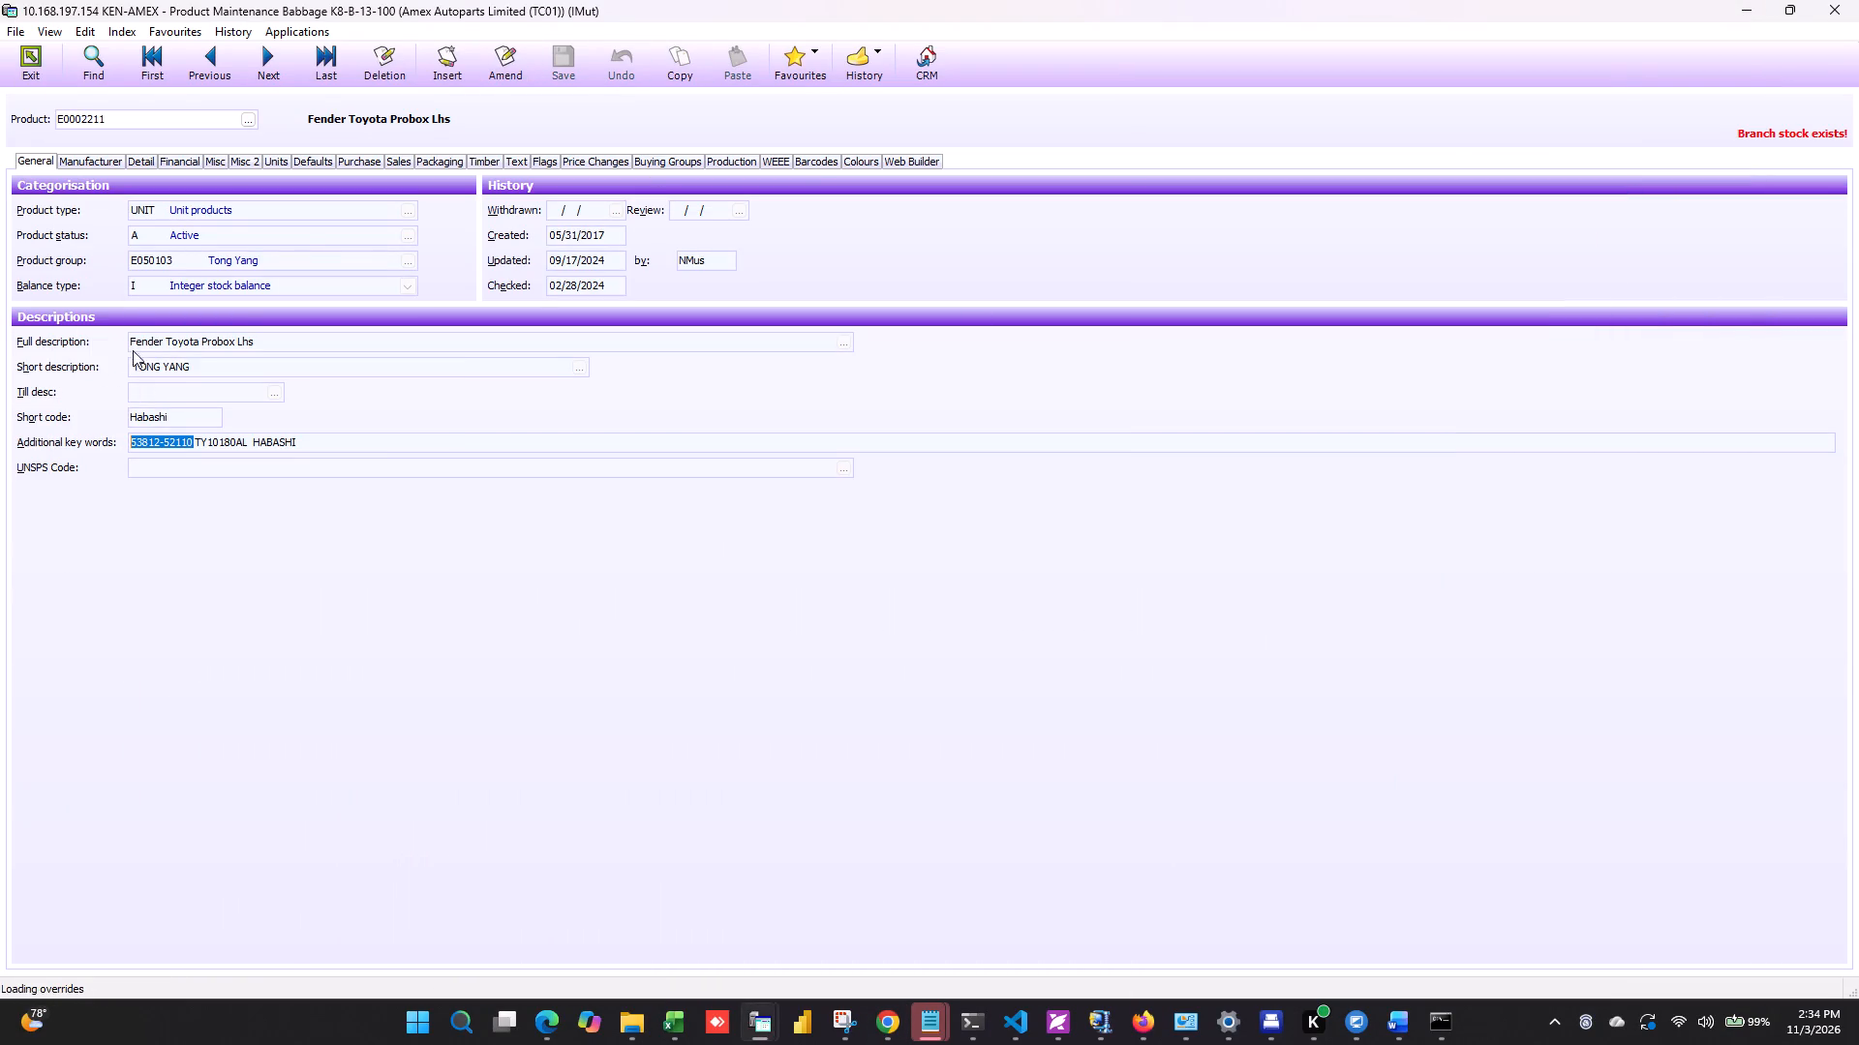
click(134, 341)
key(Left)
key(Left)
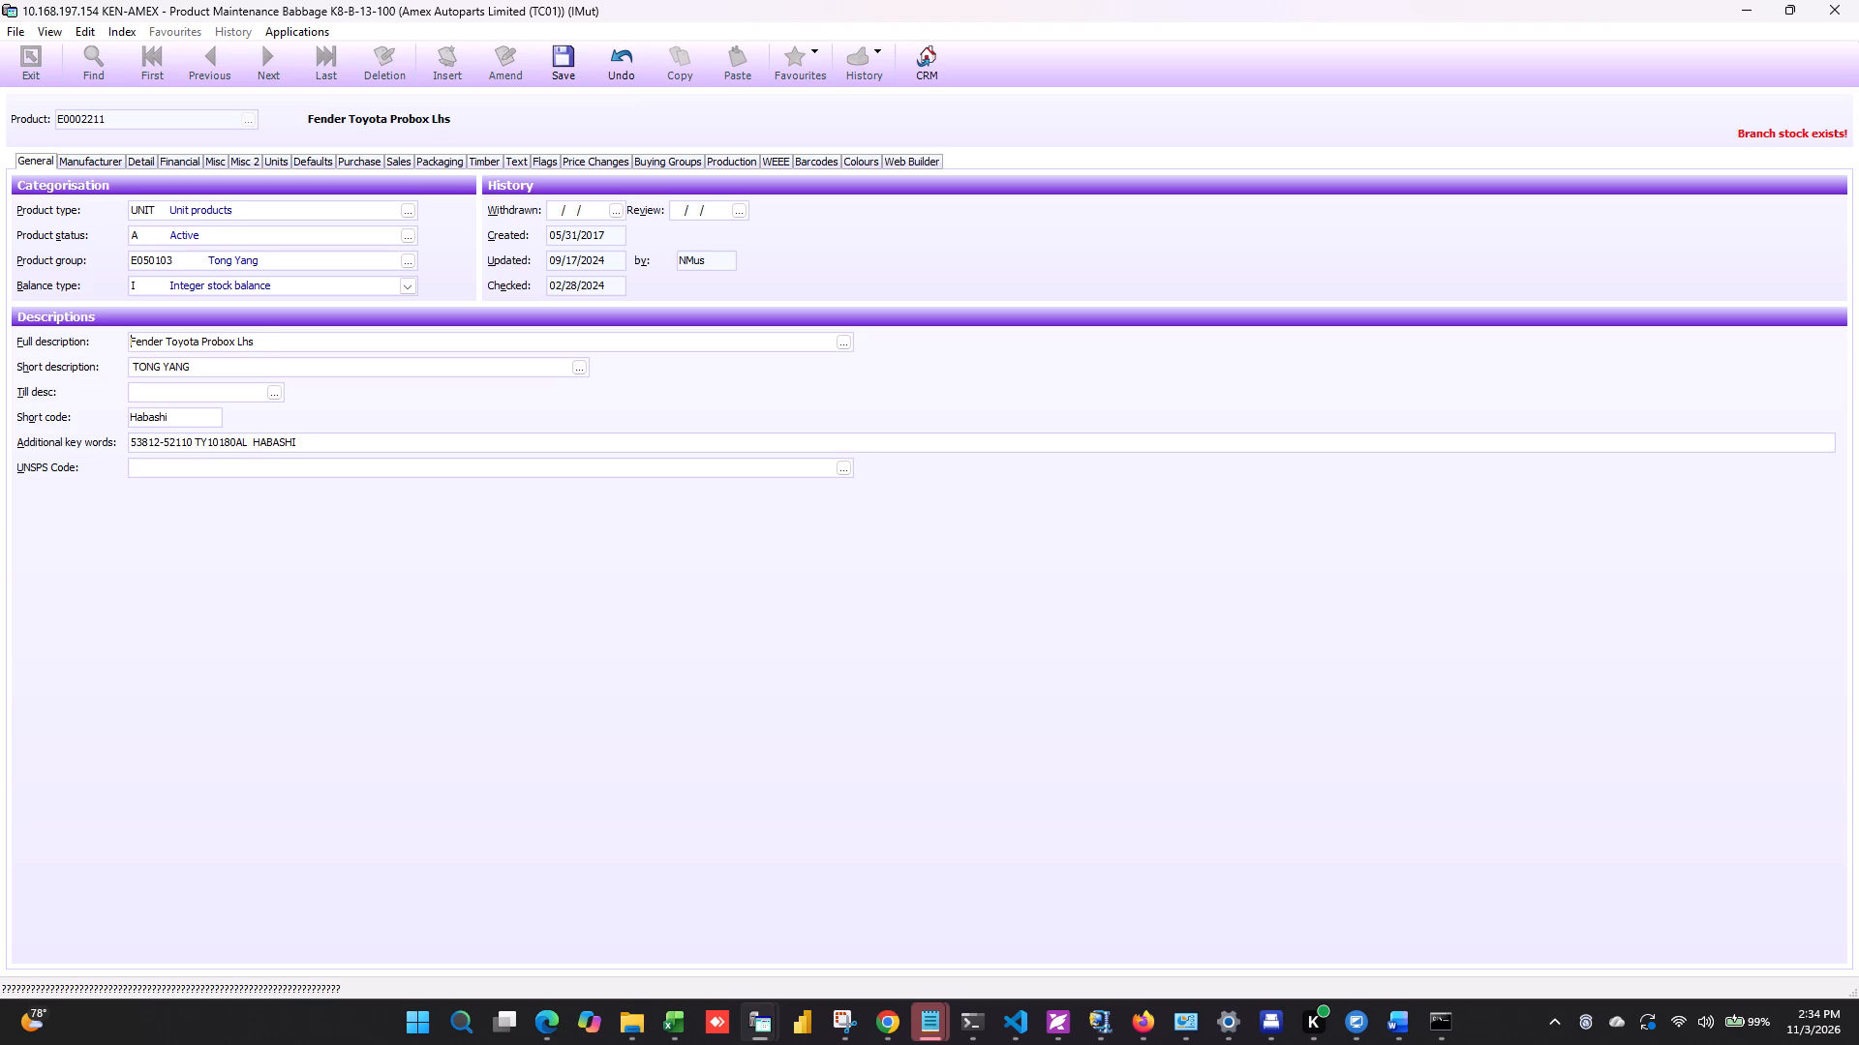
text(Front)
key(space)
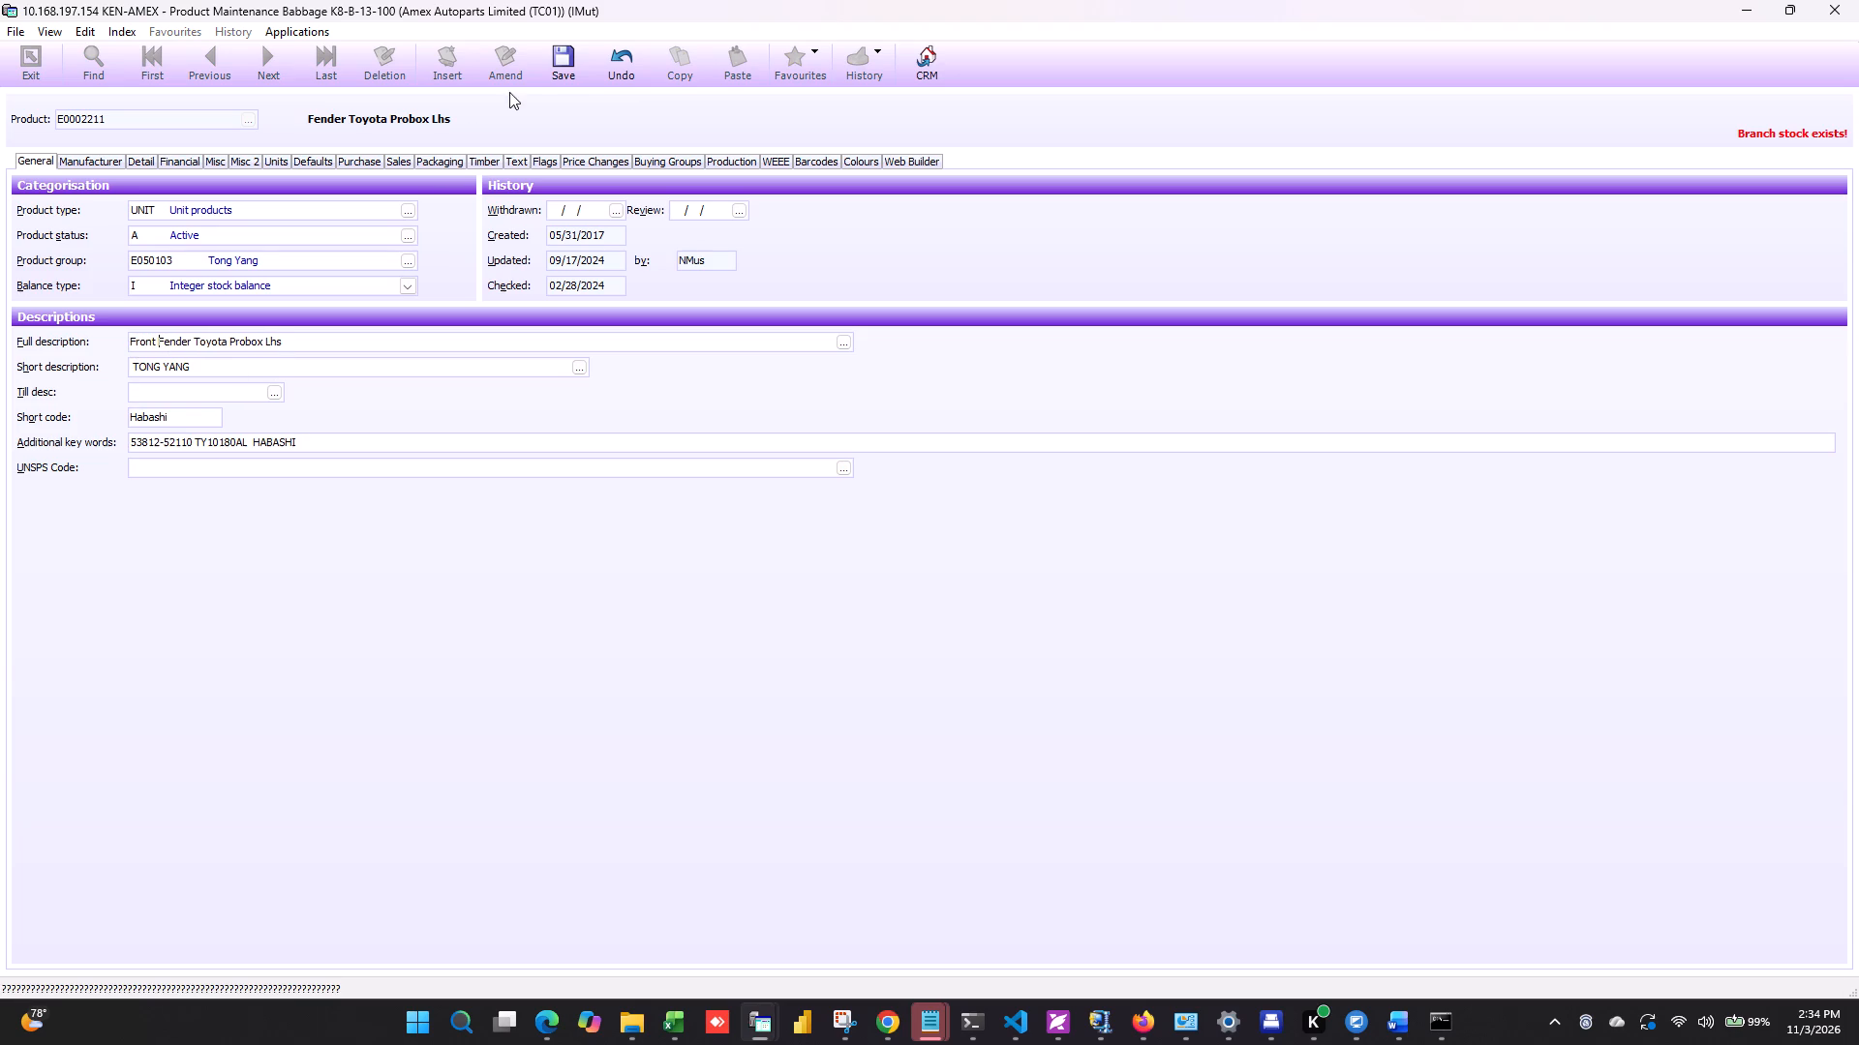
click(563, 63)
Copy the product code E0002211 from K8 and search for it among the catalogue products in the Amex website dashboard.
drag(112, 119, 0, 116)
key(ctrl+c)
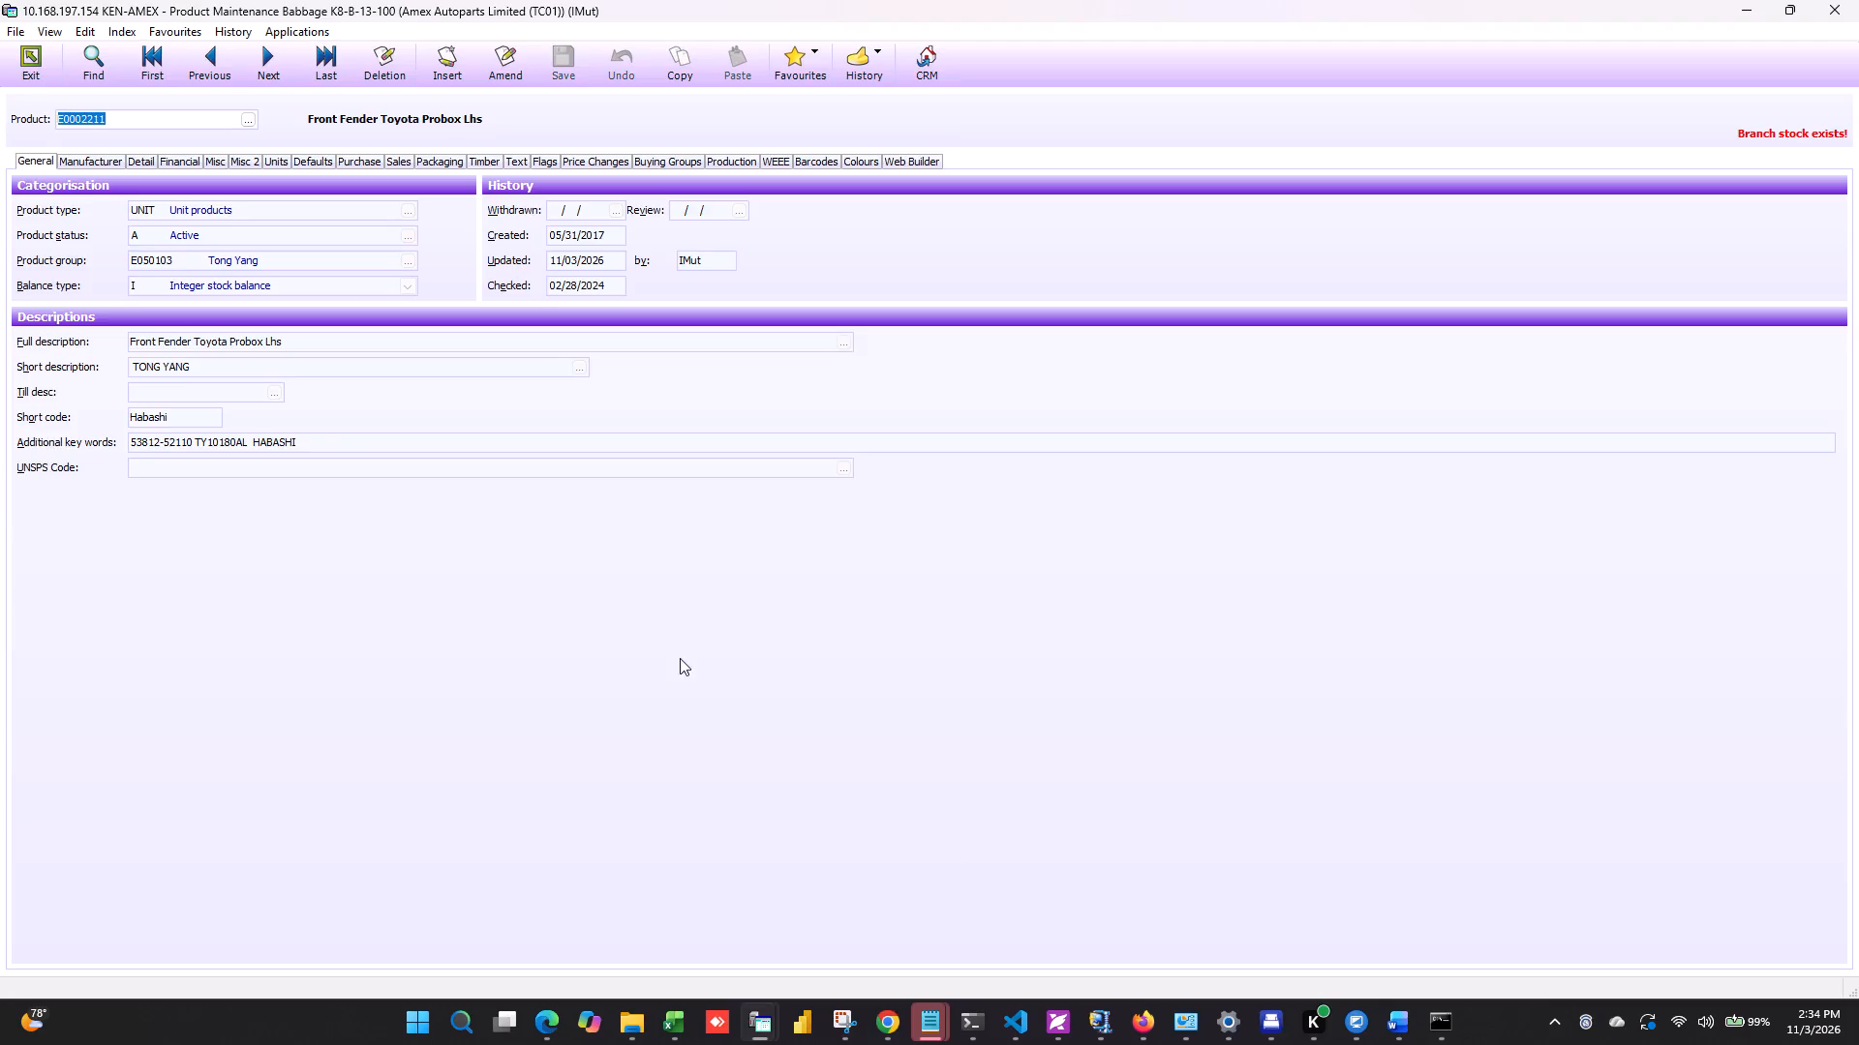
click(880, 1024)
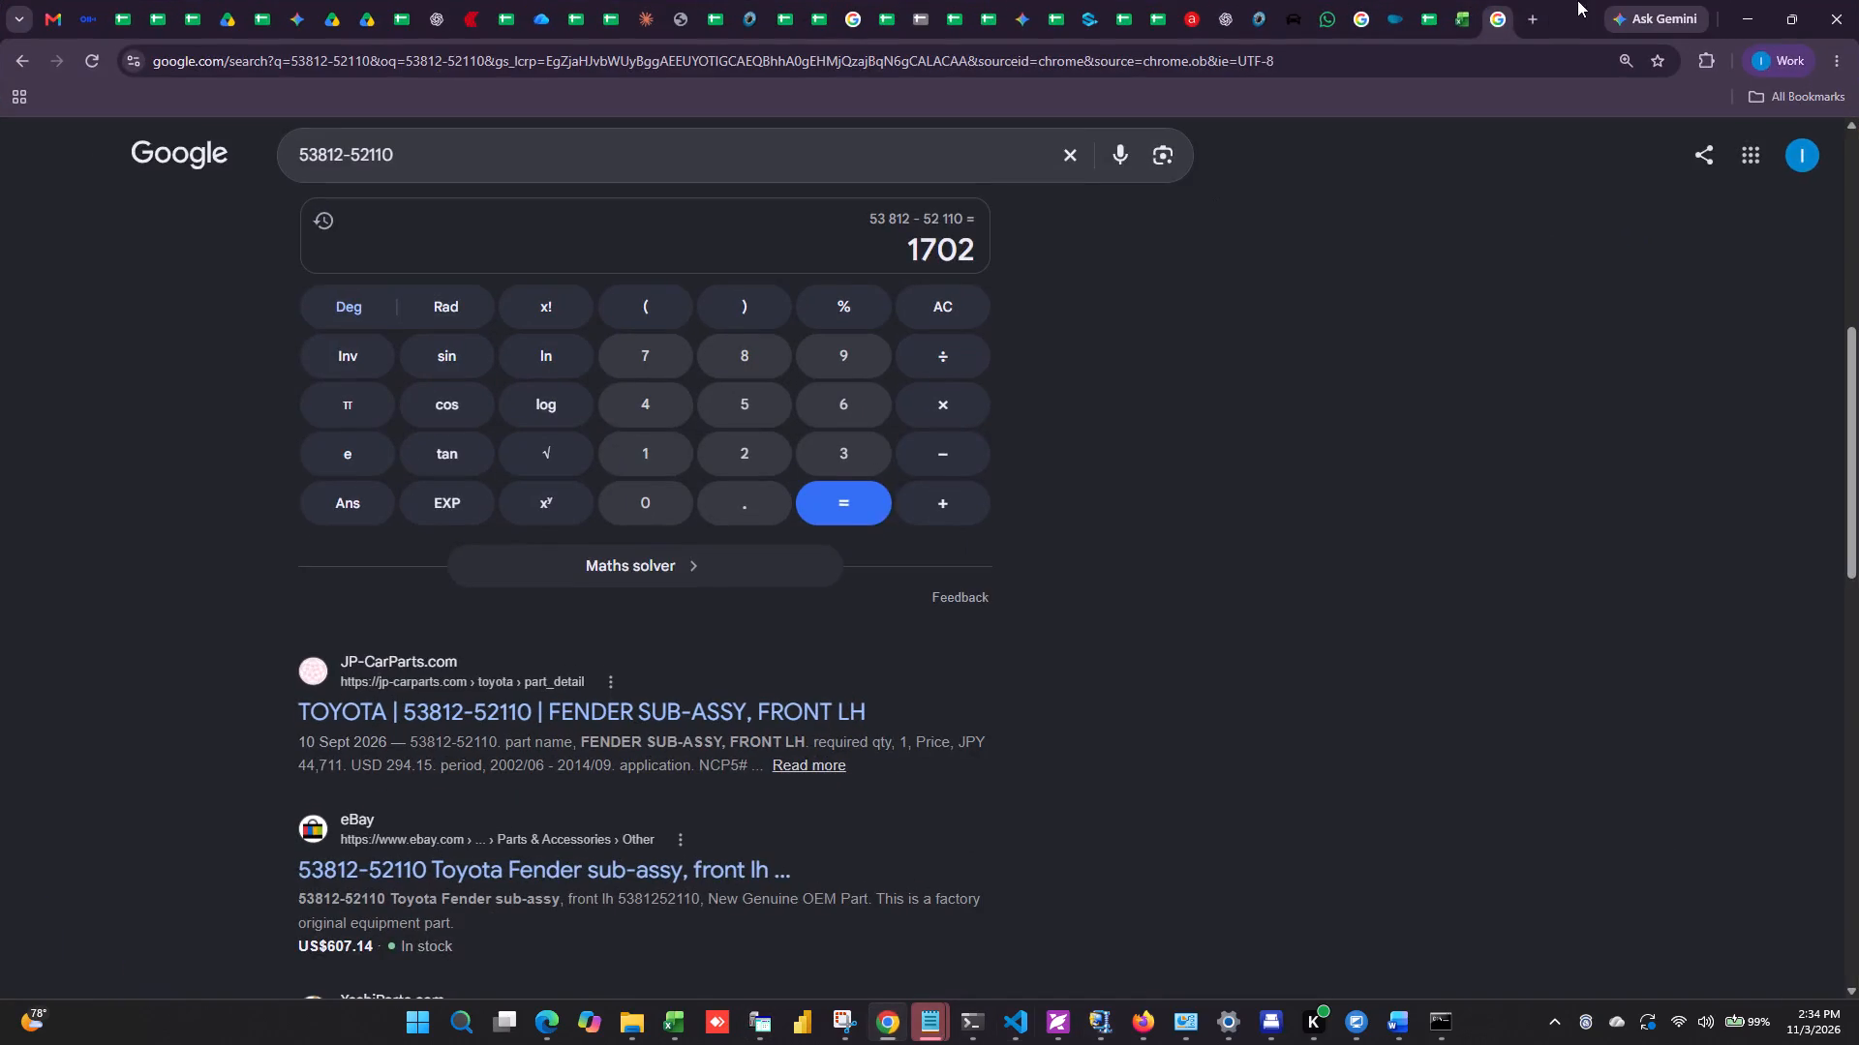
click(1384, 0)
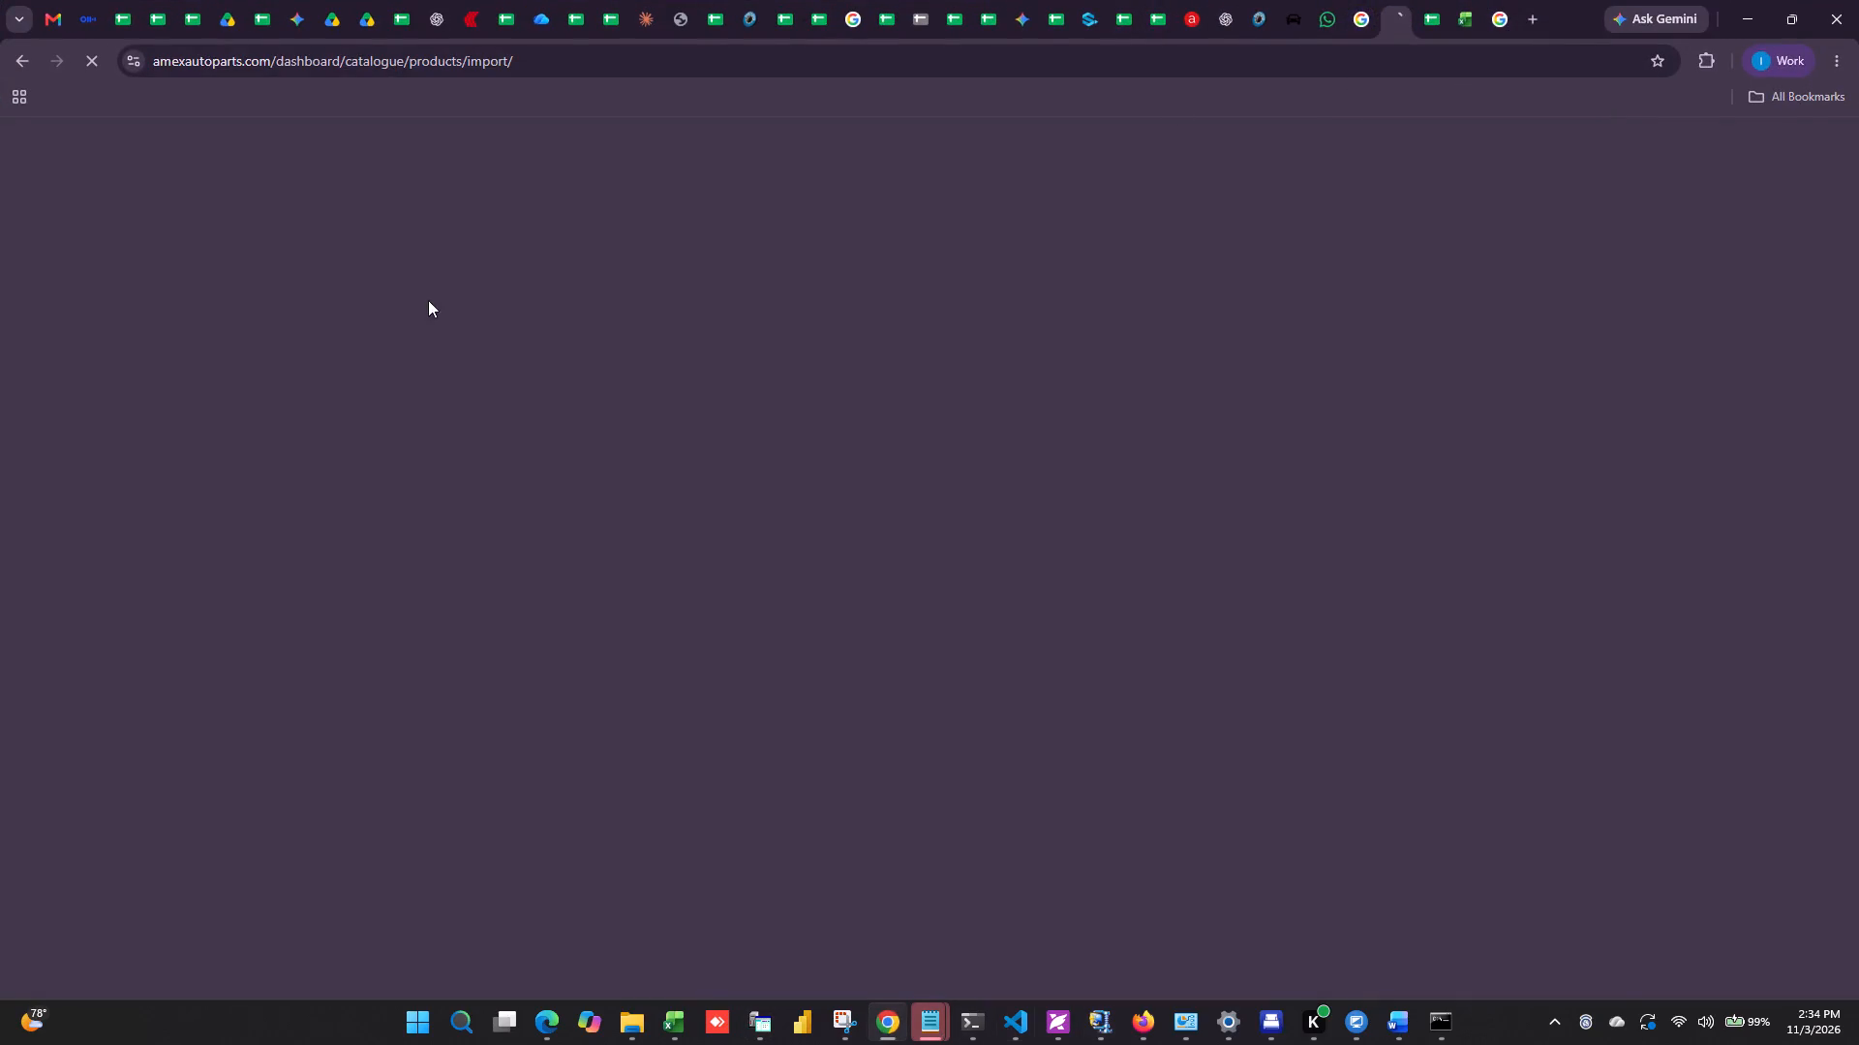
click(313, 186)
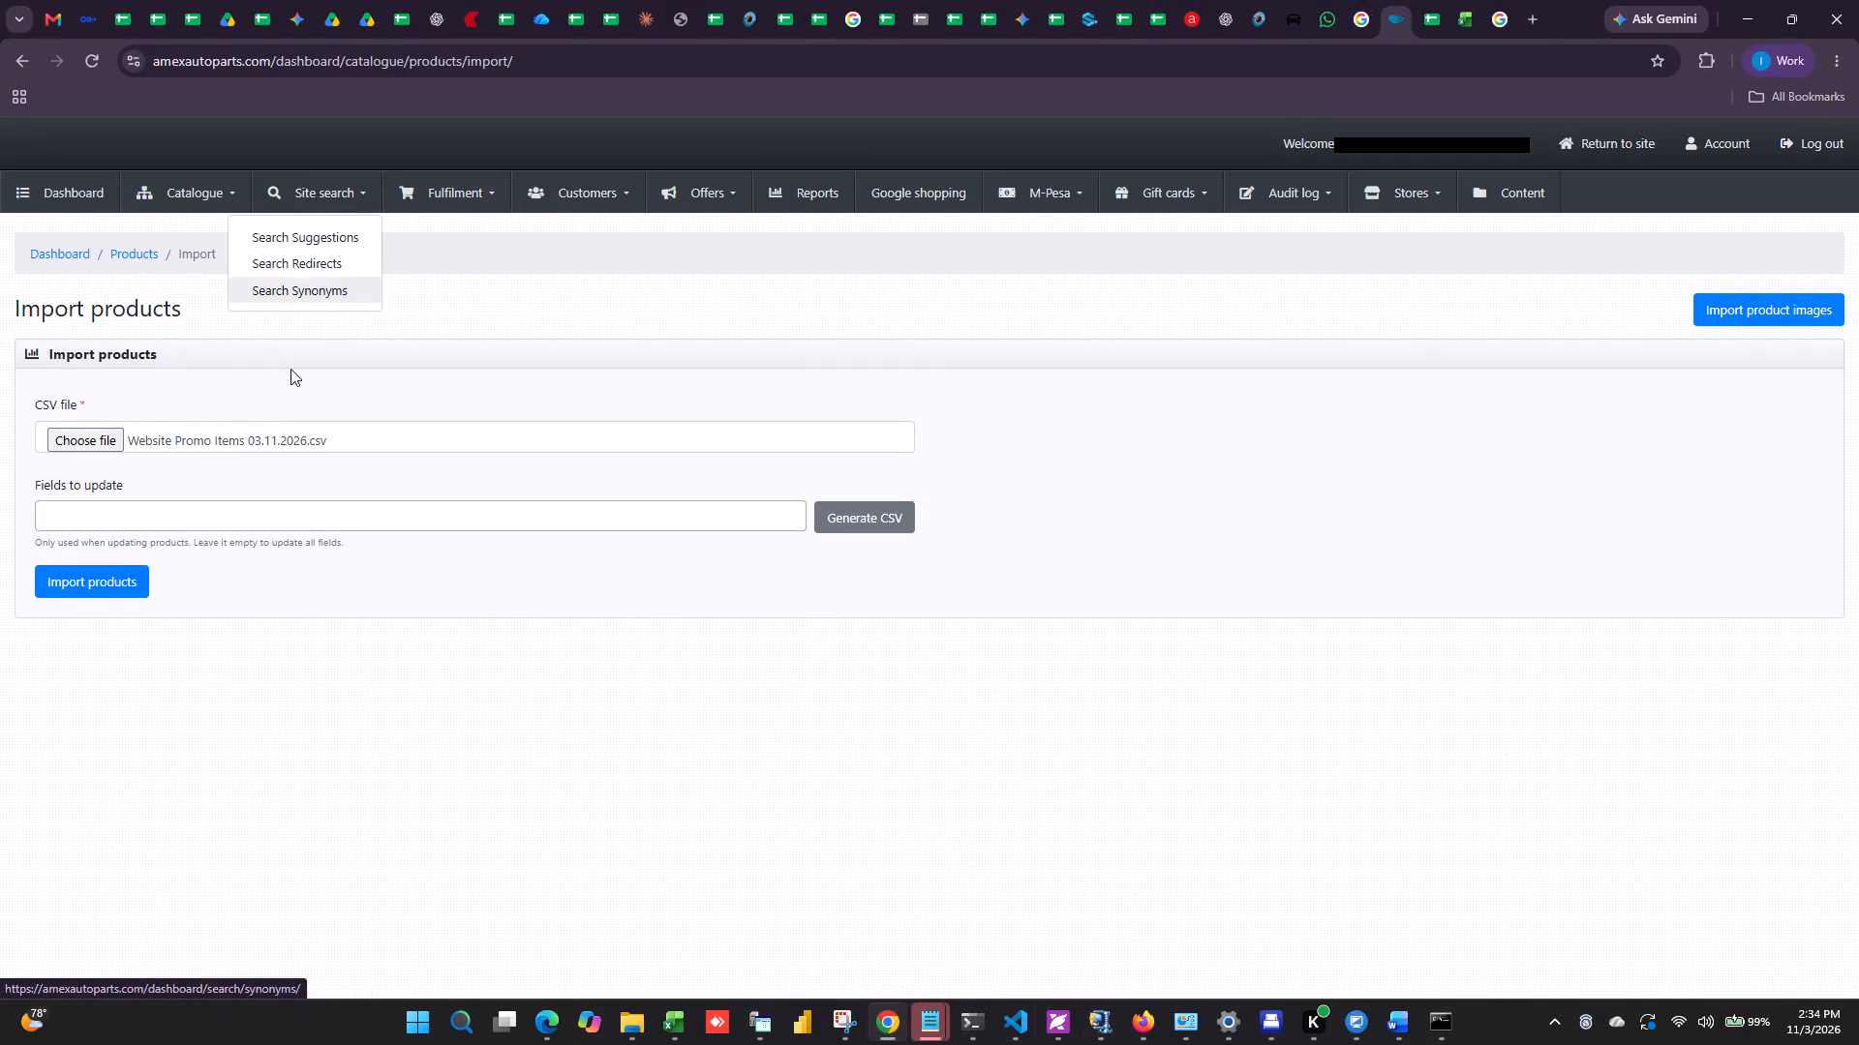
click(162, 195)
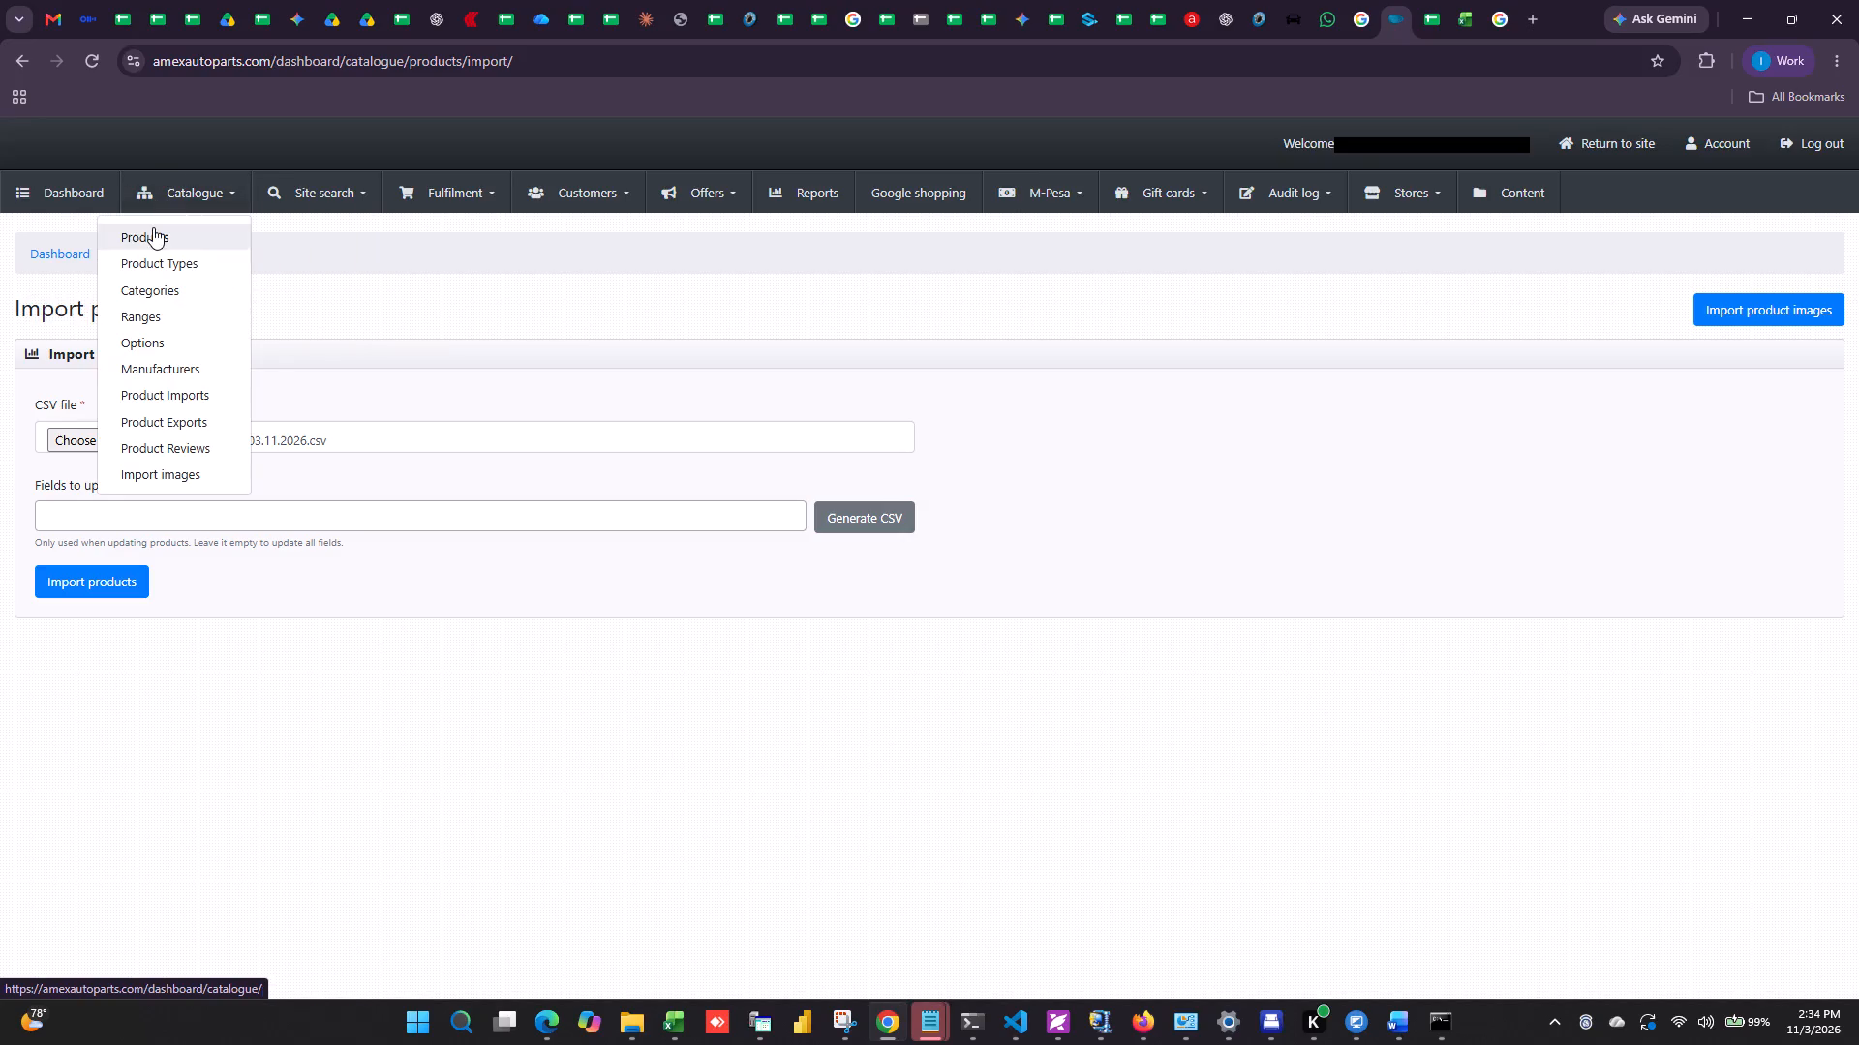
click(153, 227)
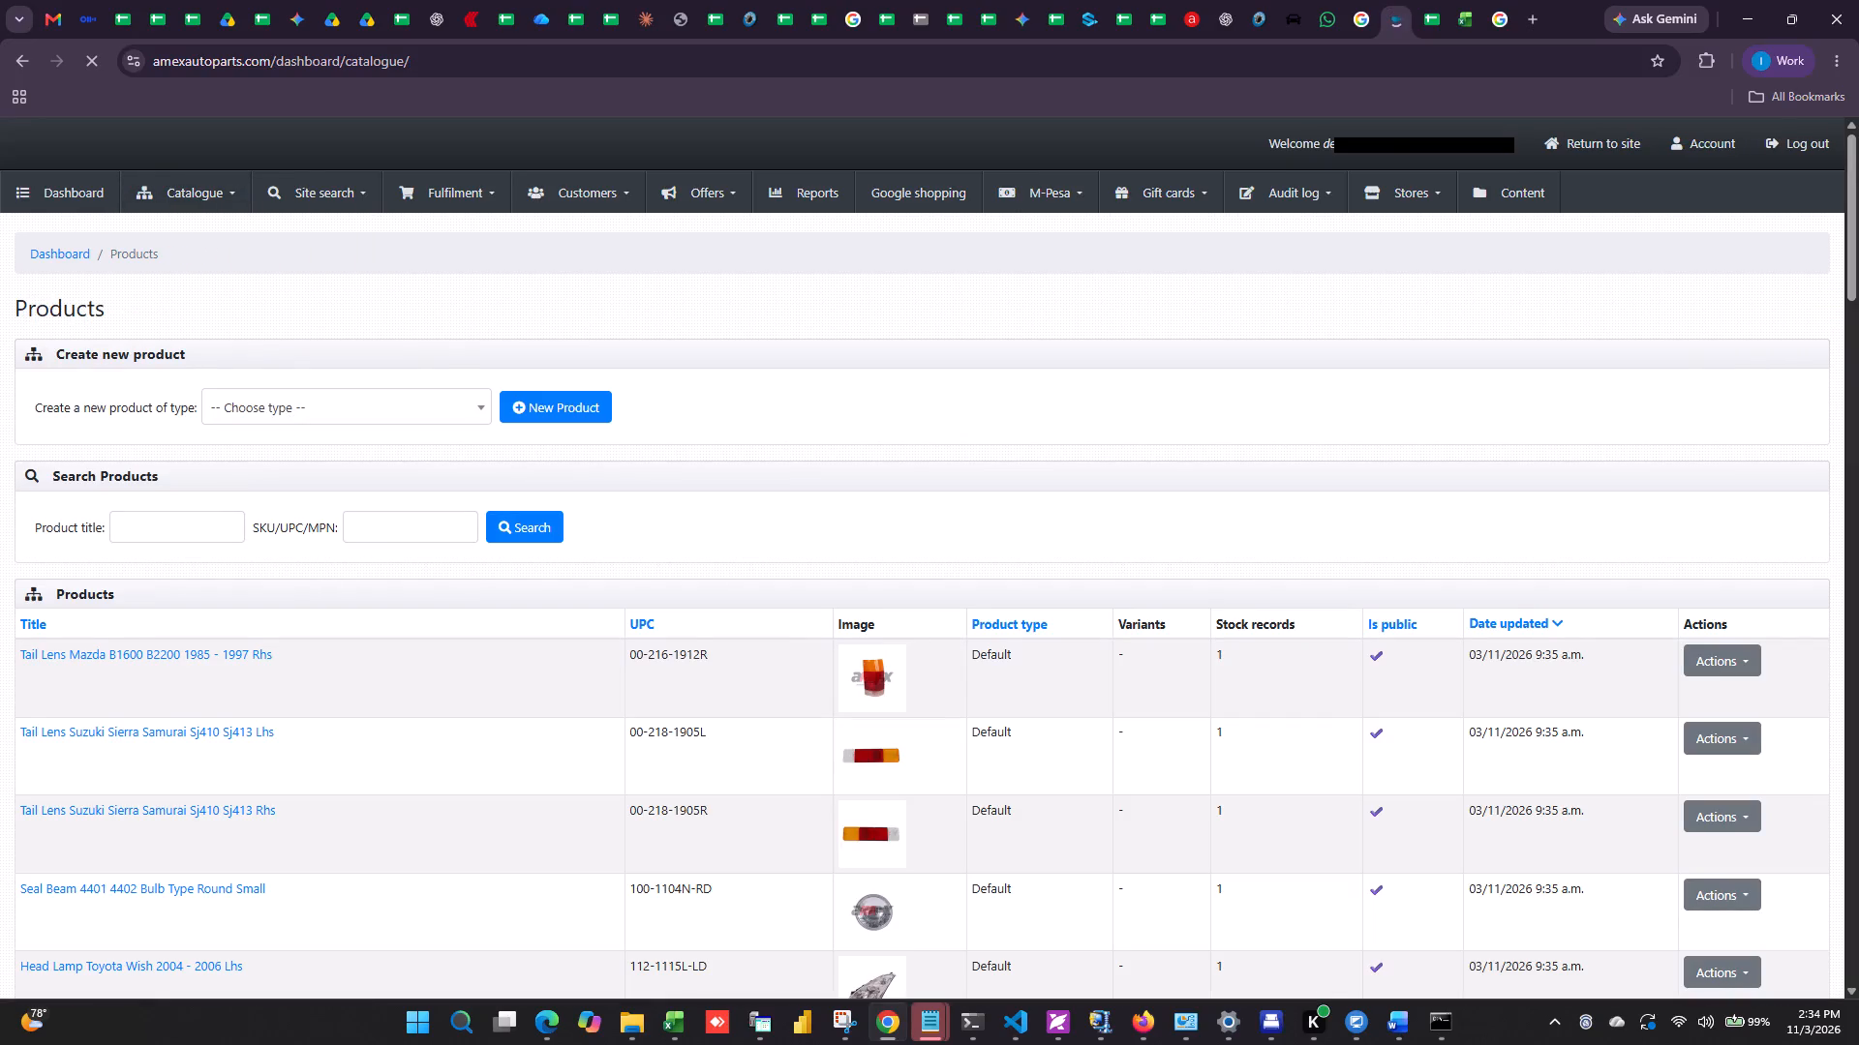
click(408, 535)
key(ctrl+v)
click(524, 539)
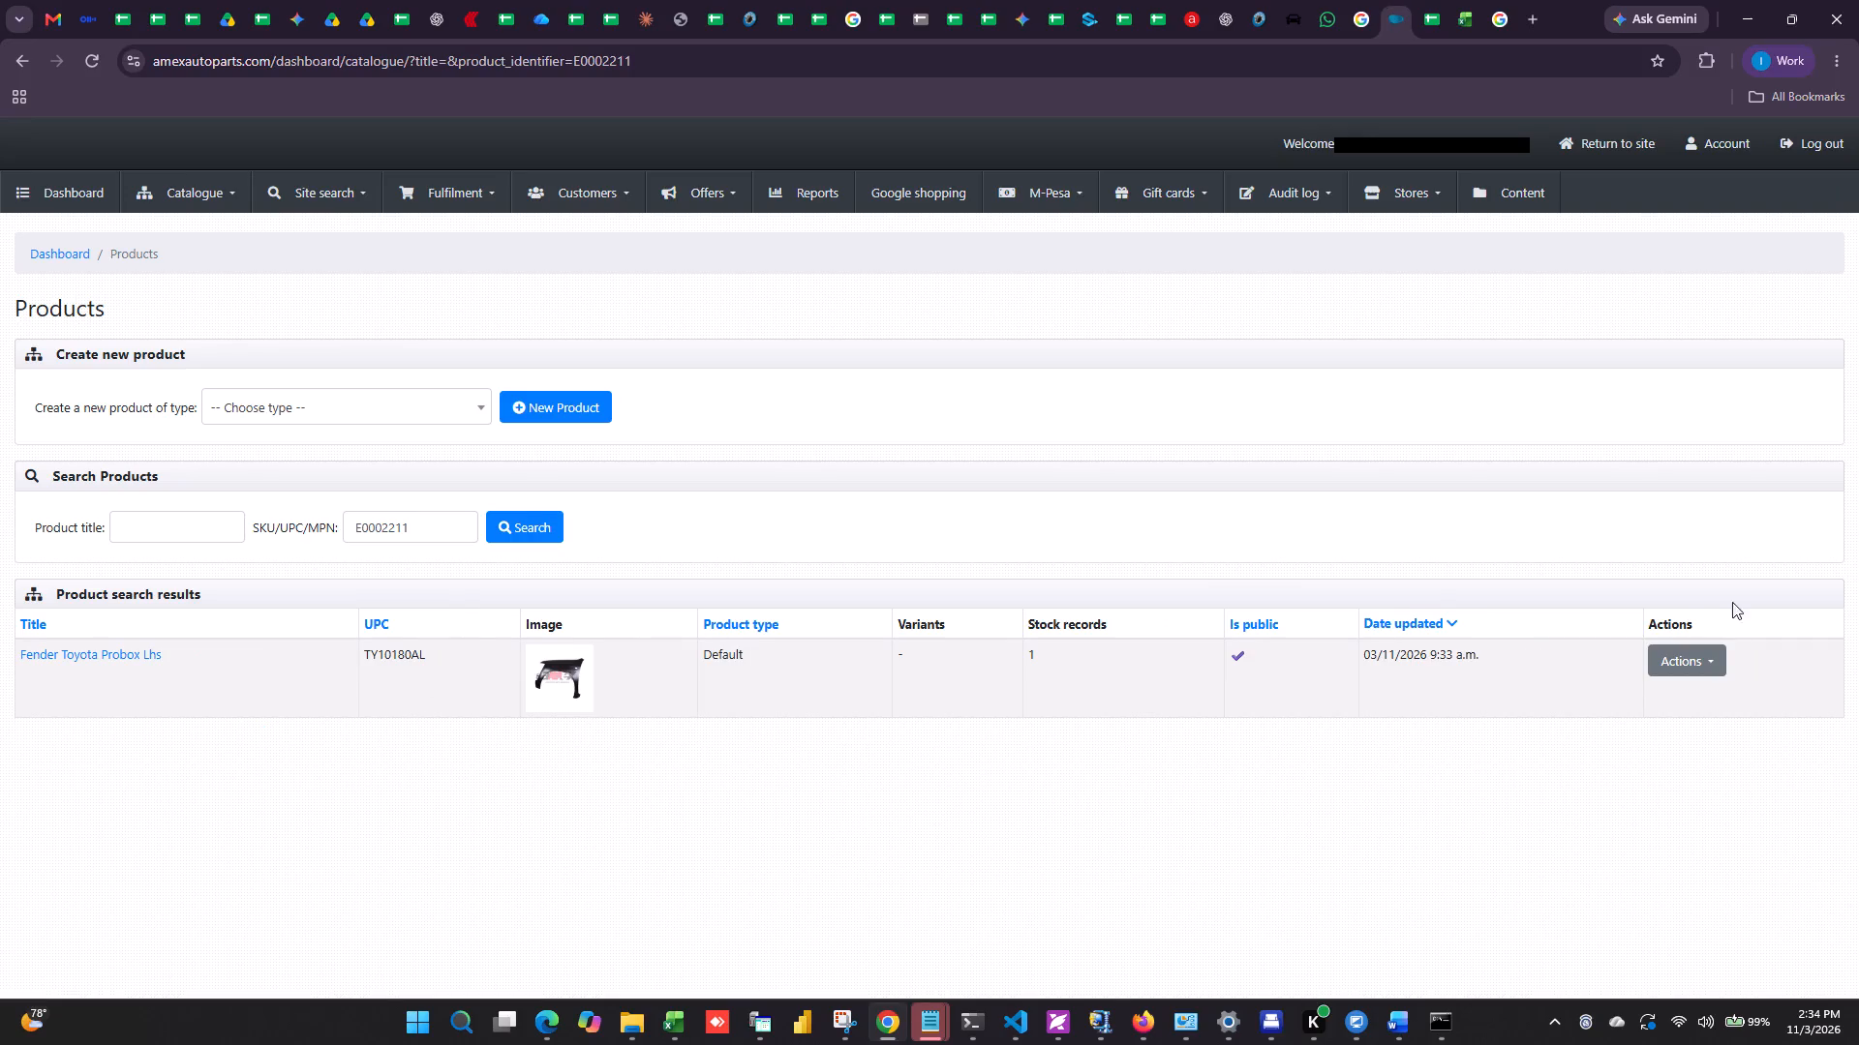
Open the found Probox fender for editing and change its title to "Front Fender Toyota Probox Lhs".
click(1697, 669)
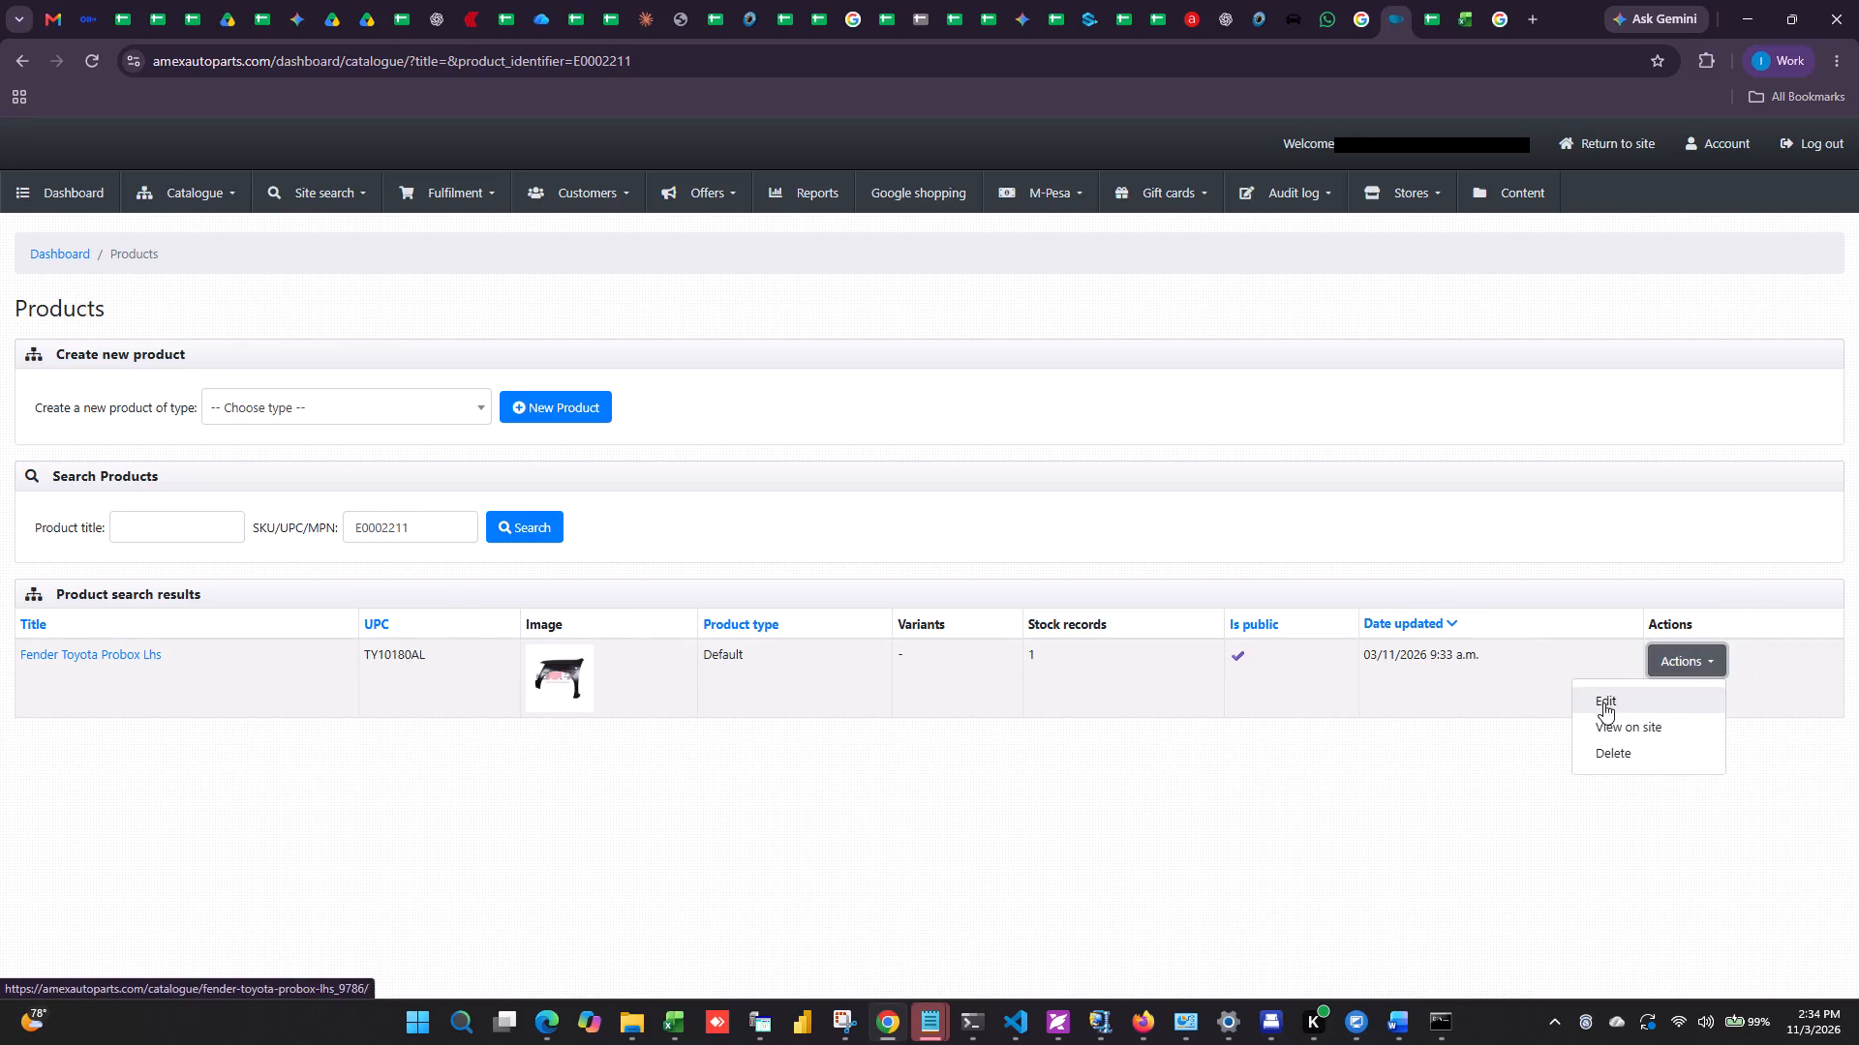
click(1603, 702)
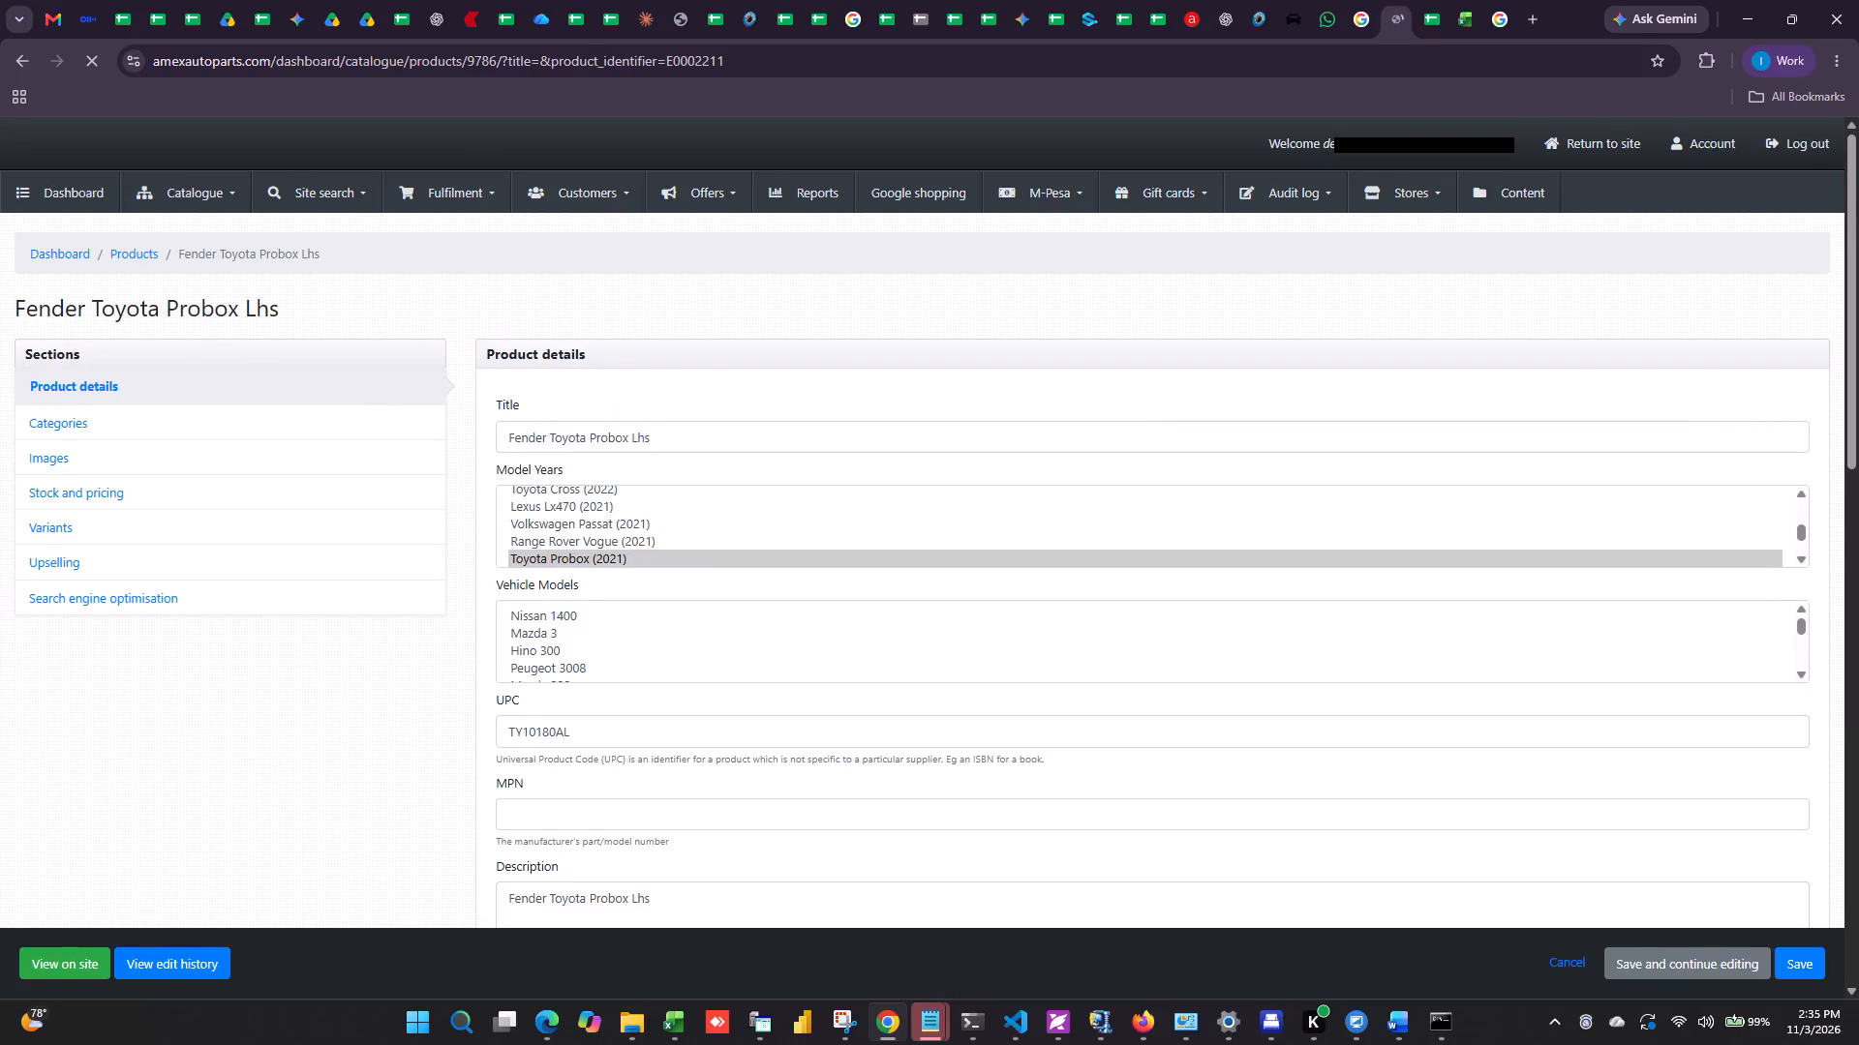
click(508, 434)
click(509, 446)
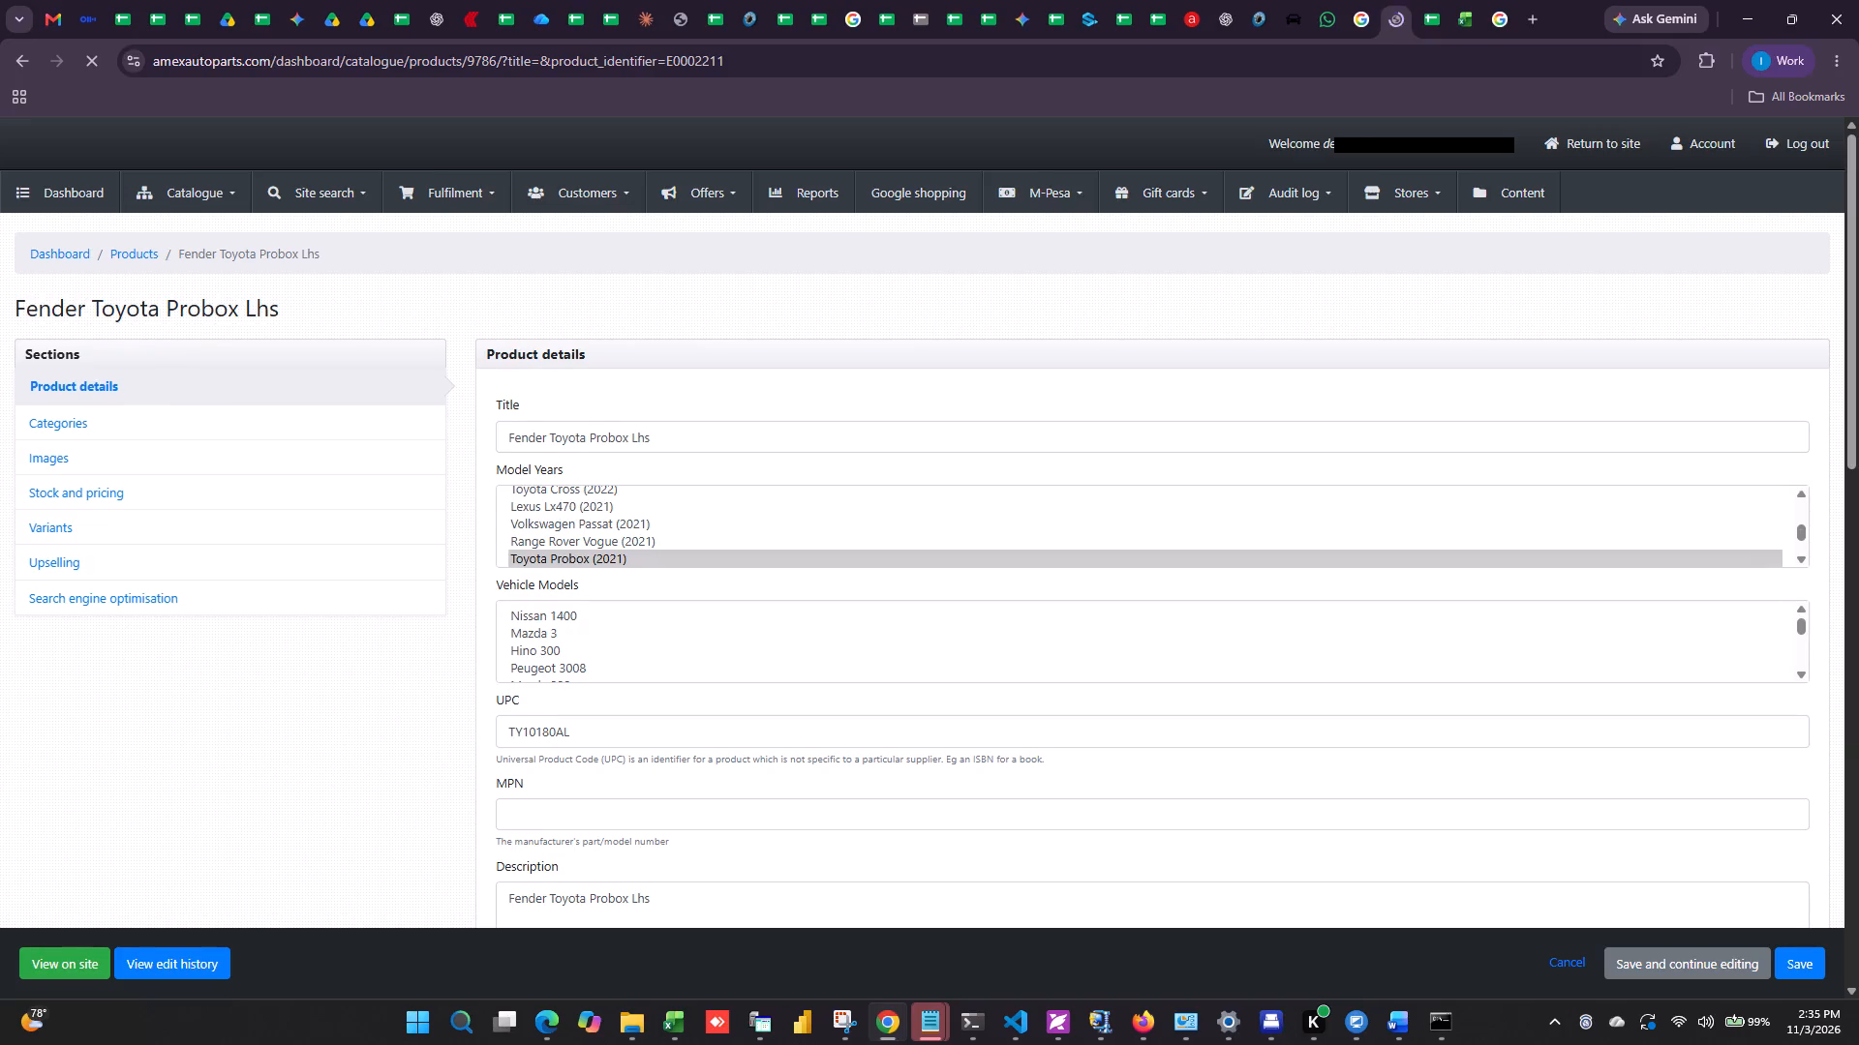
click(516, 445)
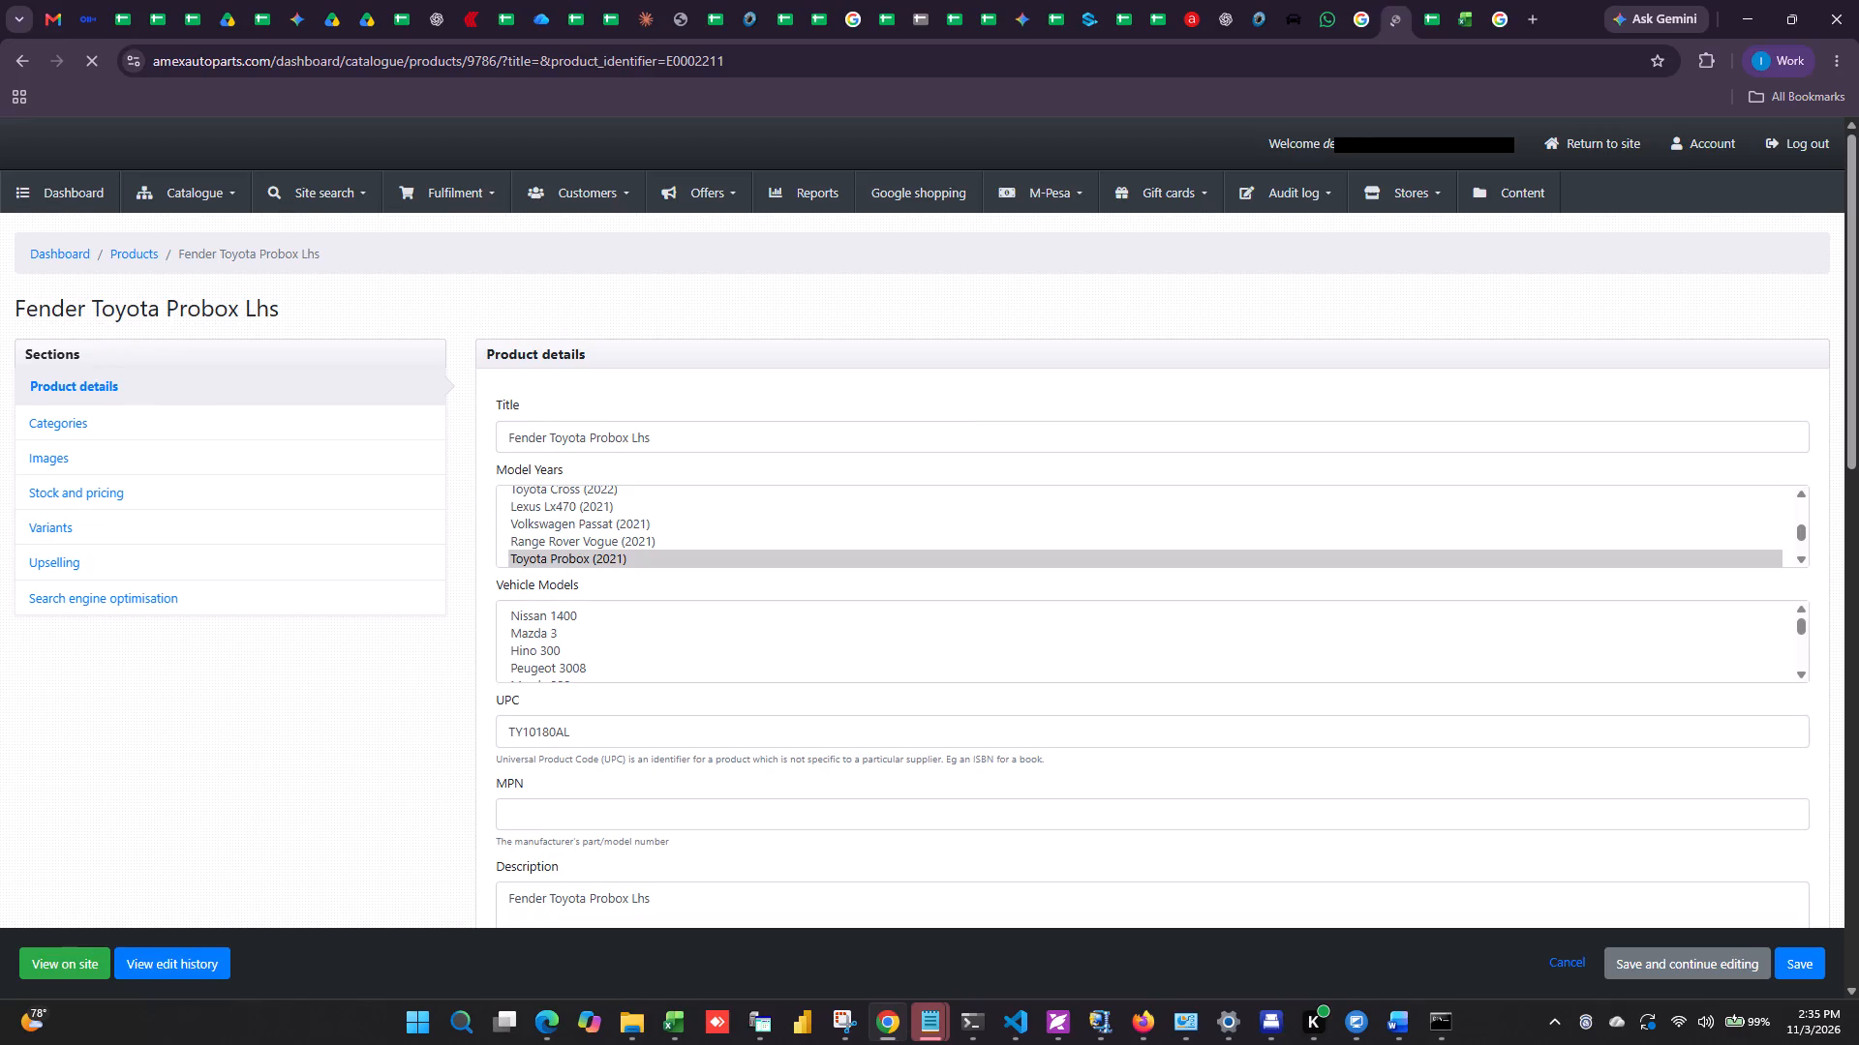
click(520, 444)
click(549, 435)
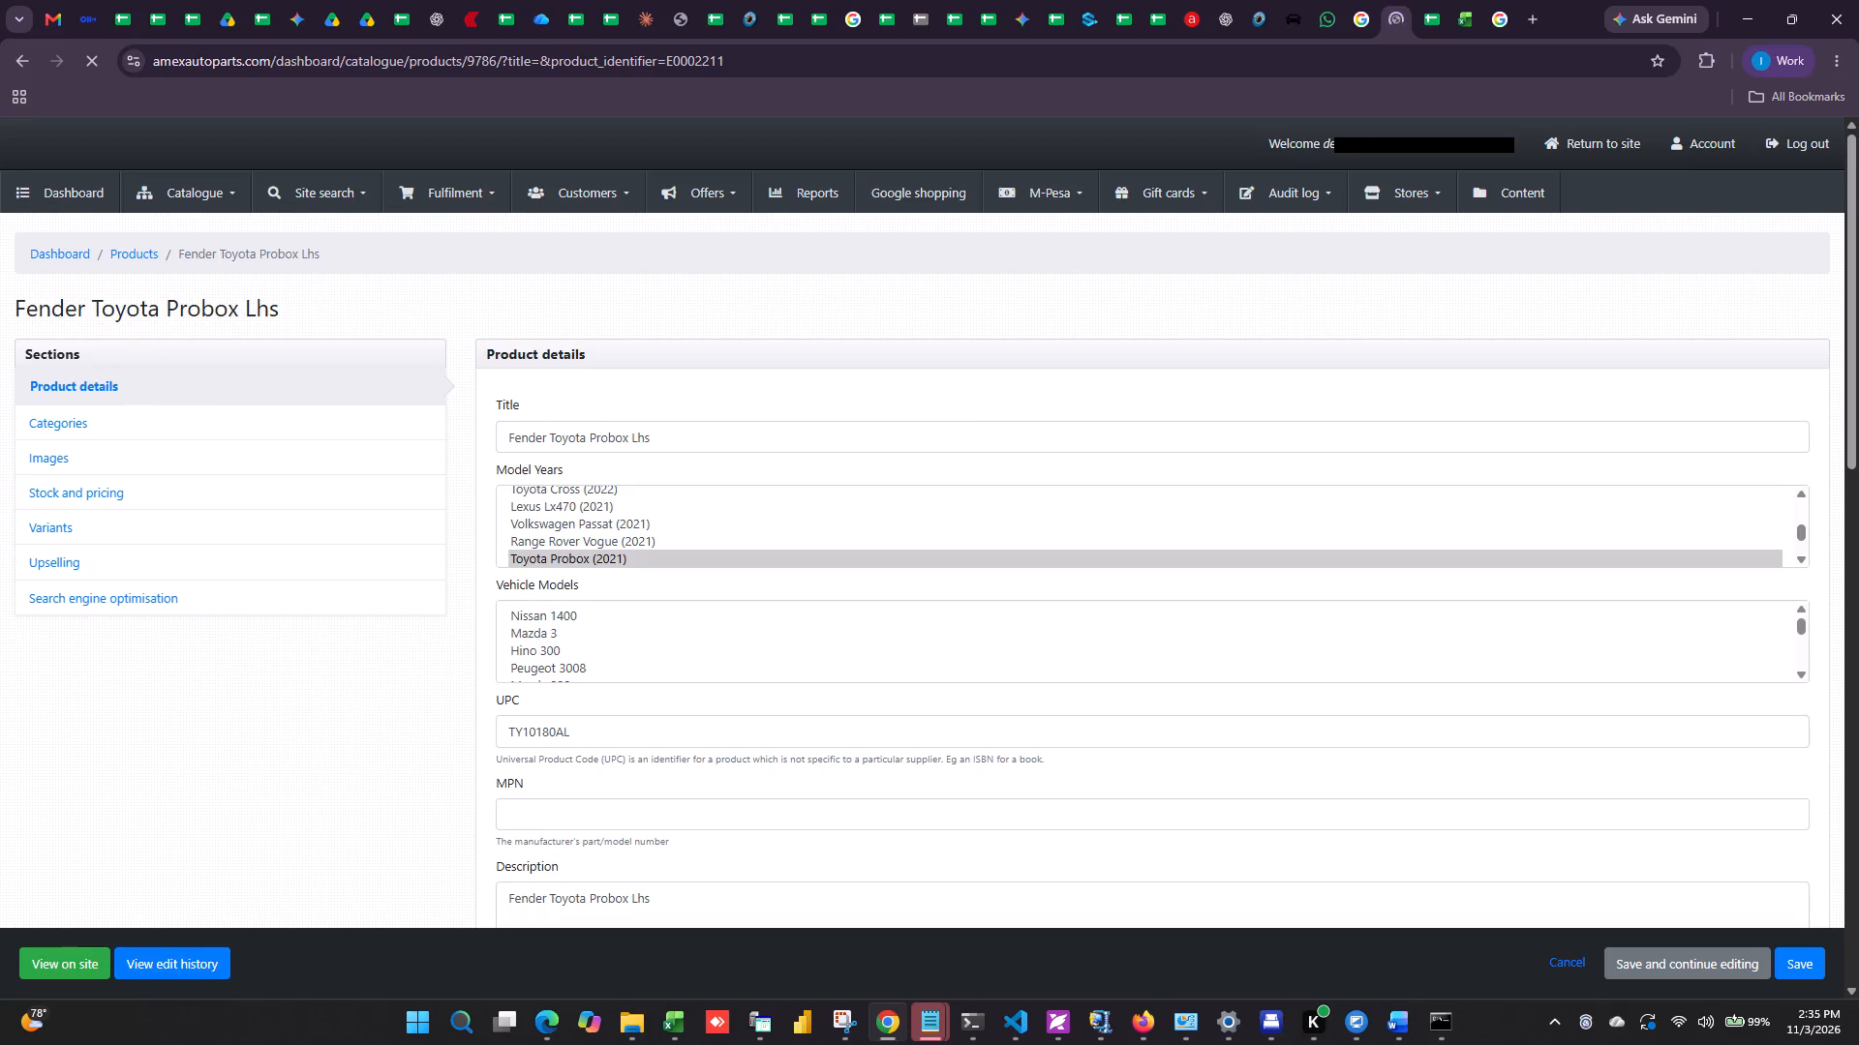
click(549, 435)
click(1006, 280)
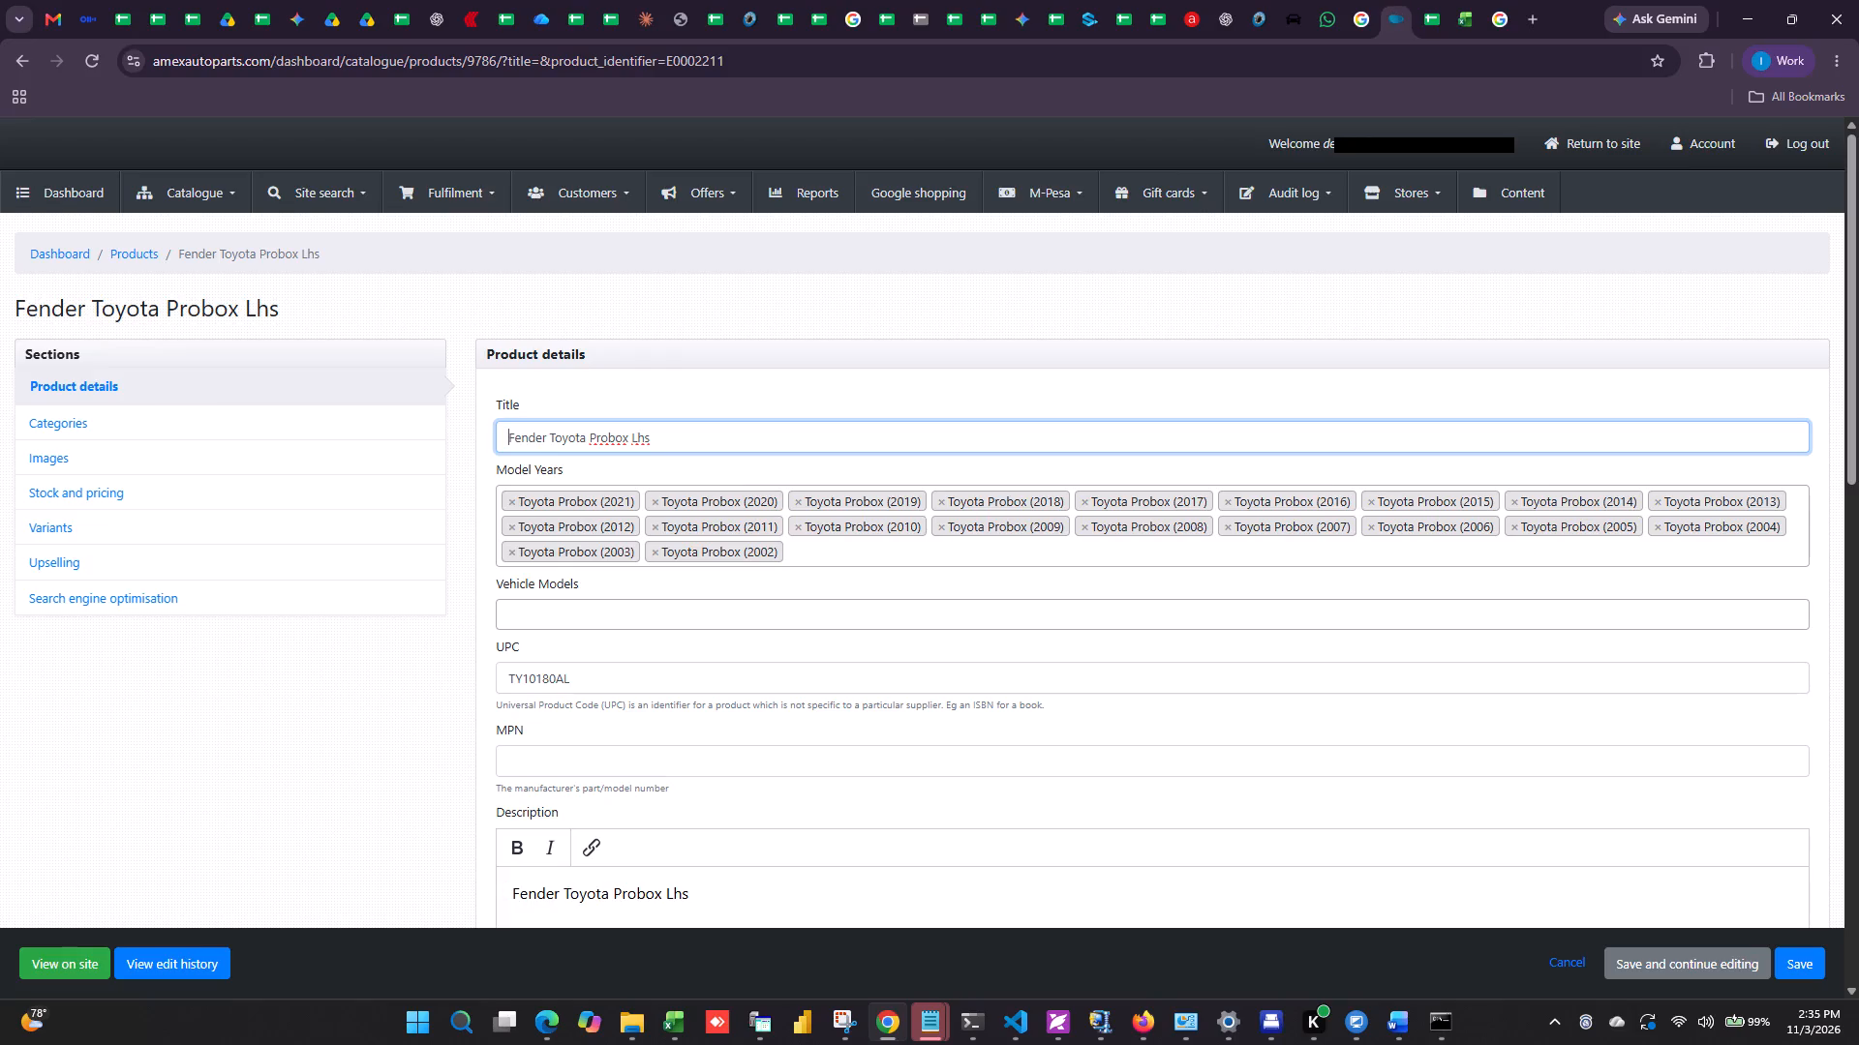
text(Front)
key(space)
Change the product's short description to "Front Fender Toyota Probox Lhs" and save the product.
scroll(527, 470, down, 2)
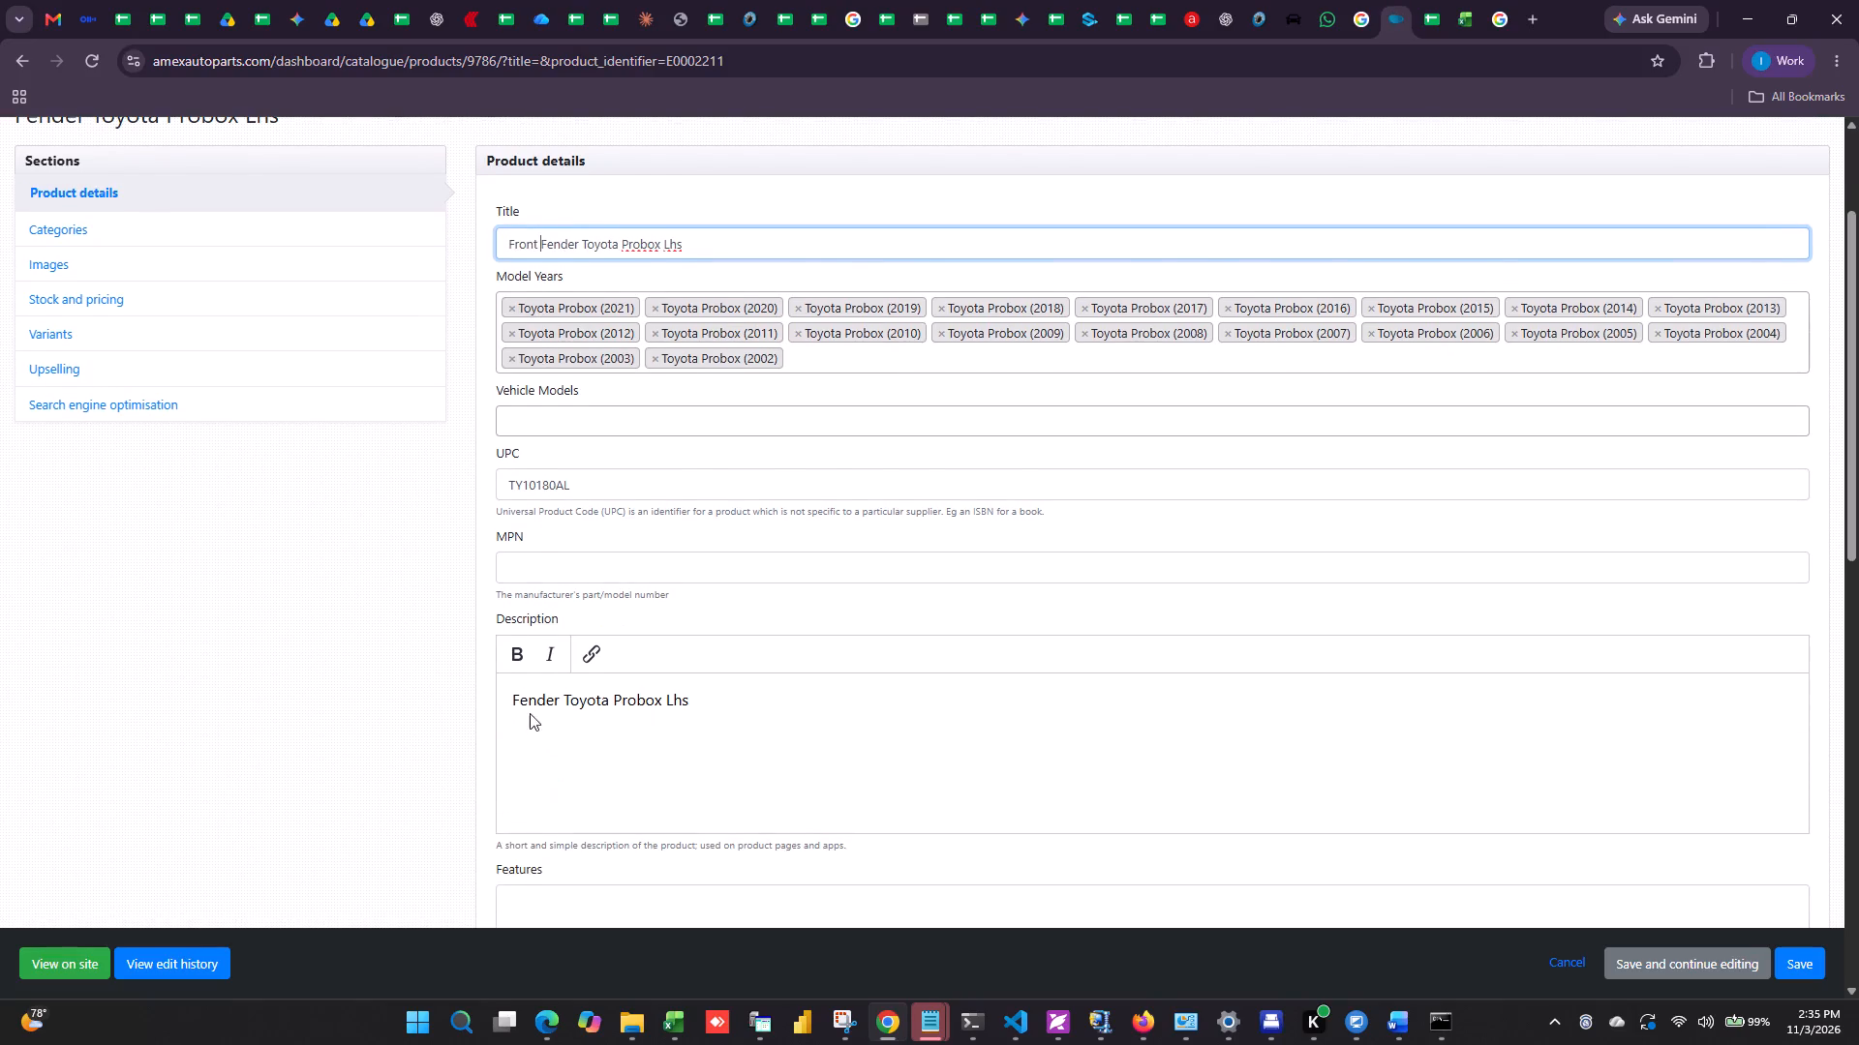
click(516, 704)
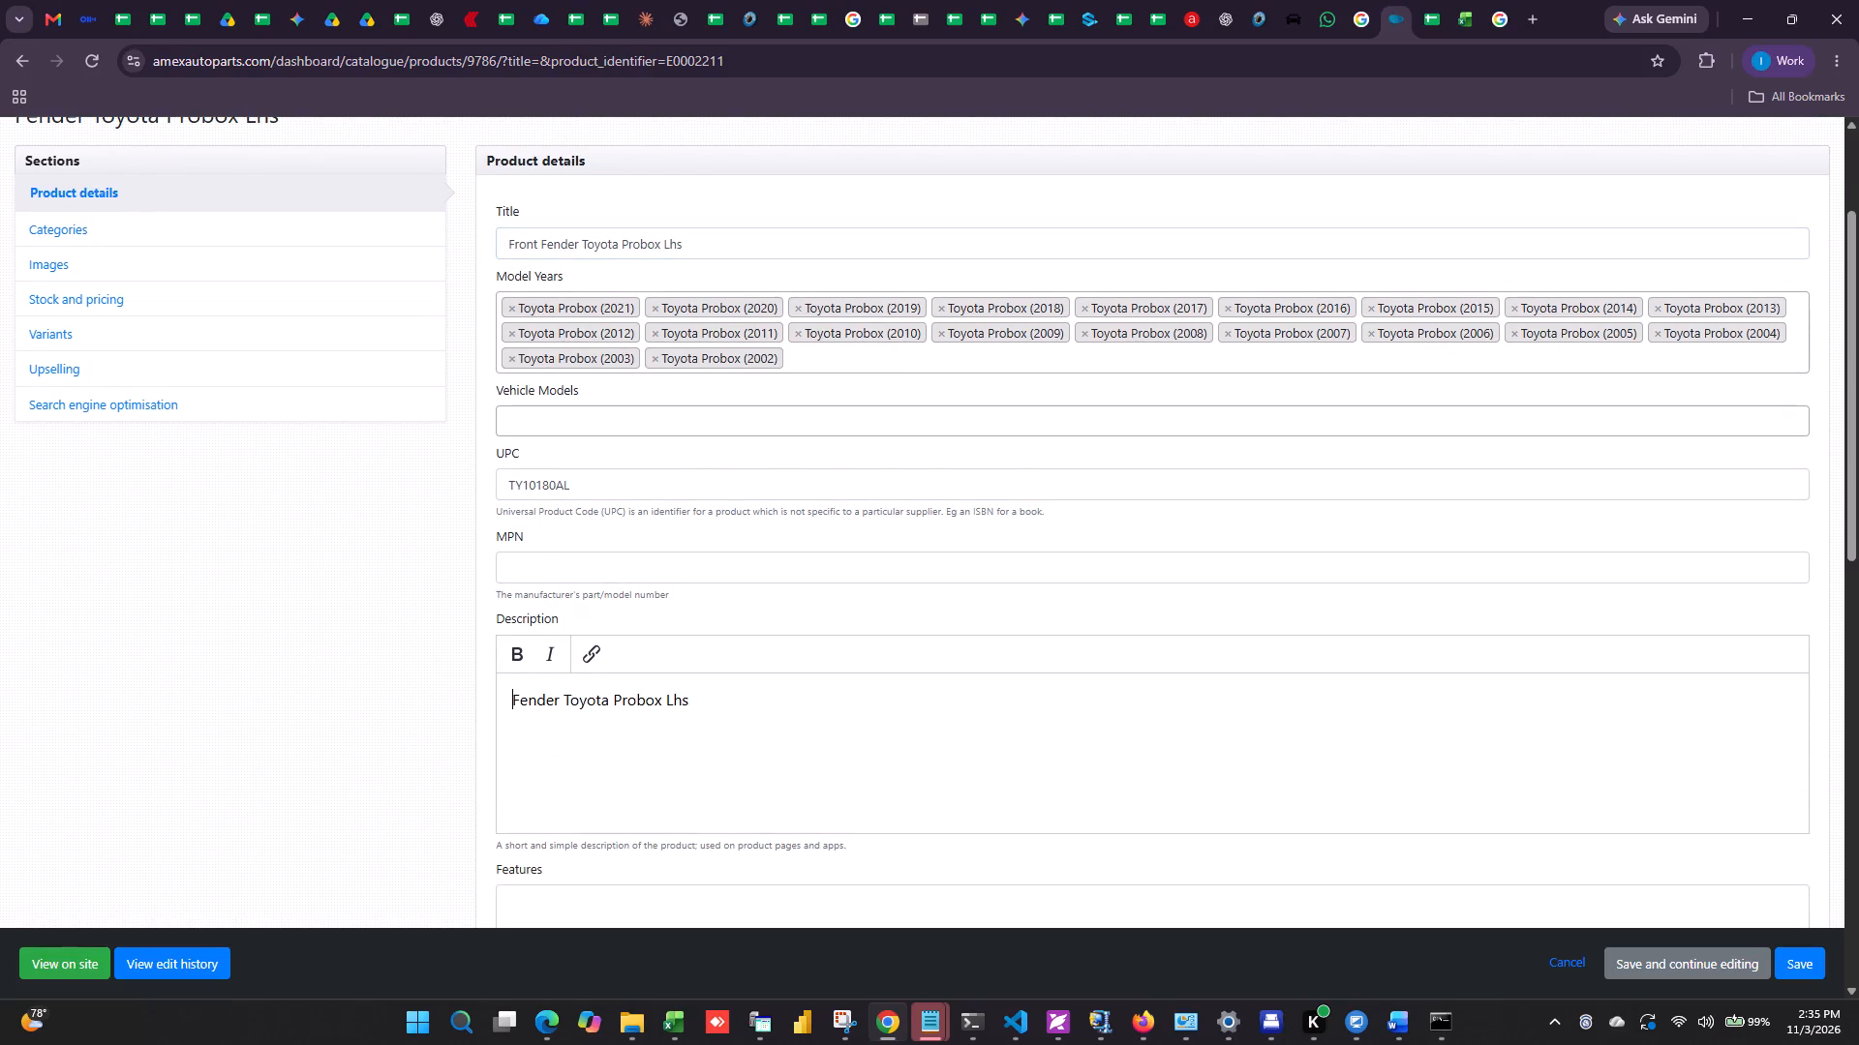
text(Front)
key(space)
scroll(548, 694, down, 5)
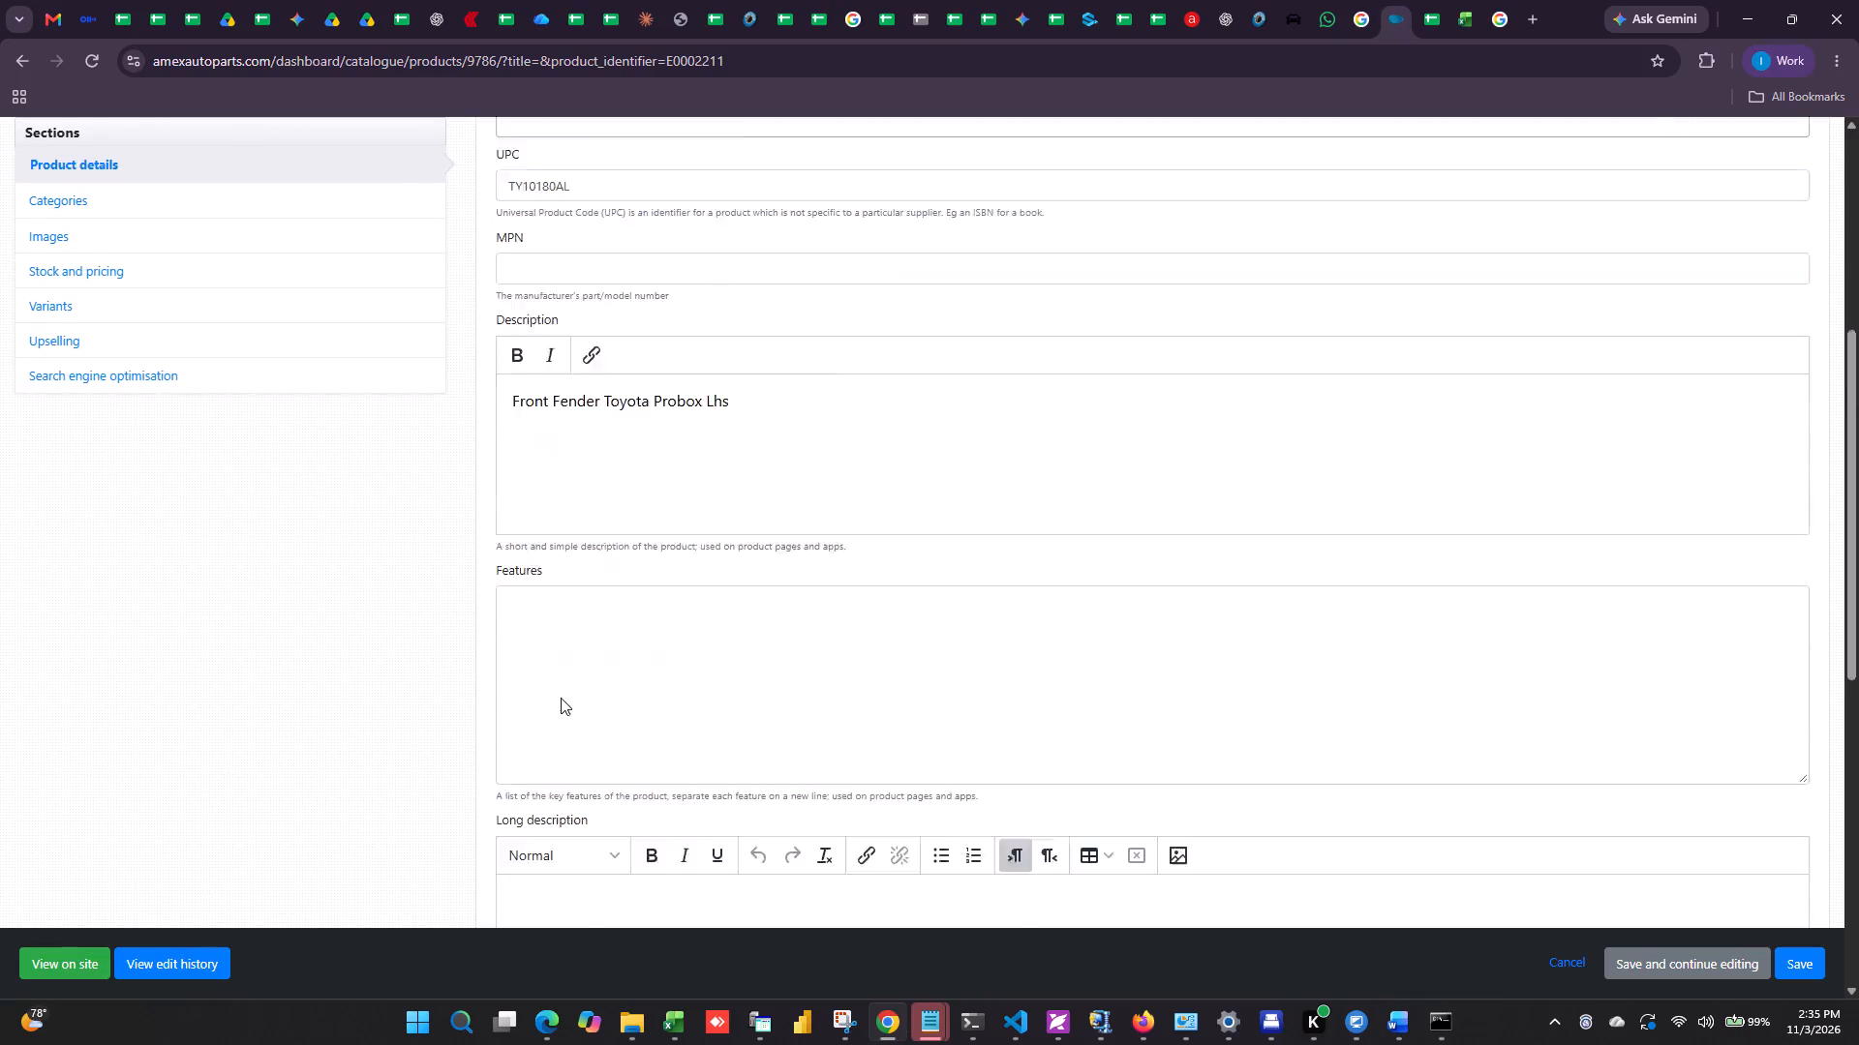
scroll(604, 632, down, 16)
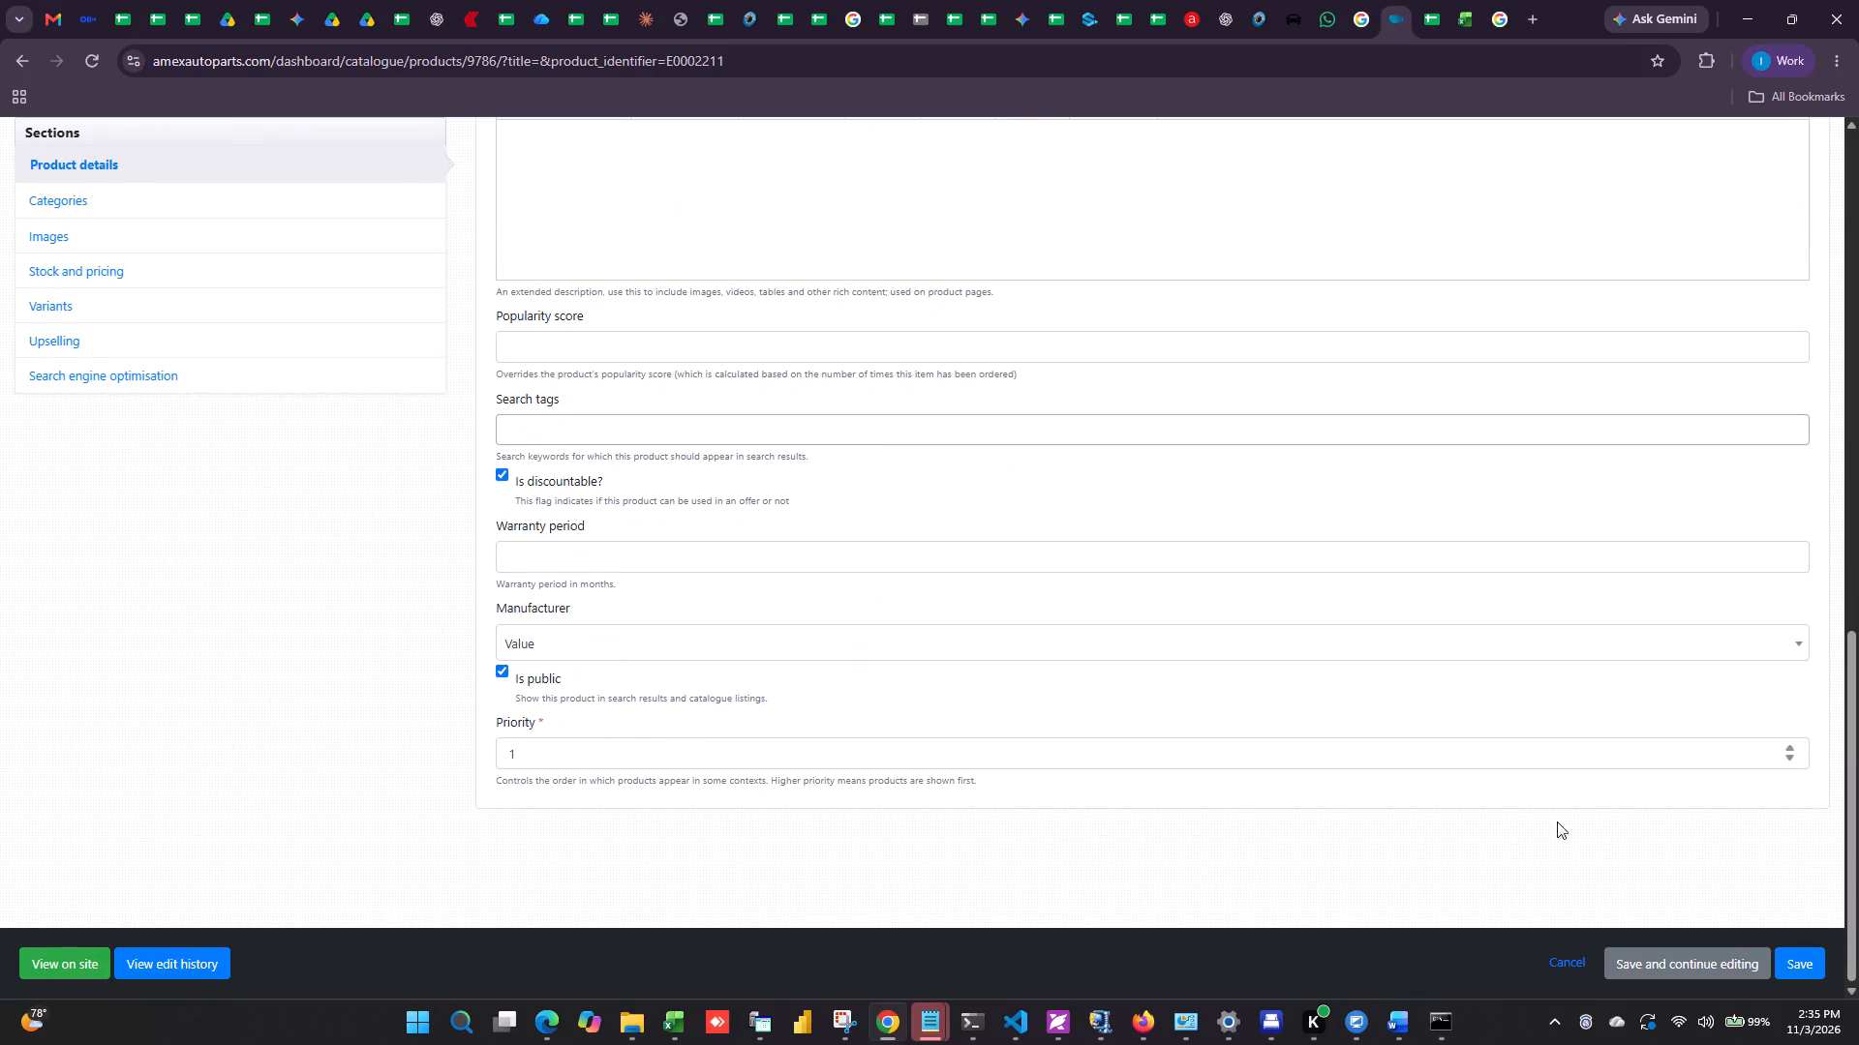
click(1812, 962)
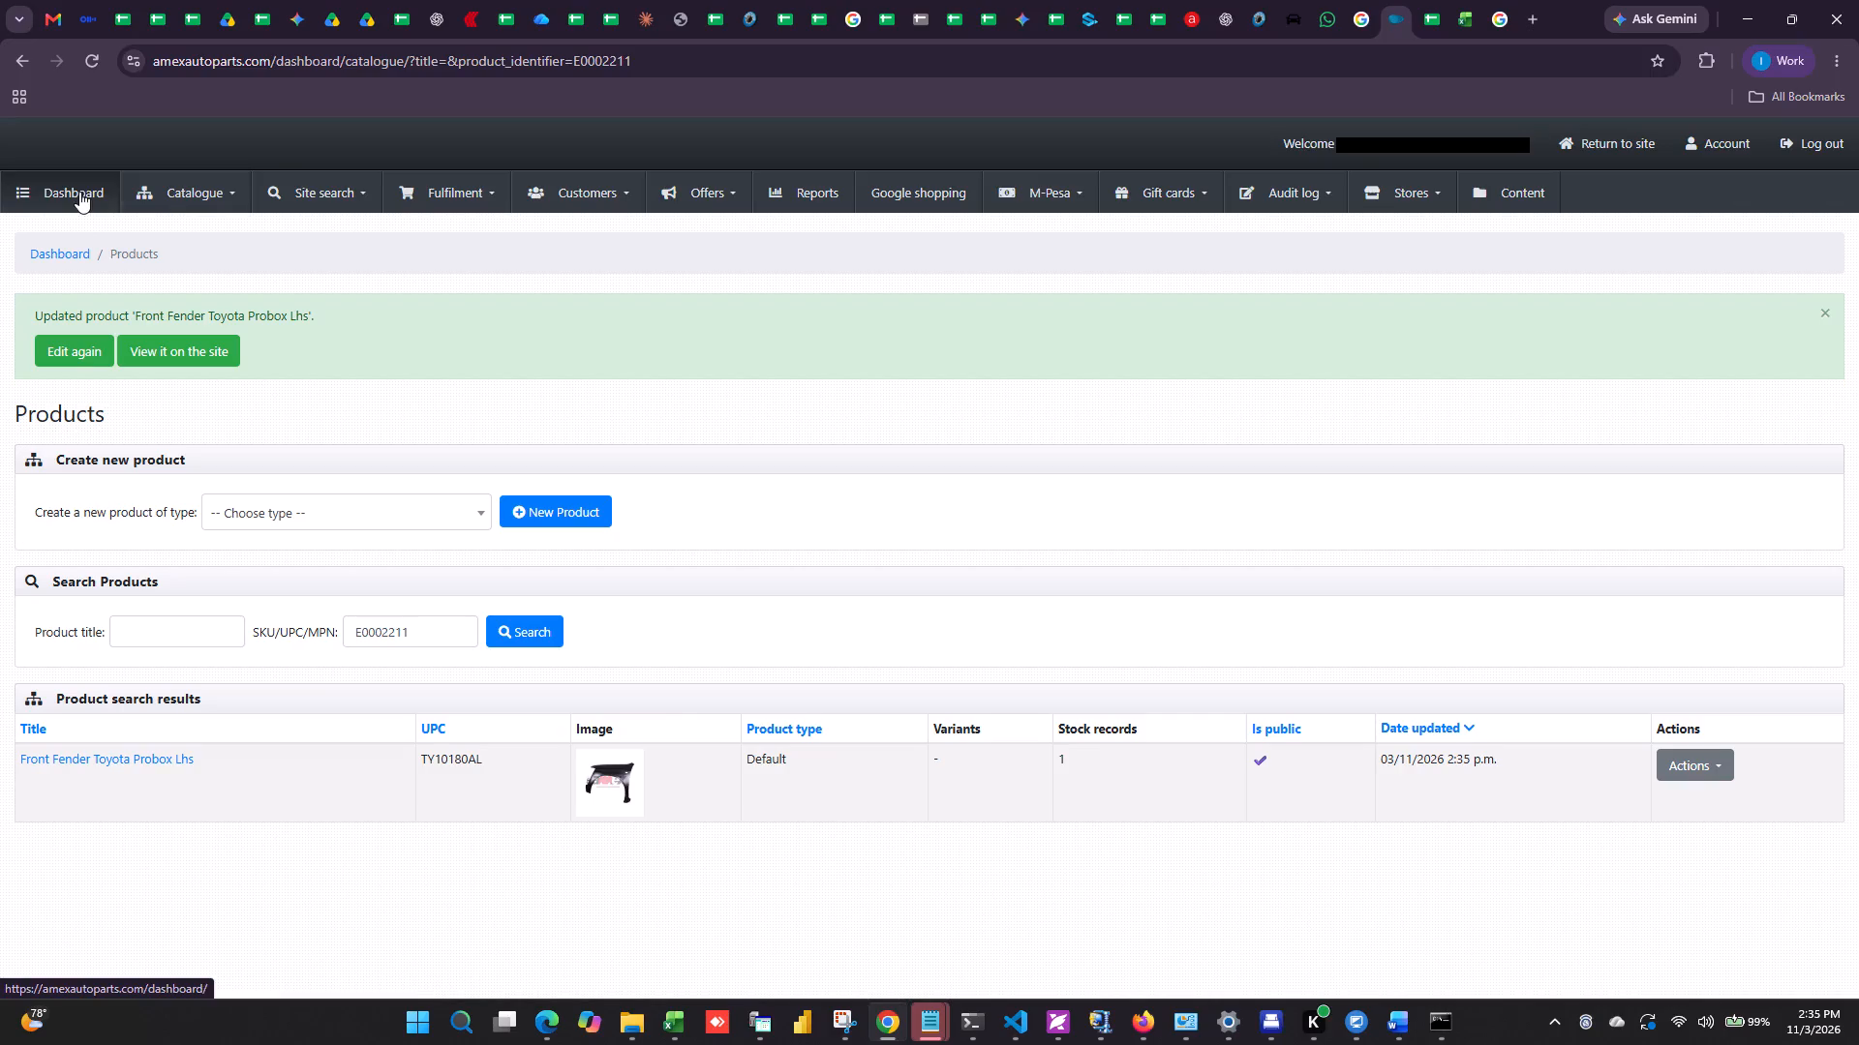
Reload the Amex website's search results for E0002211 and rerun the search to check the product's title.
click(1196, 0)
click(105, 64)
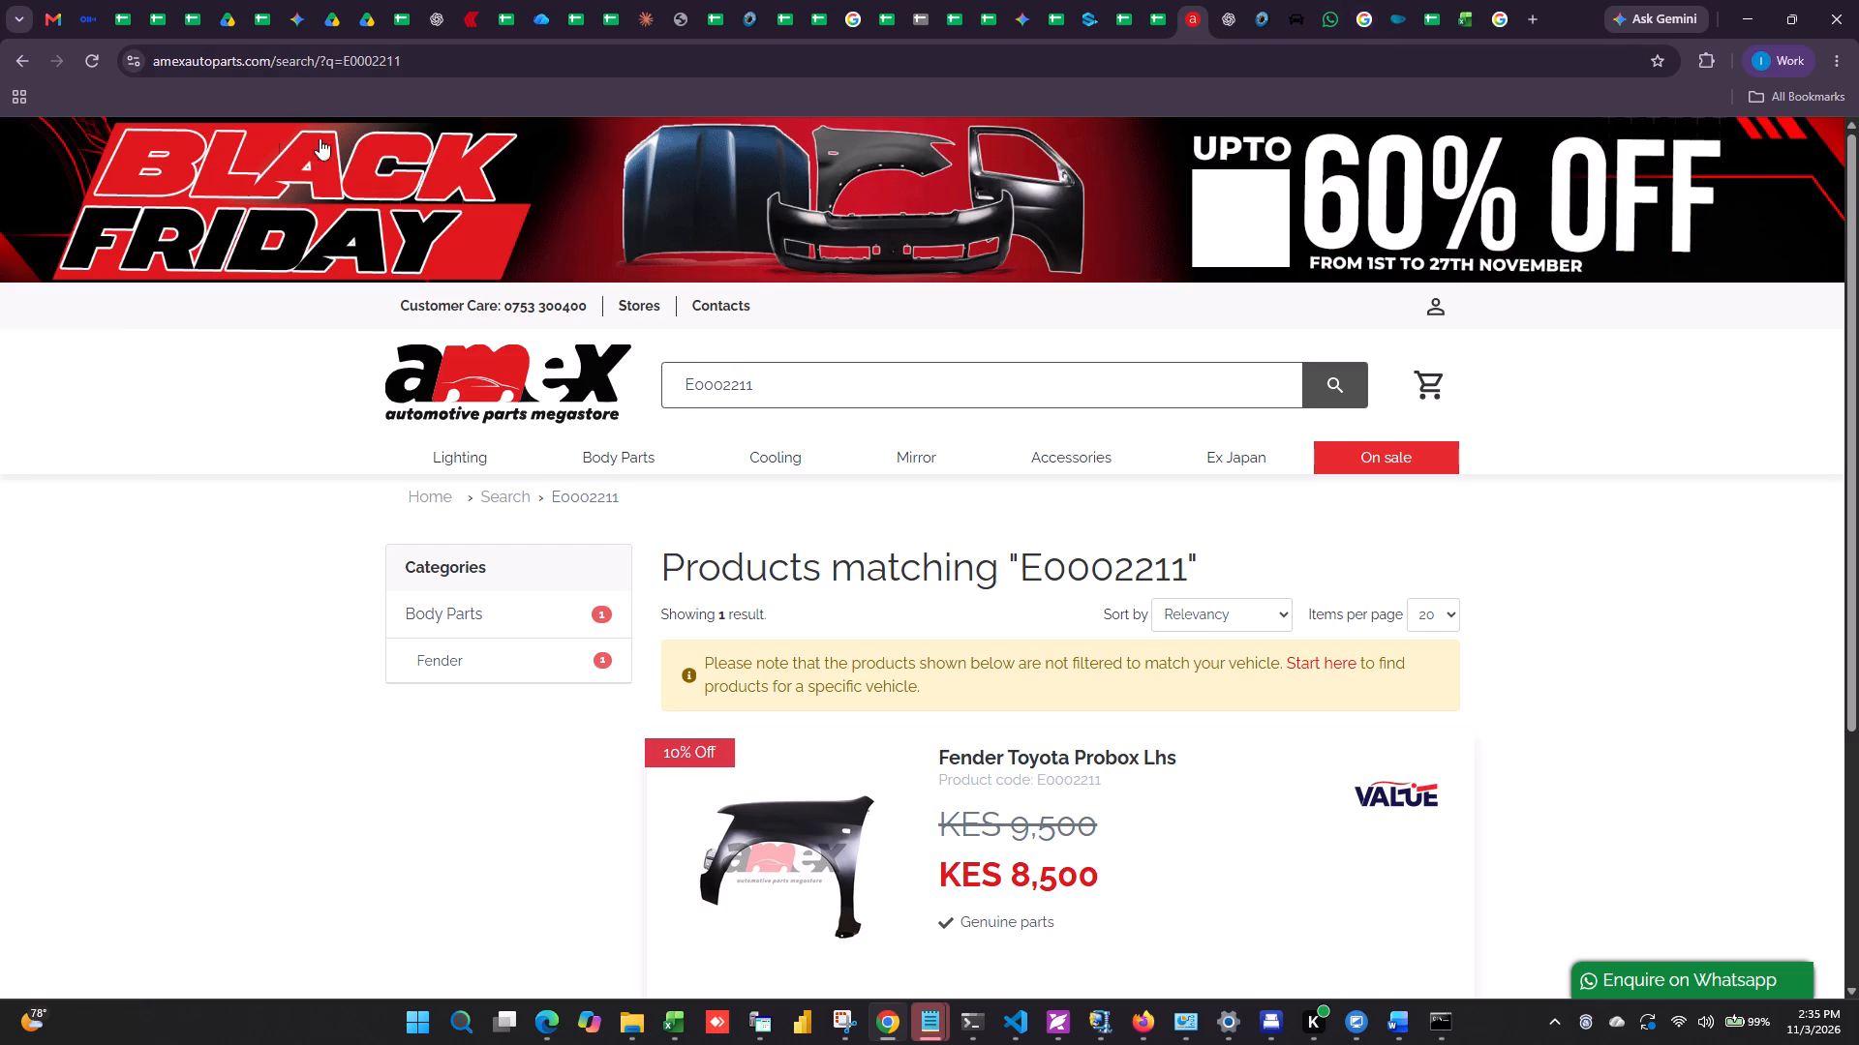
click(93, 63)
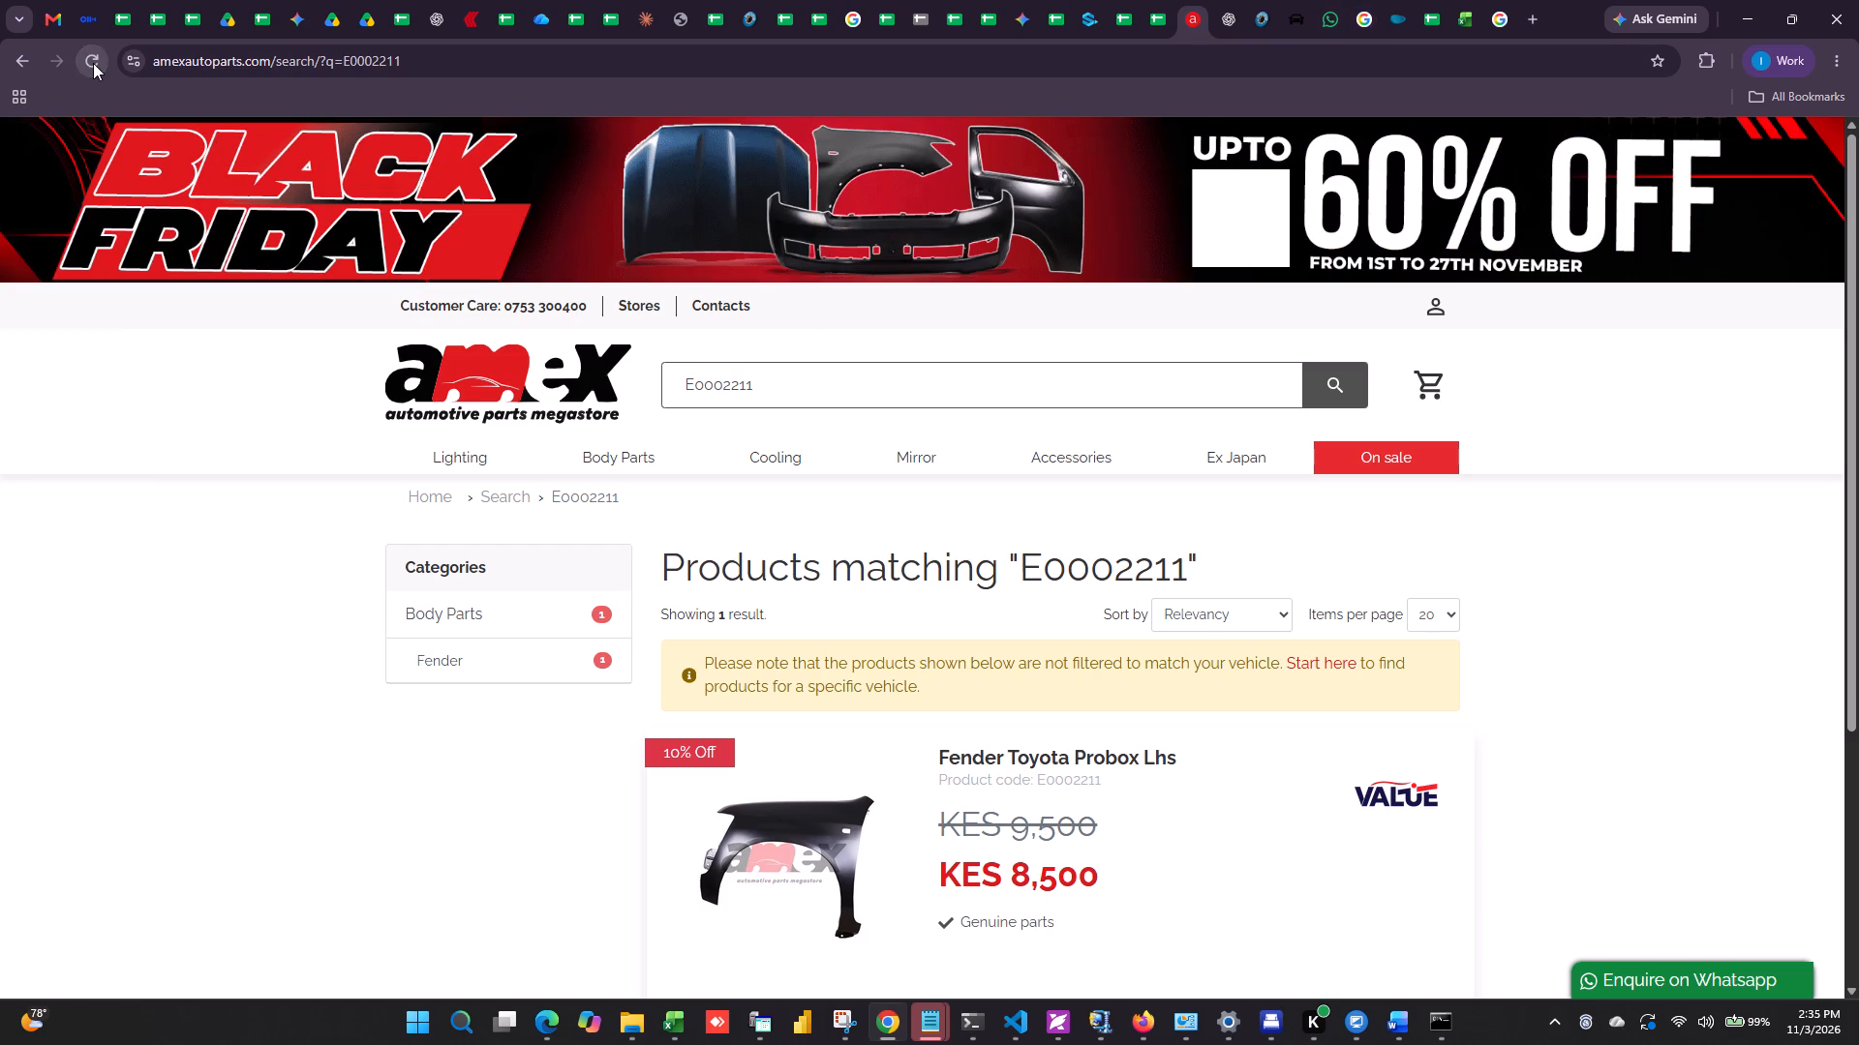
click(93, 63)
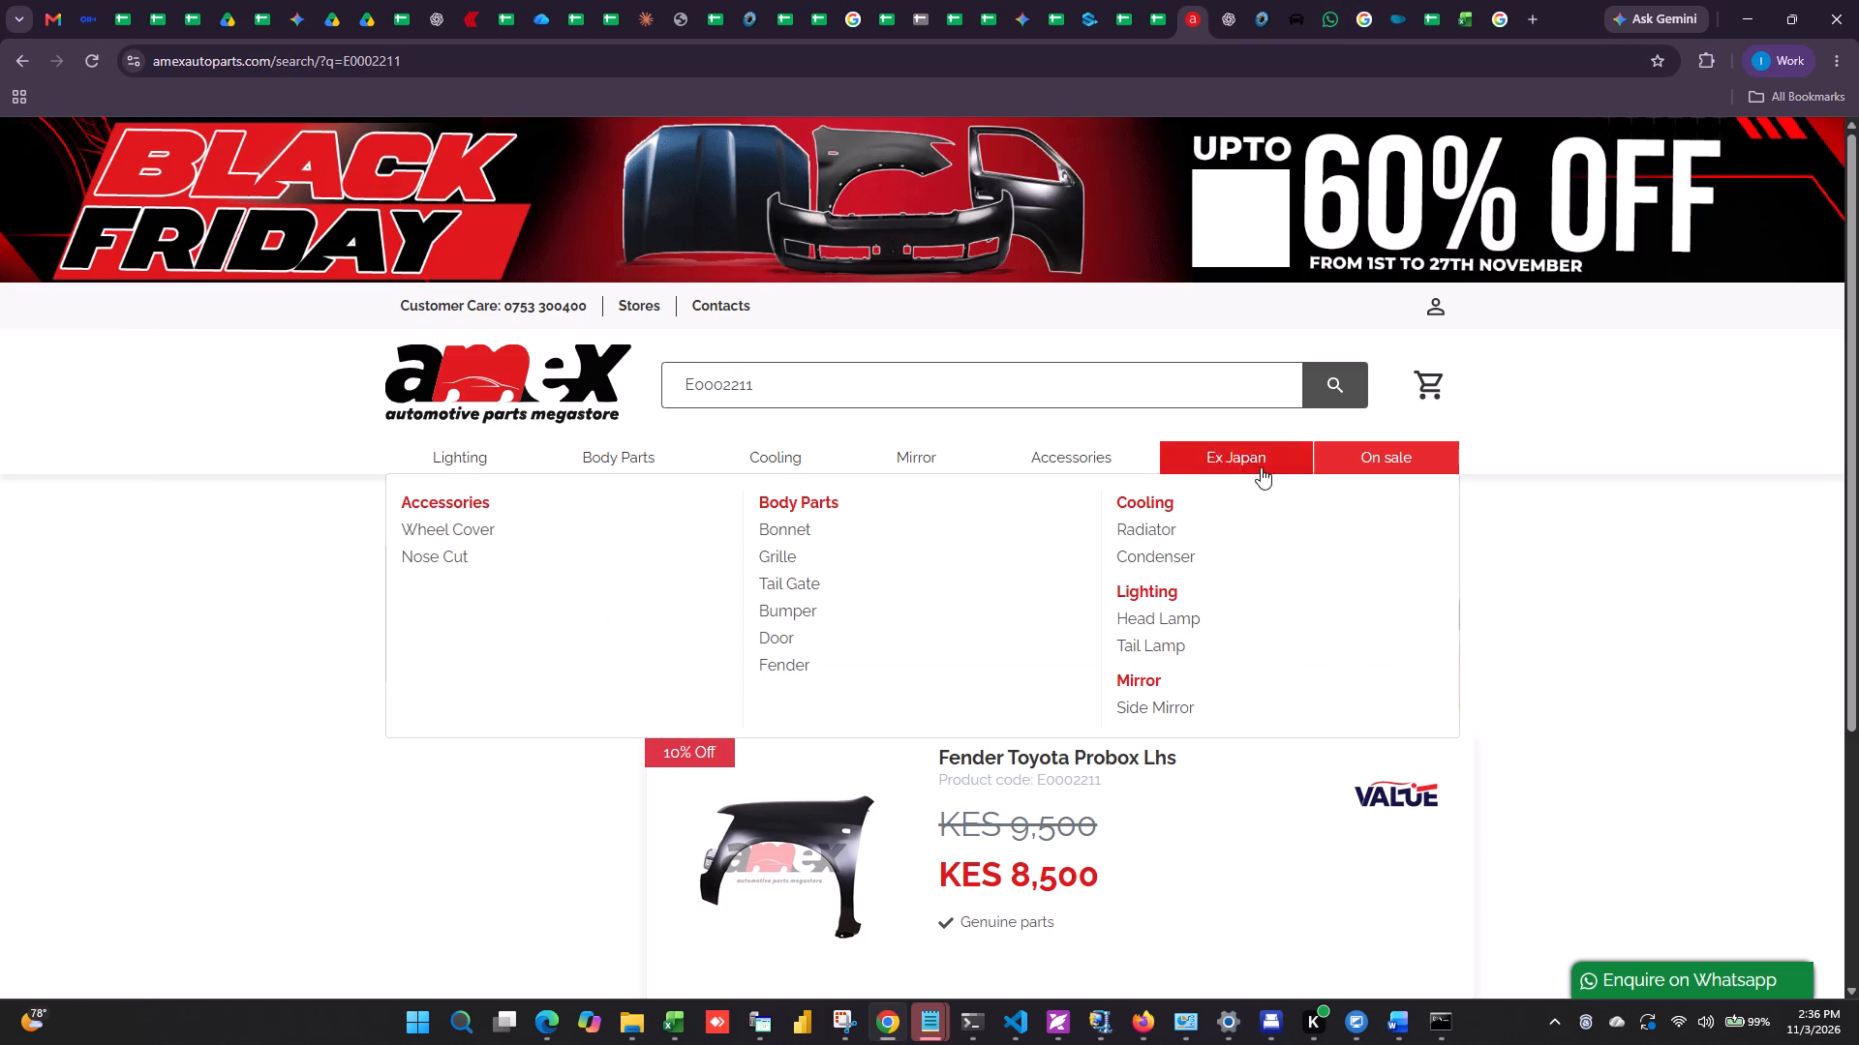
click(1358, 376)
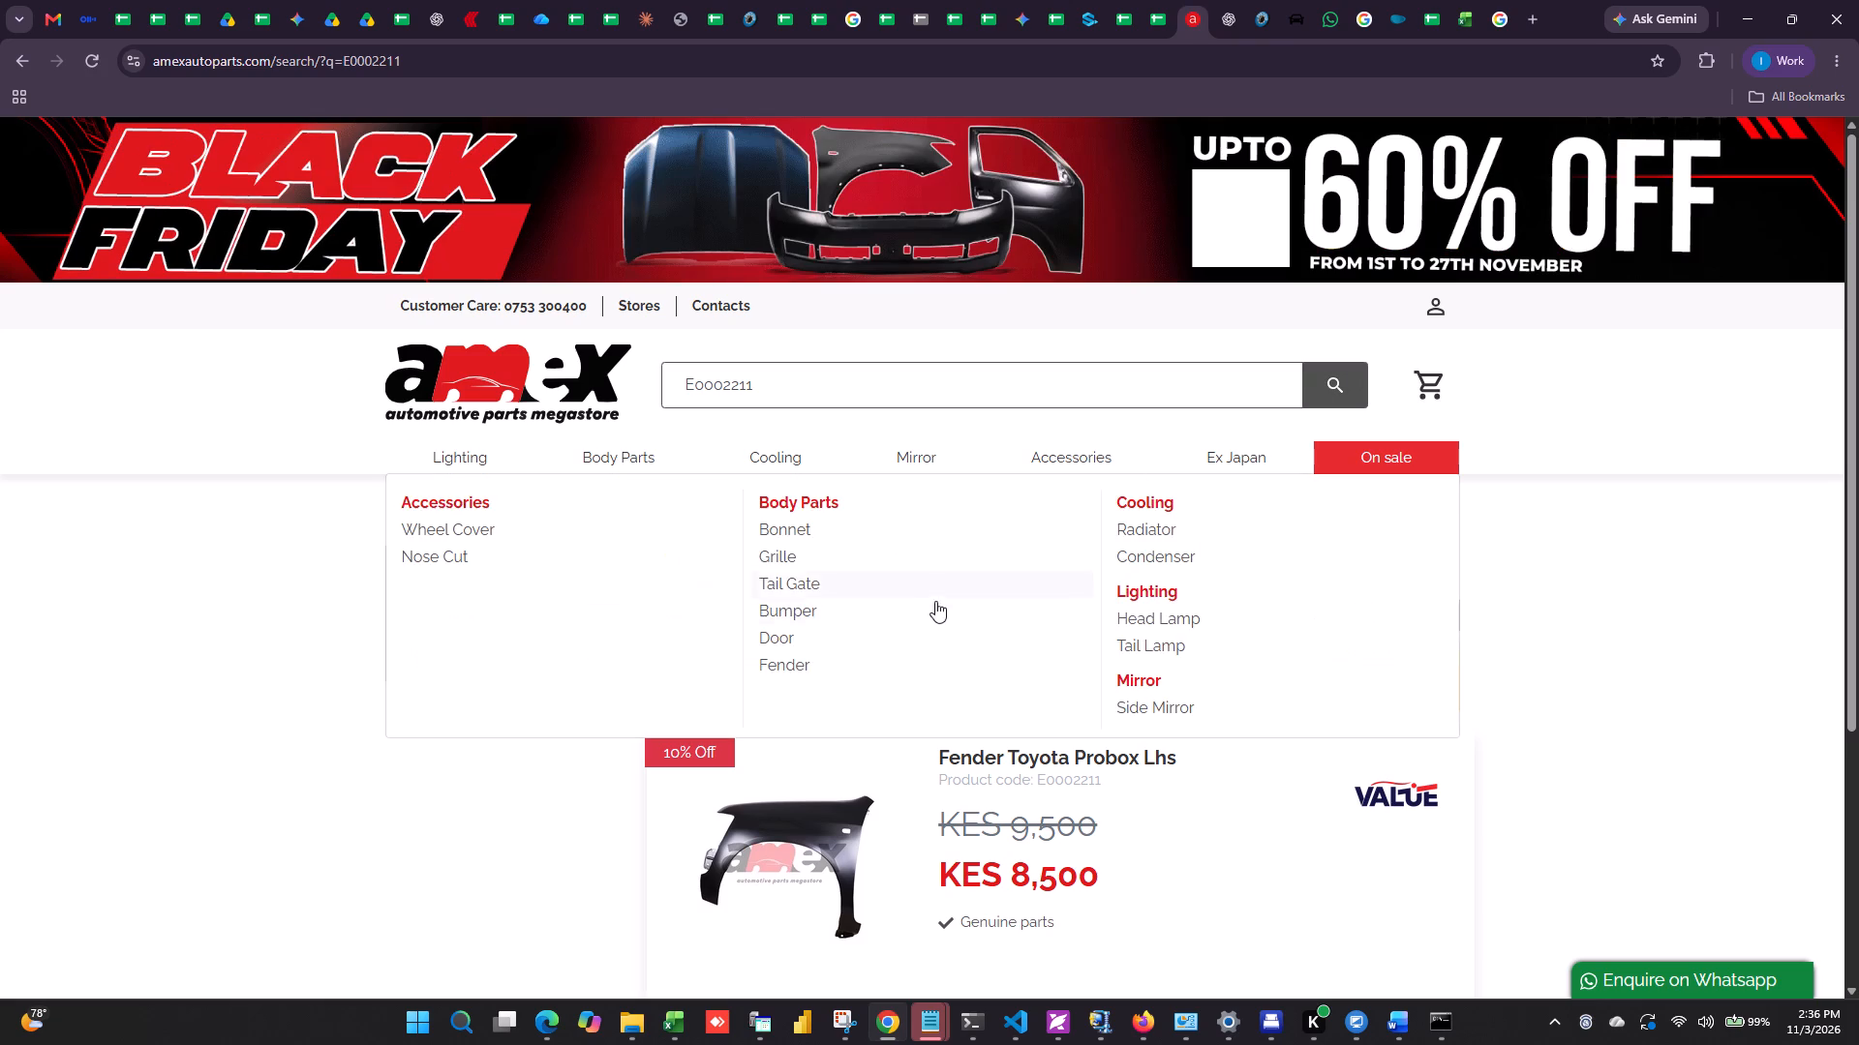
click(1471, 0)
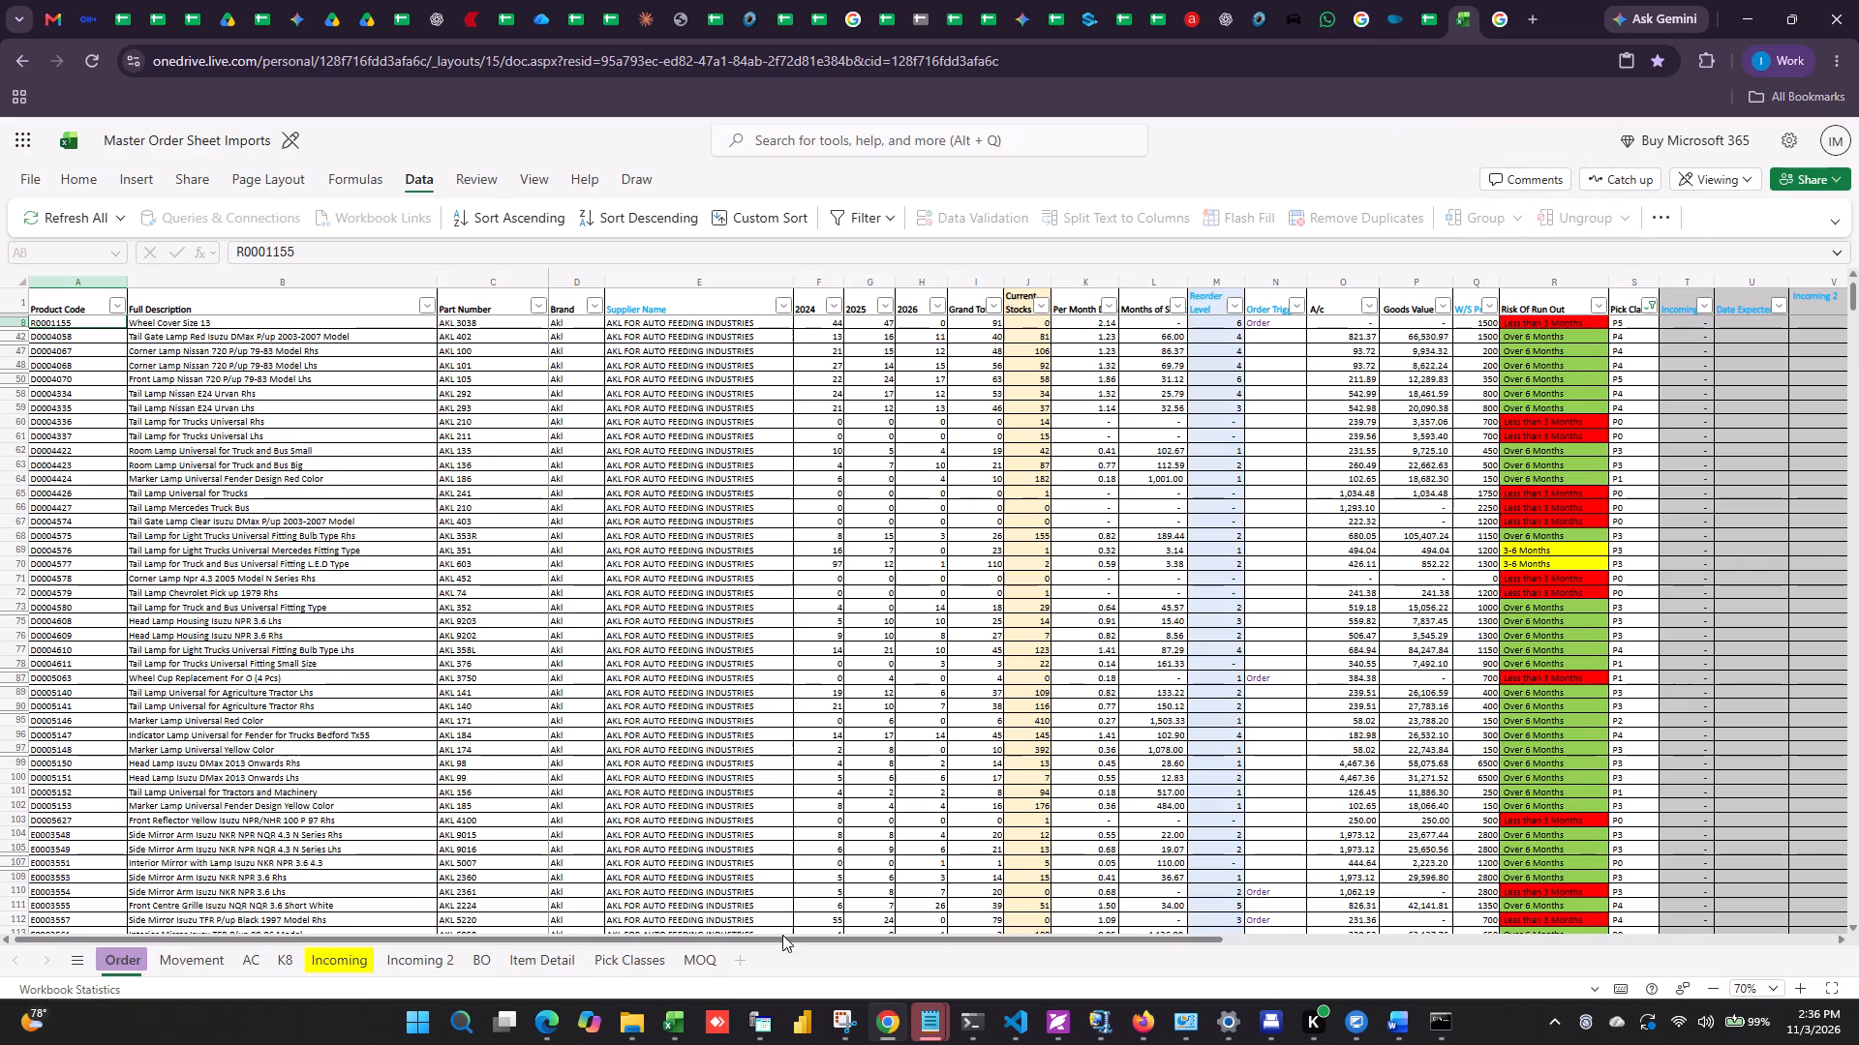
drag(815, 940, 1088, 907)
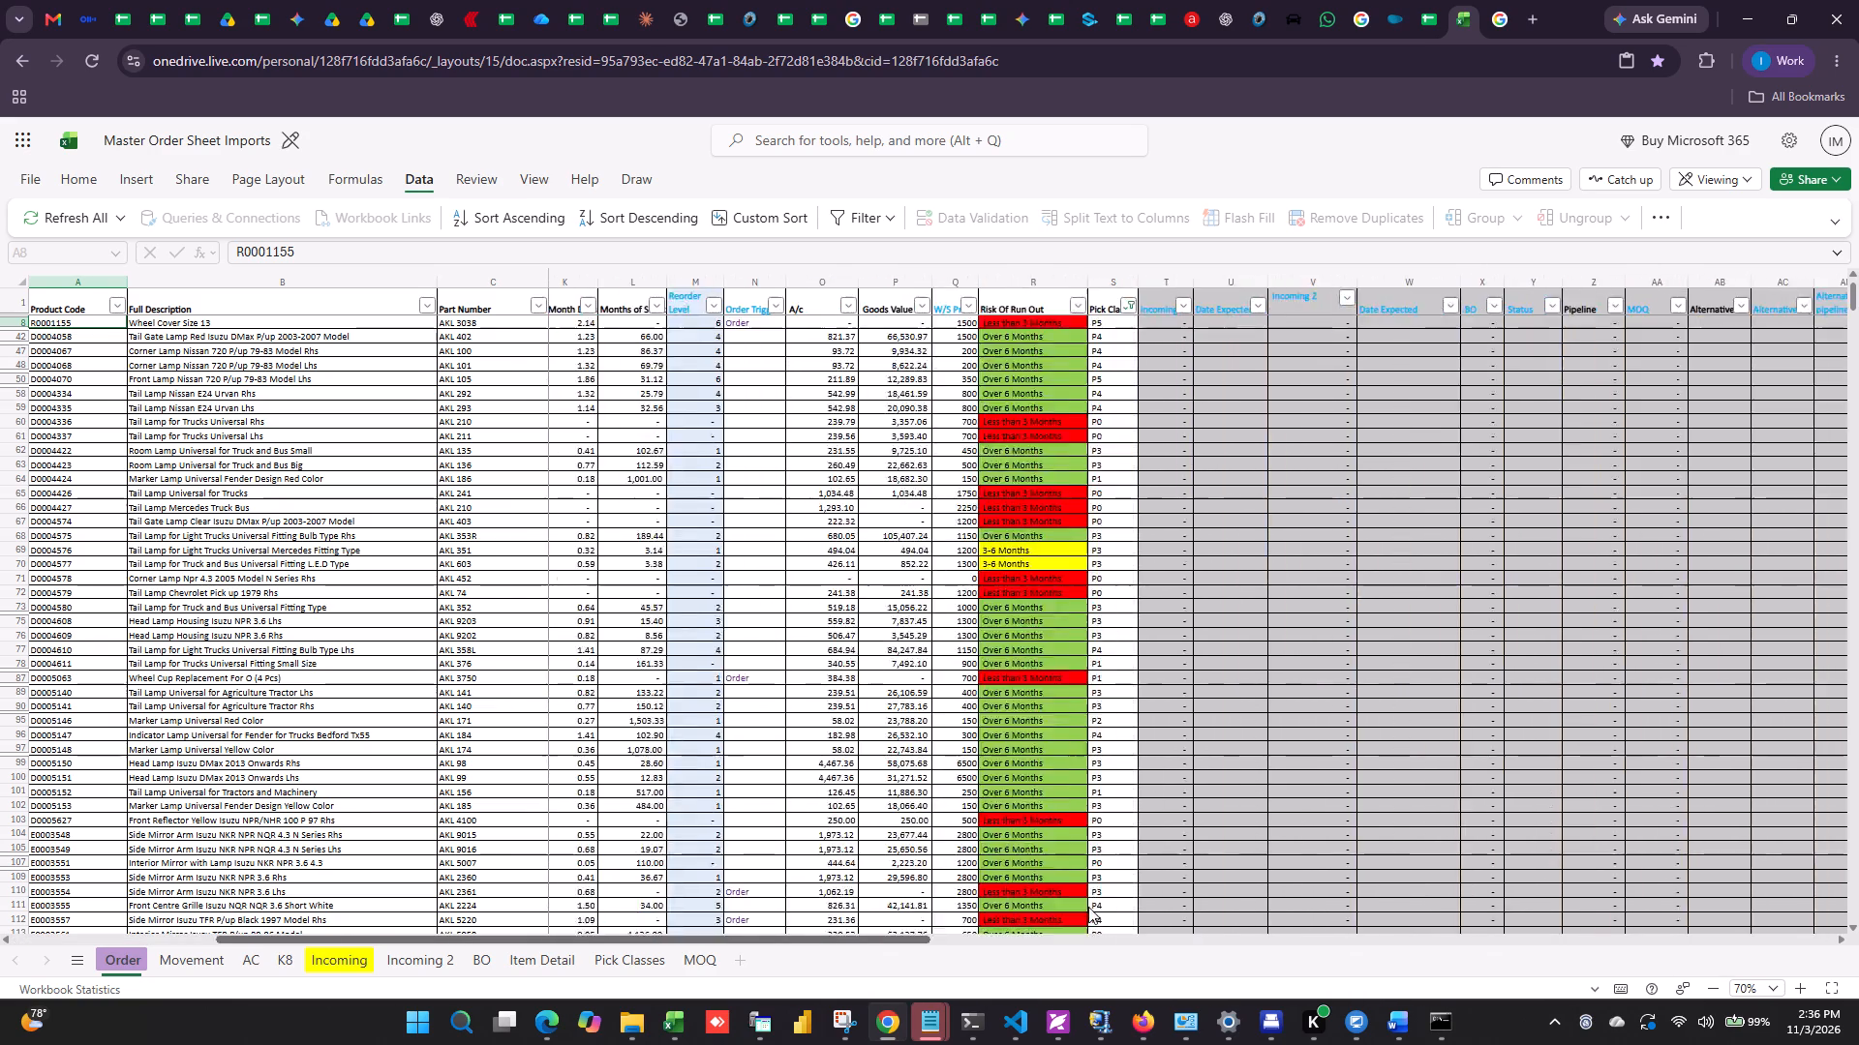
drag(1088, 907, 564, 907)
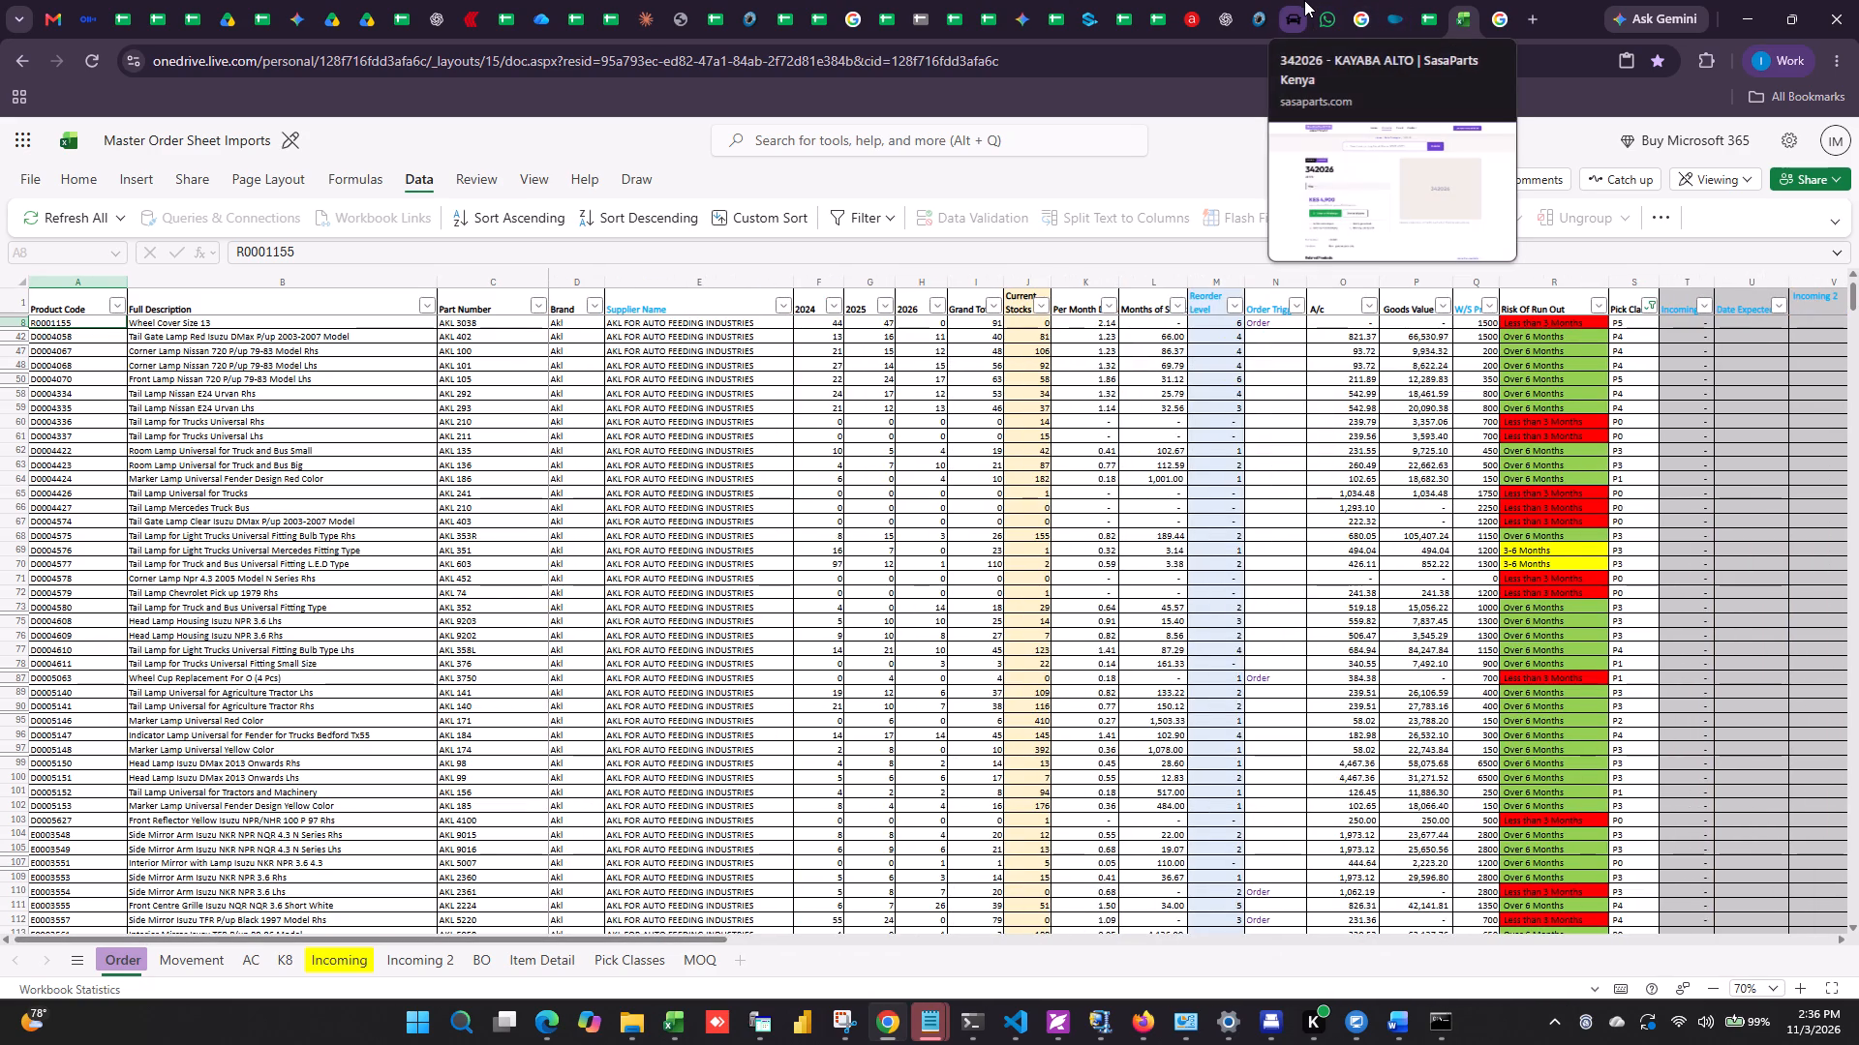
Switch to the K8 product record window and exit Product Maintenance.
click(776, 1022)
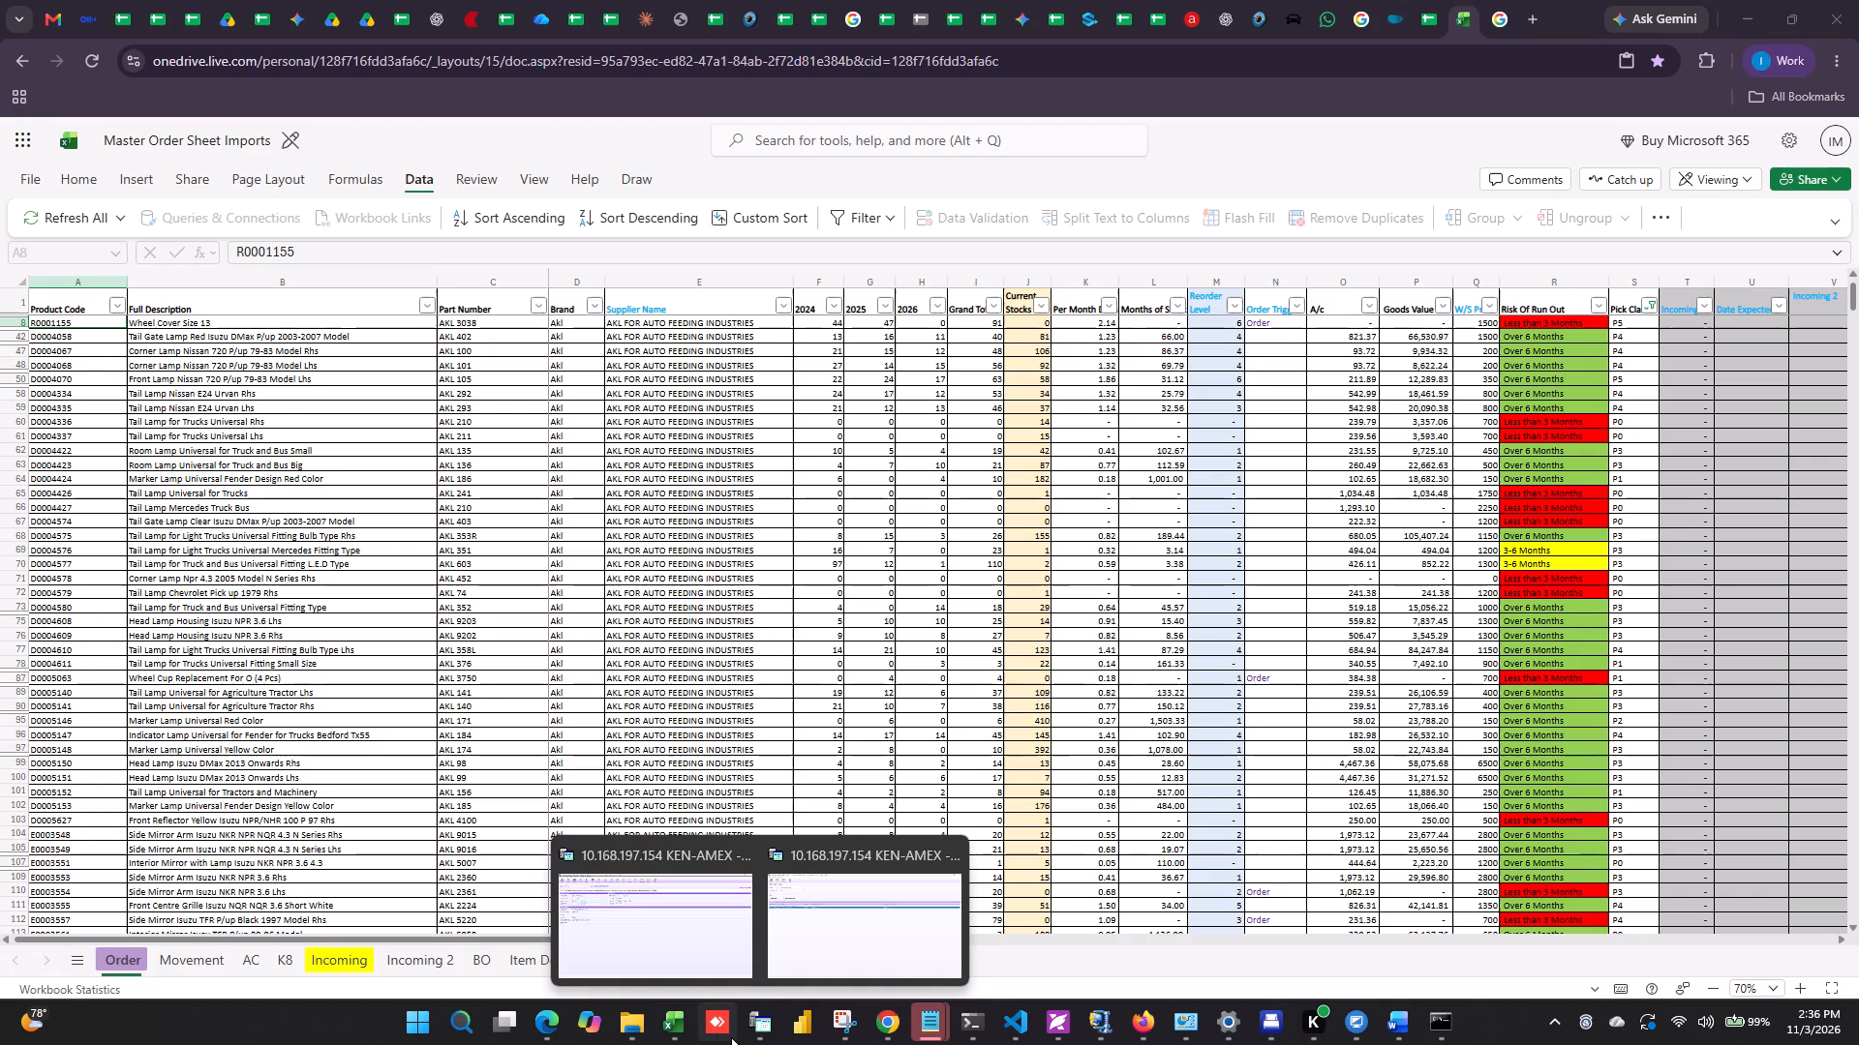
click(671, 907)
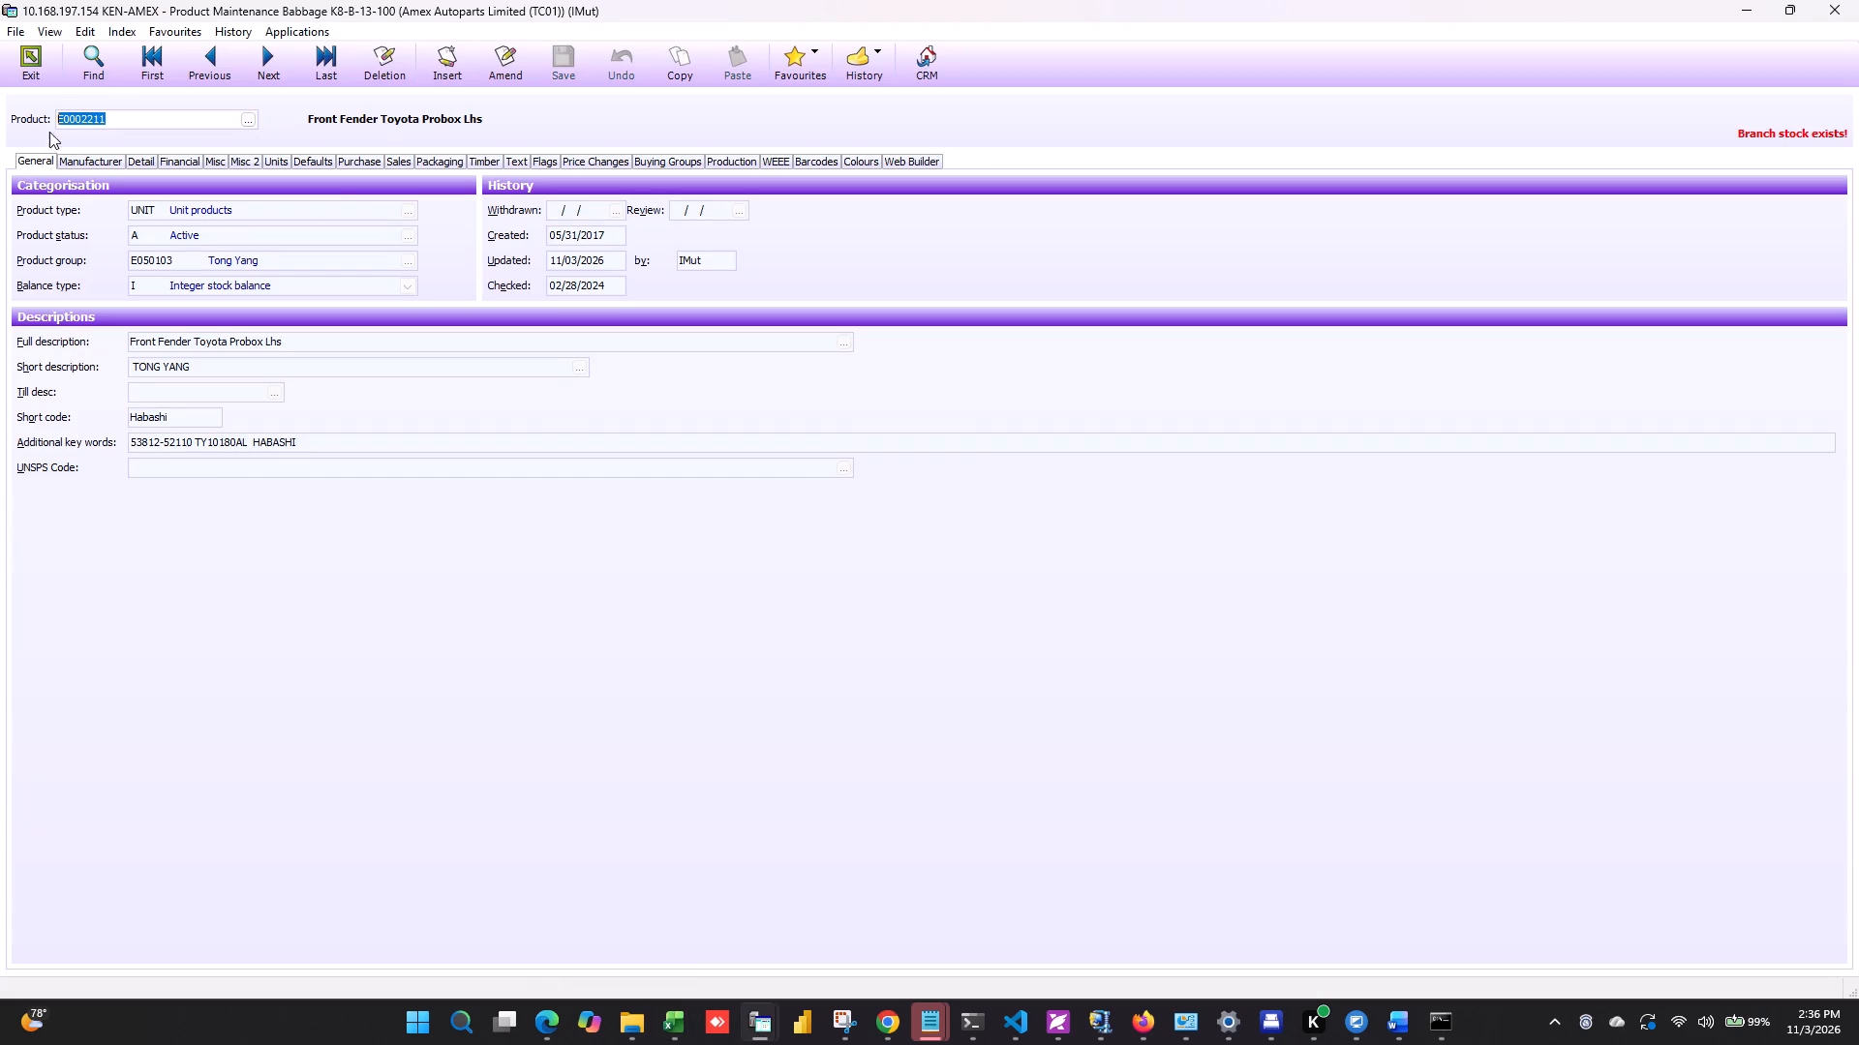
click(13, 58)
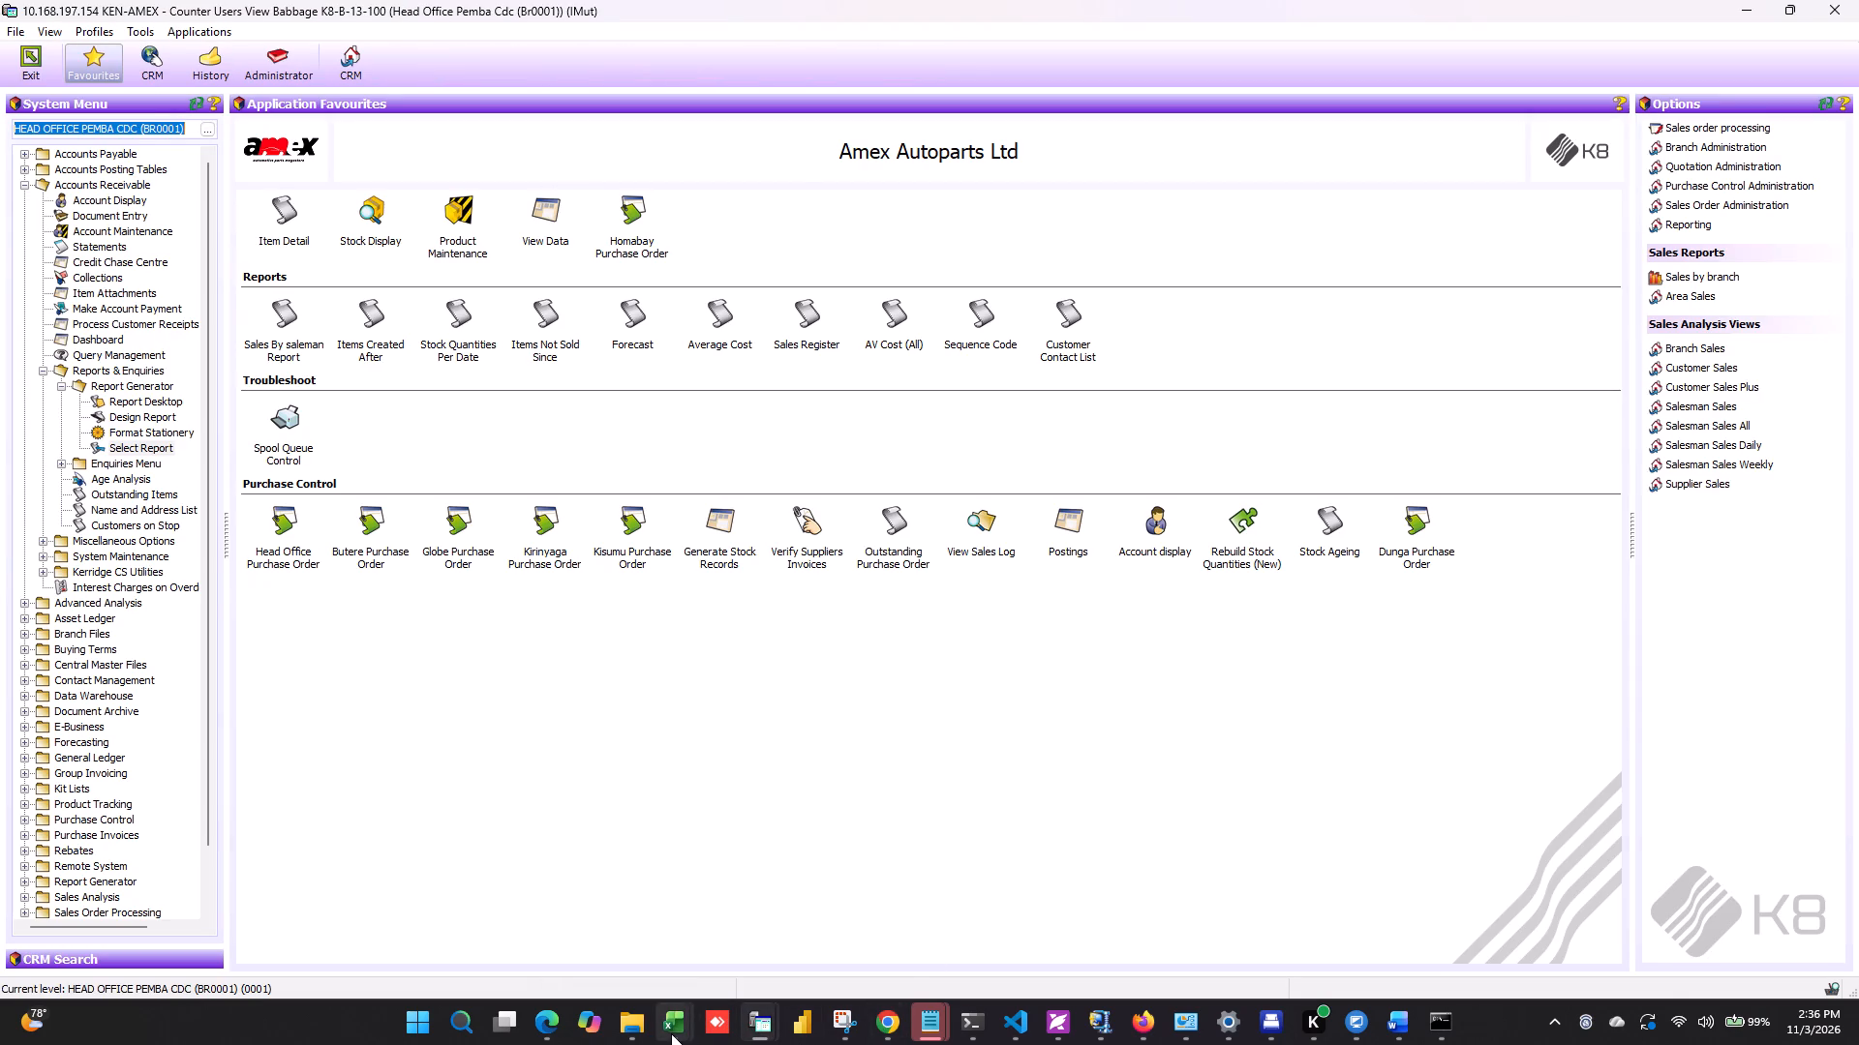
Switch to the Data Analyst KPI Framework workbook and review the KPI Definitions & Gaps sheet, including the My Comments column.
click(670, 1033)
click(588, 815)
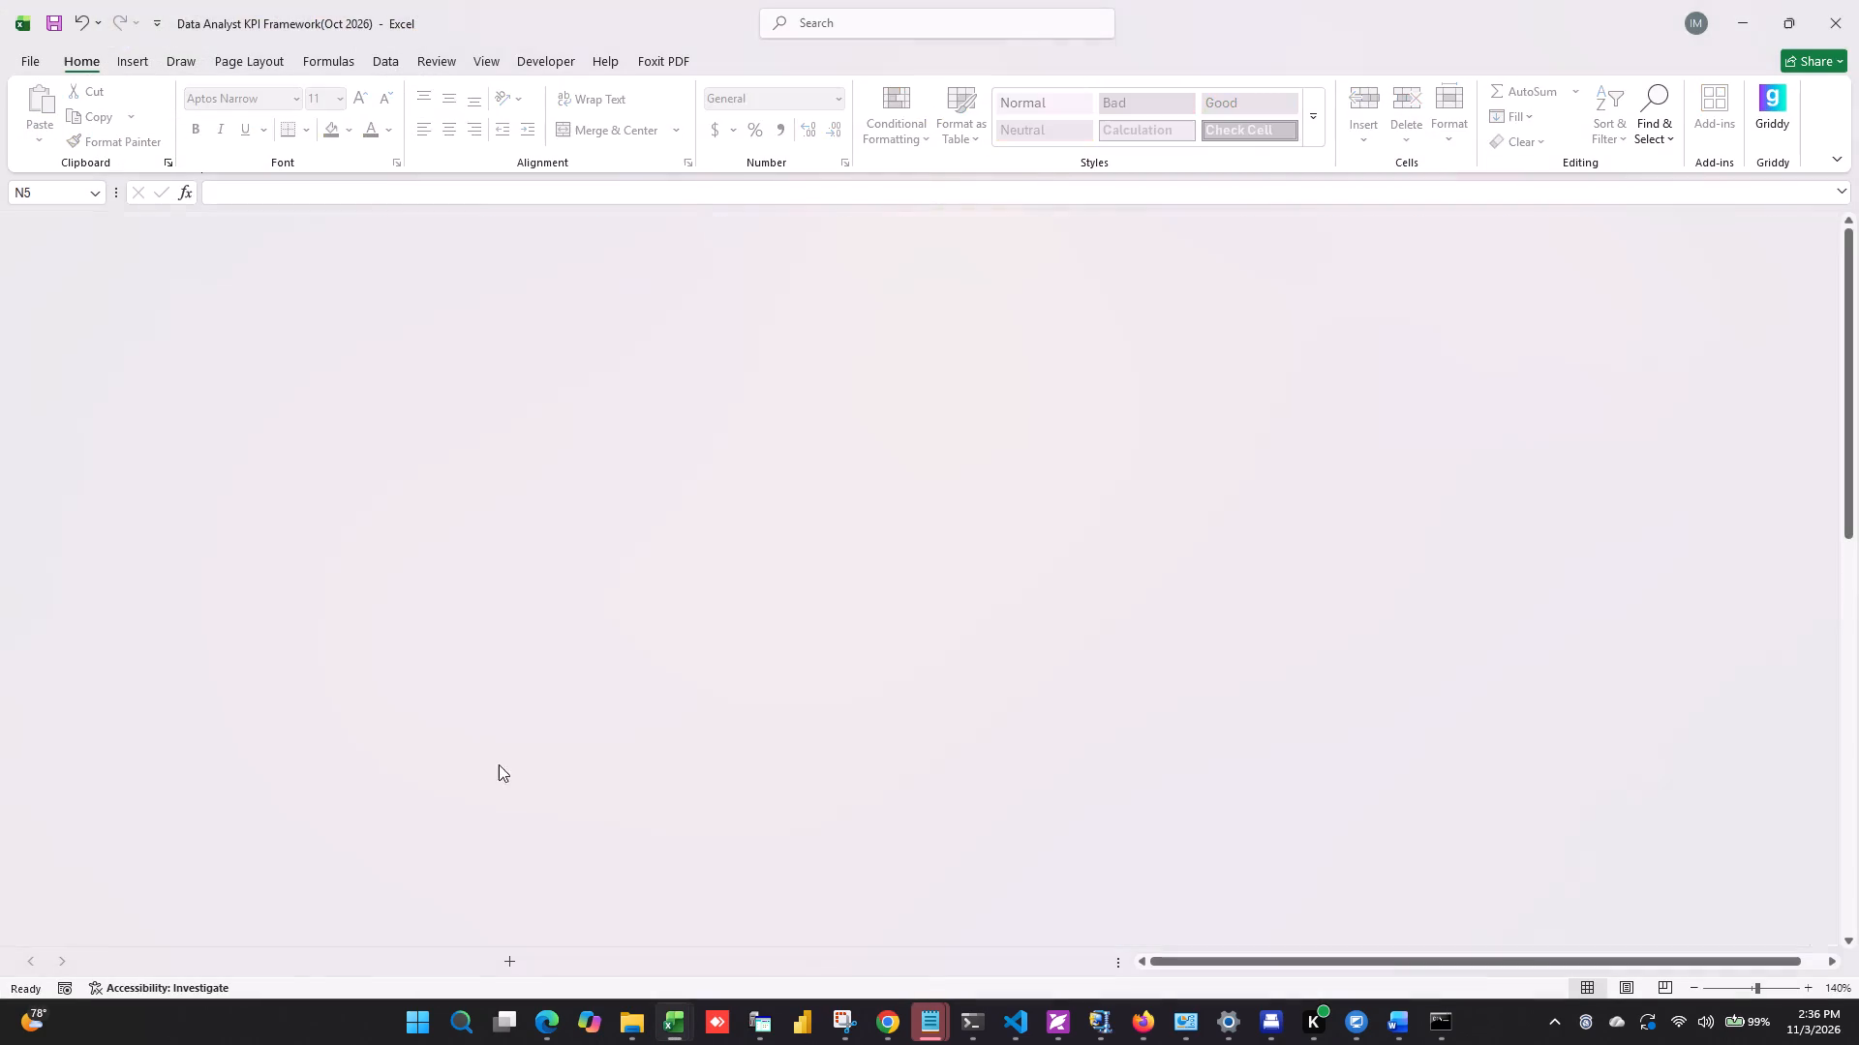
scroll(476, 758, down, 7)
click(358, 962)
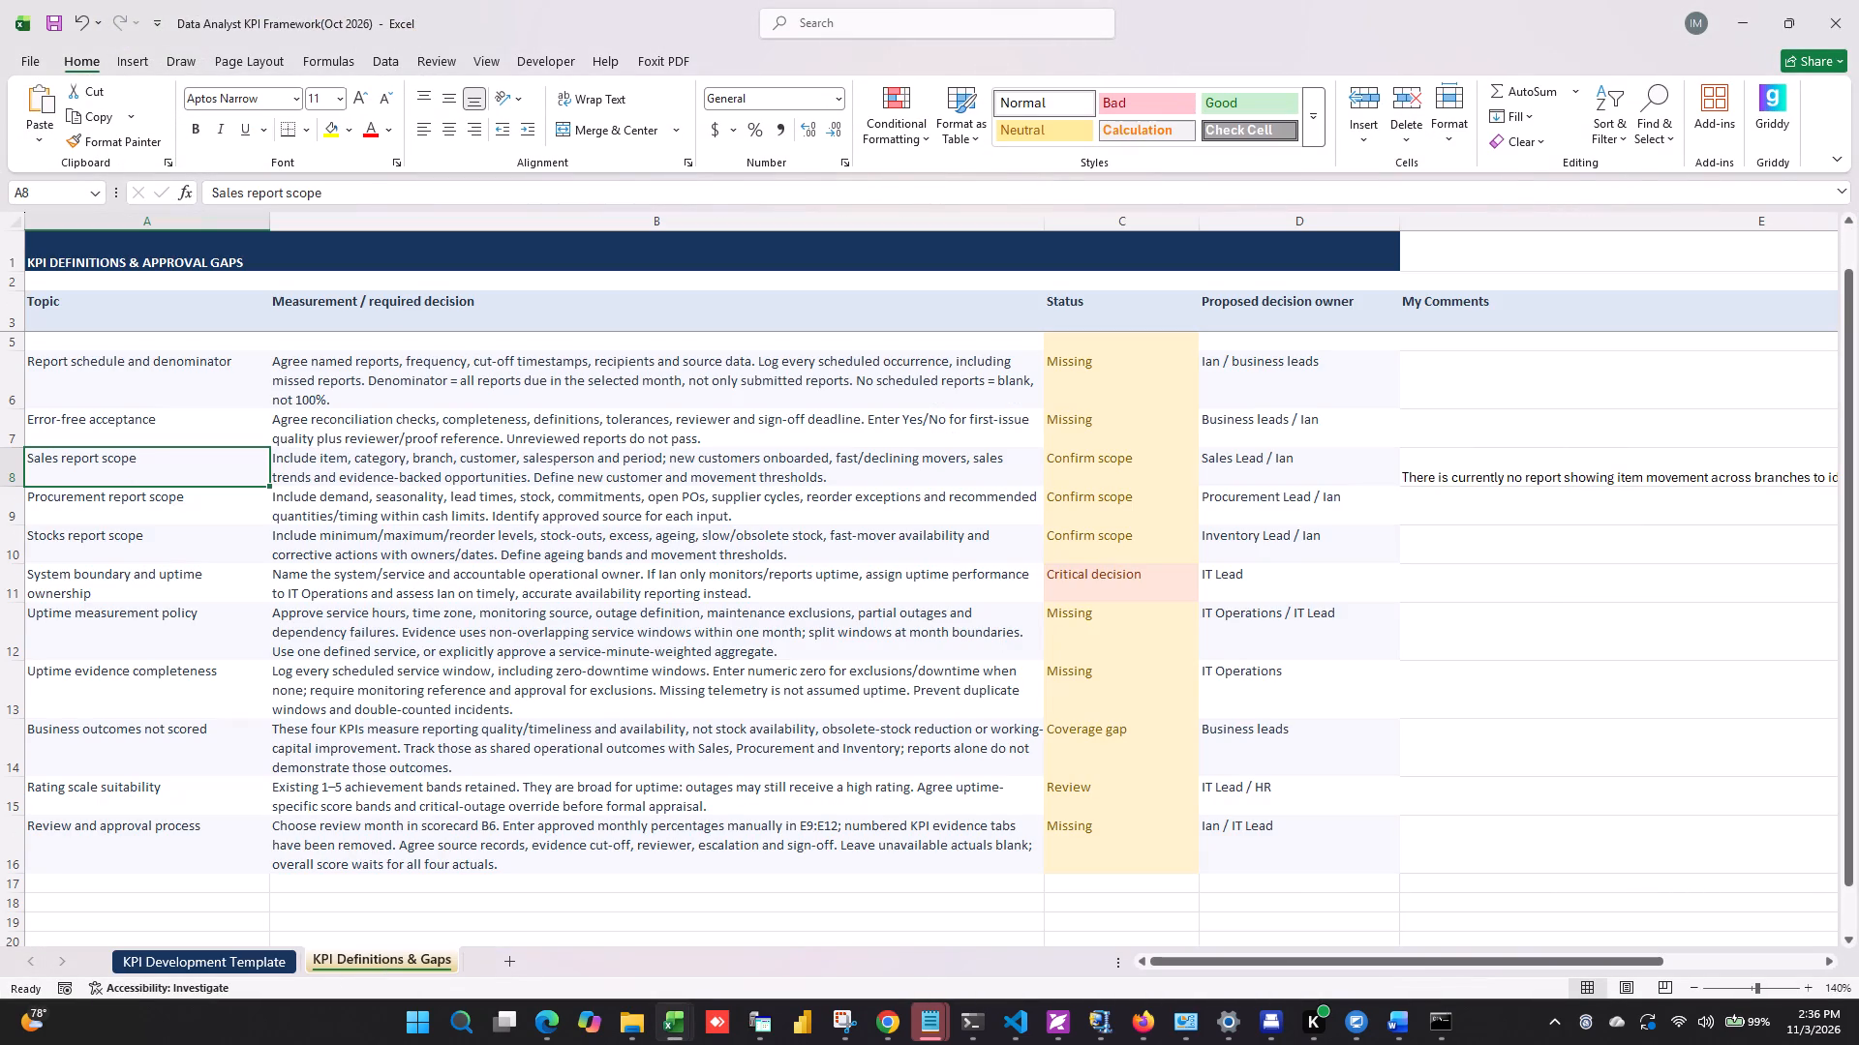
drag(1433, 965, 1630, 936)
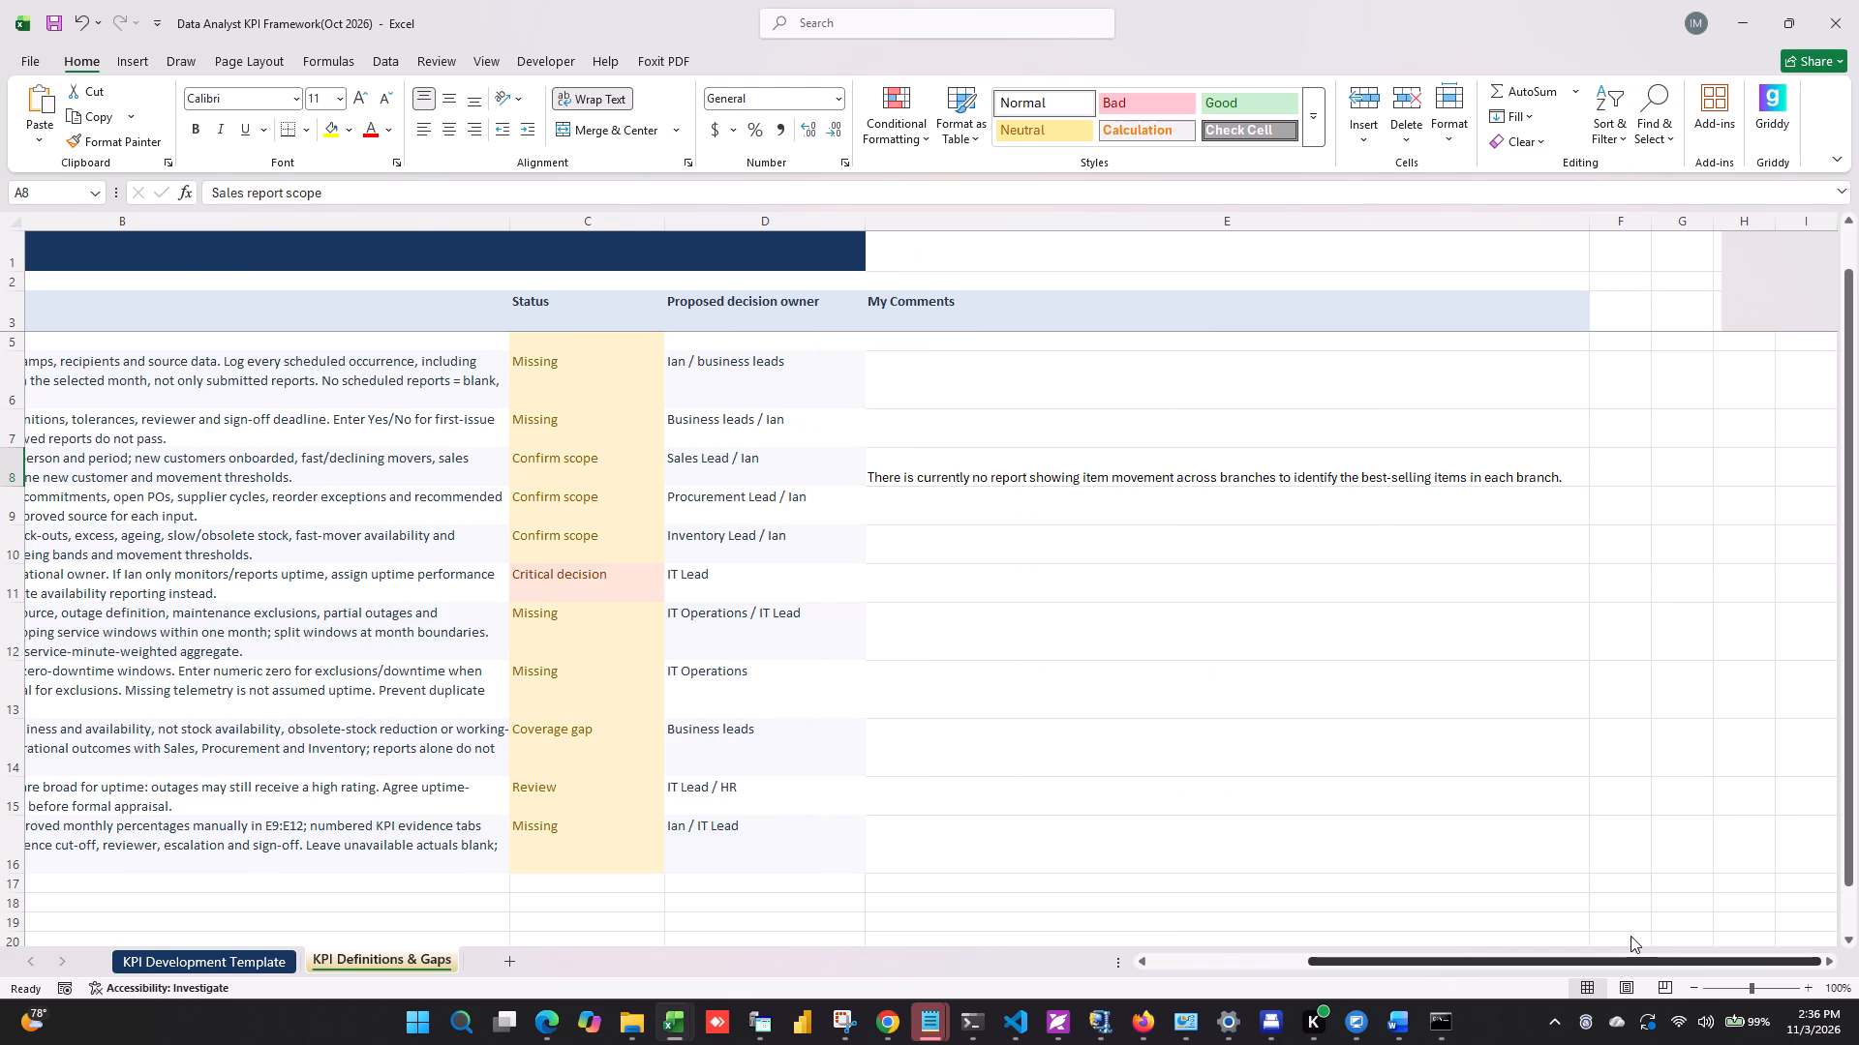
drag(1630, 936, 823, 954)
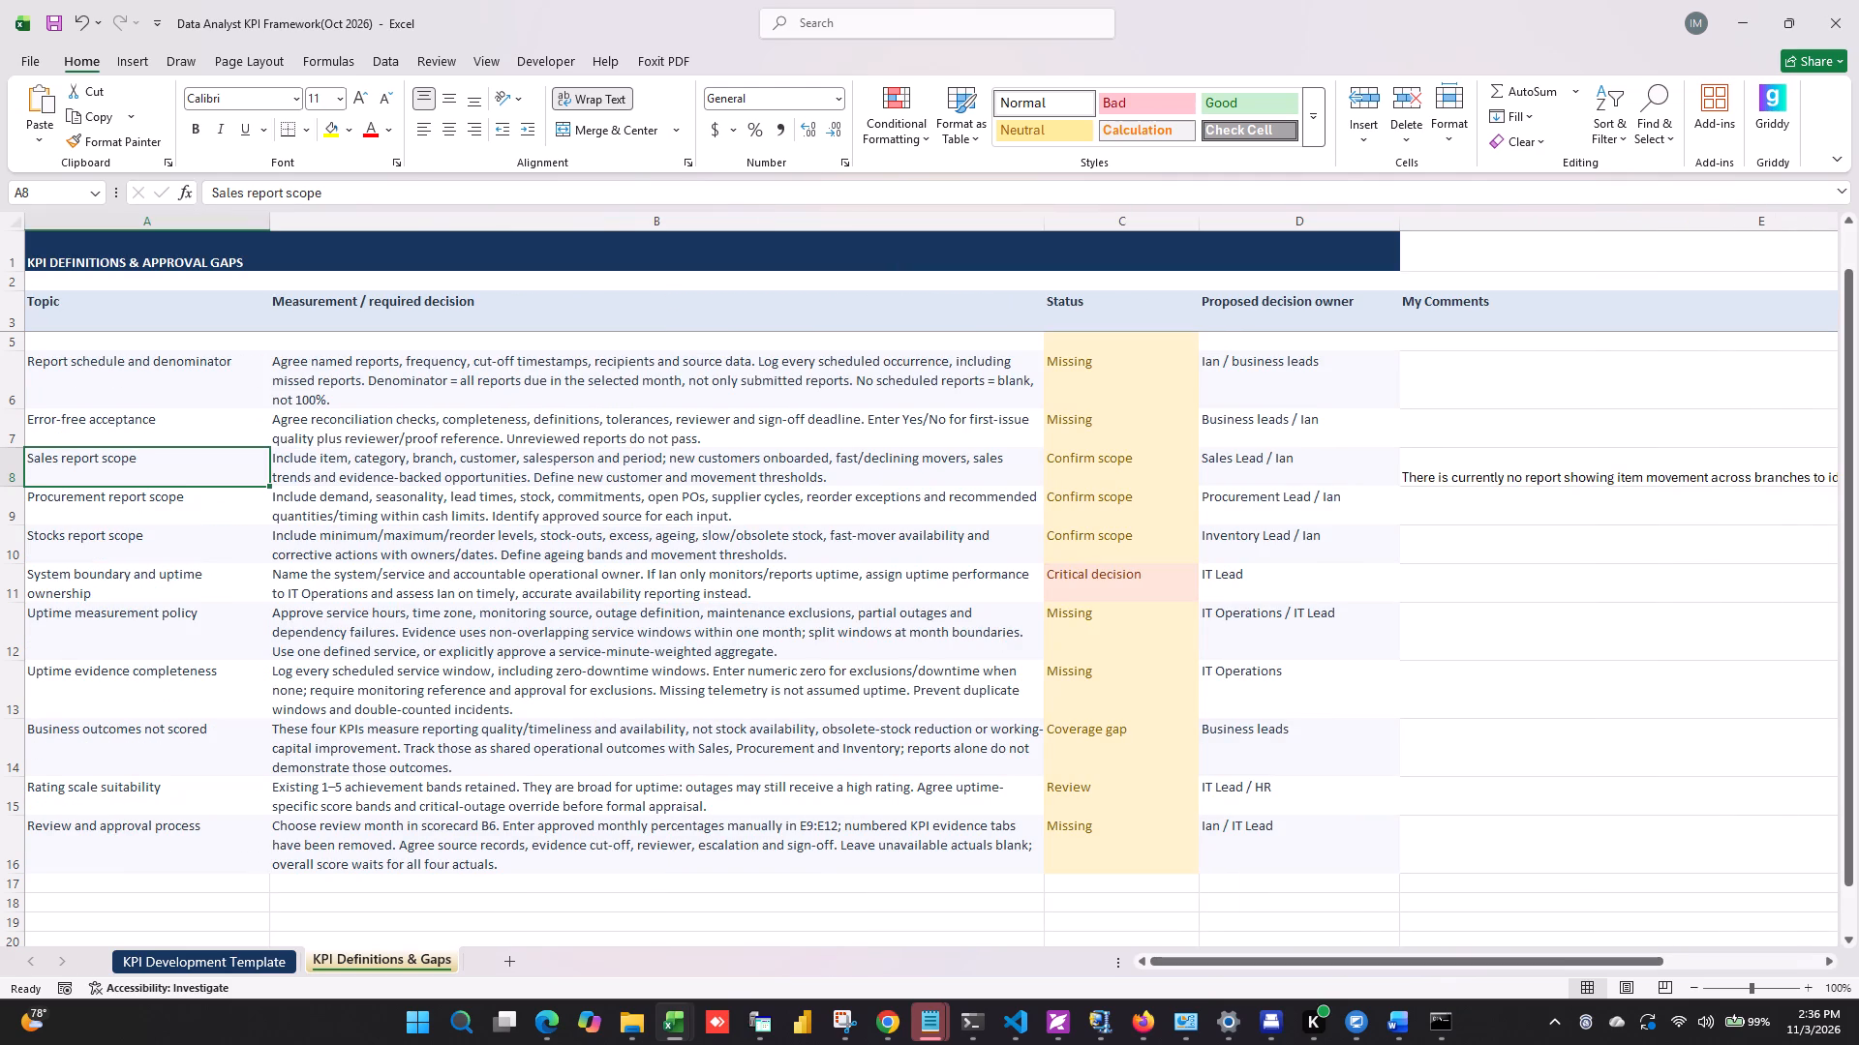
click(1748, 0)
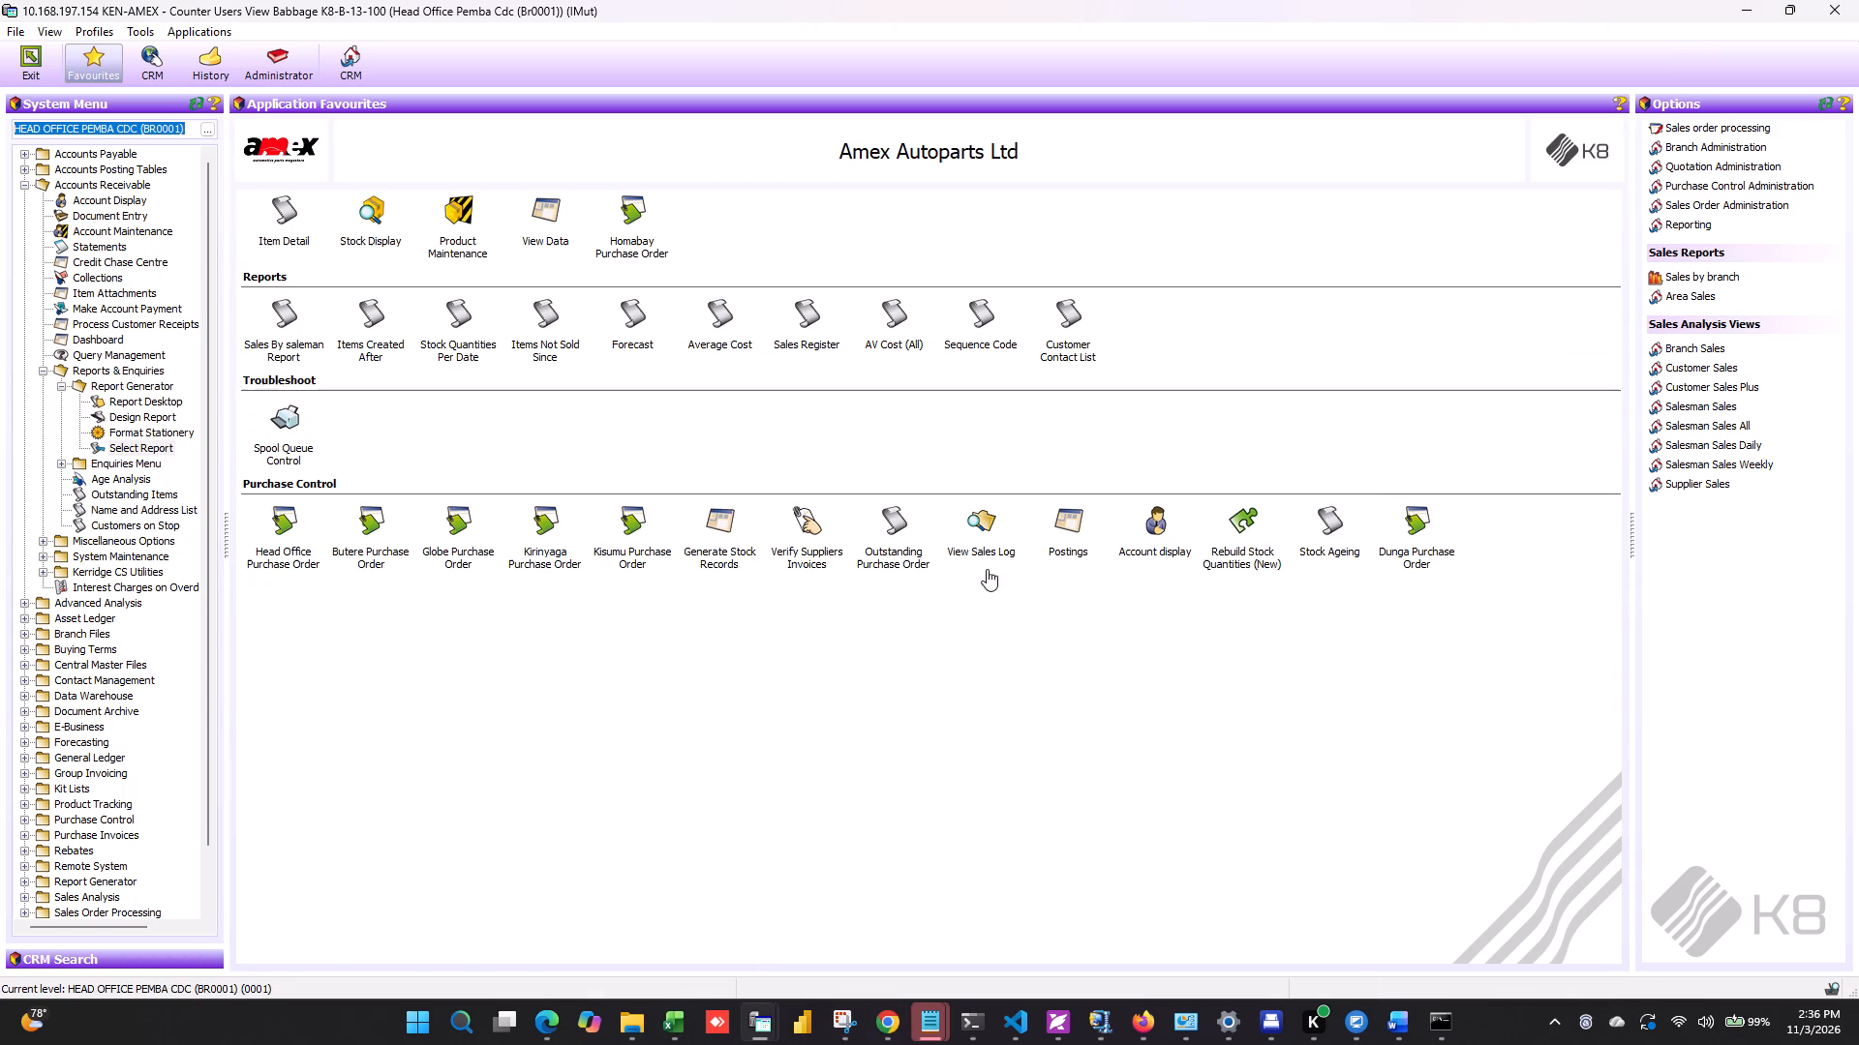
Open Account Display in K8 and place it side by side with the Kerridge CS Report item detail workbook.
double_click(1075, 533)
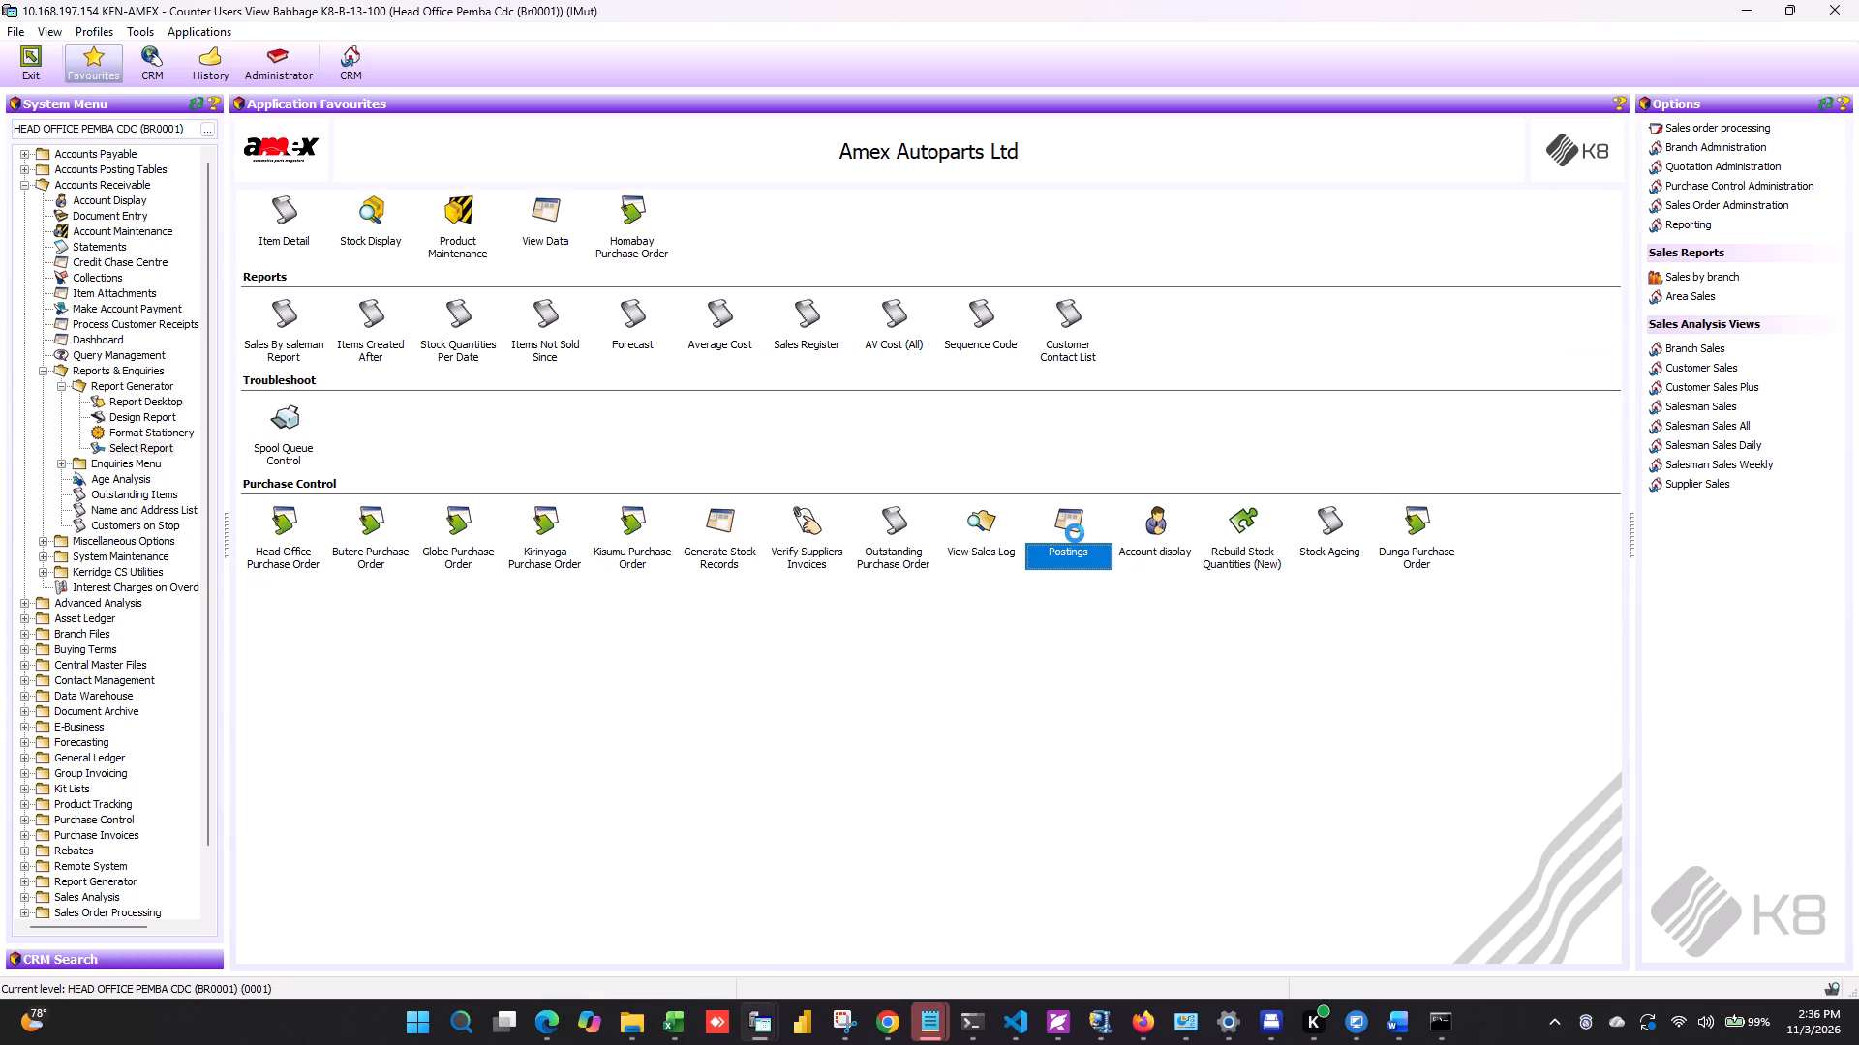
click(28, 58)
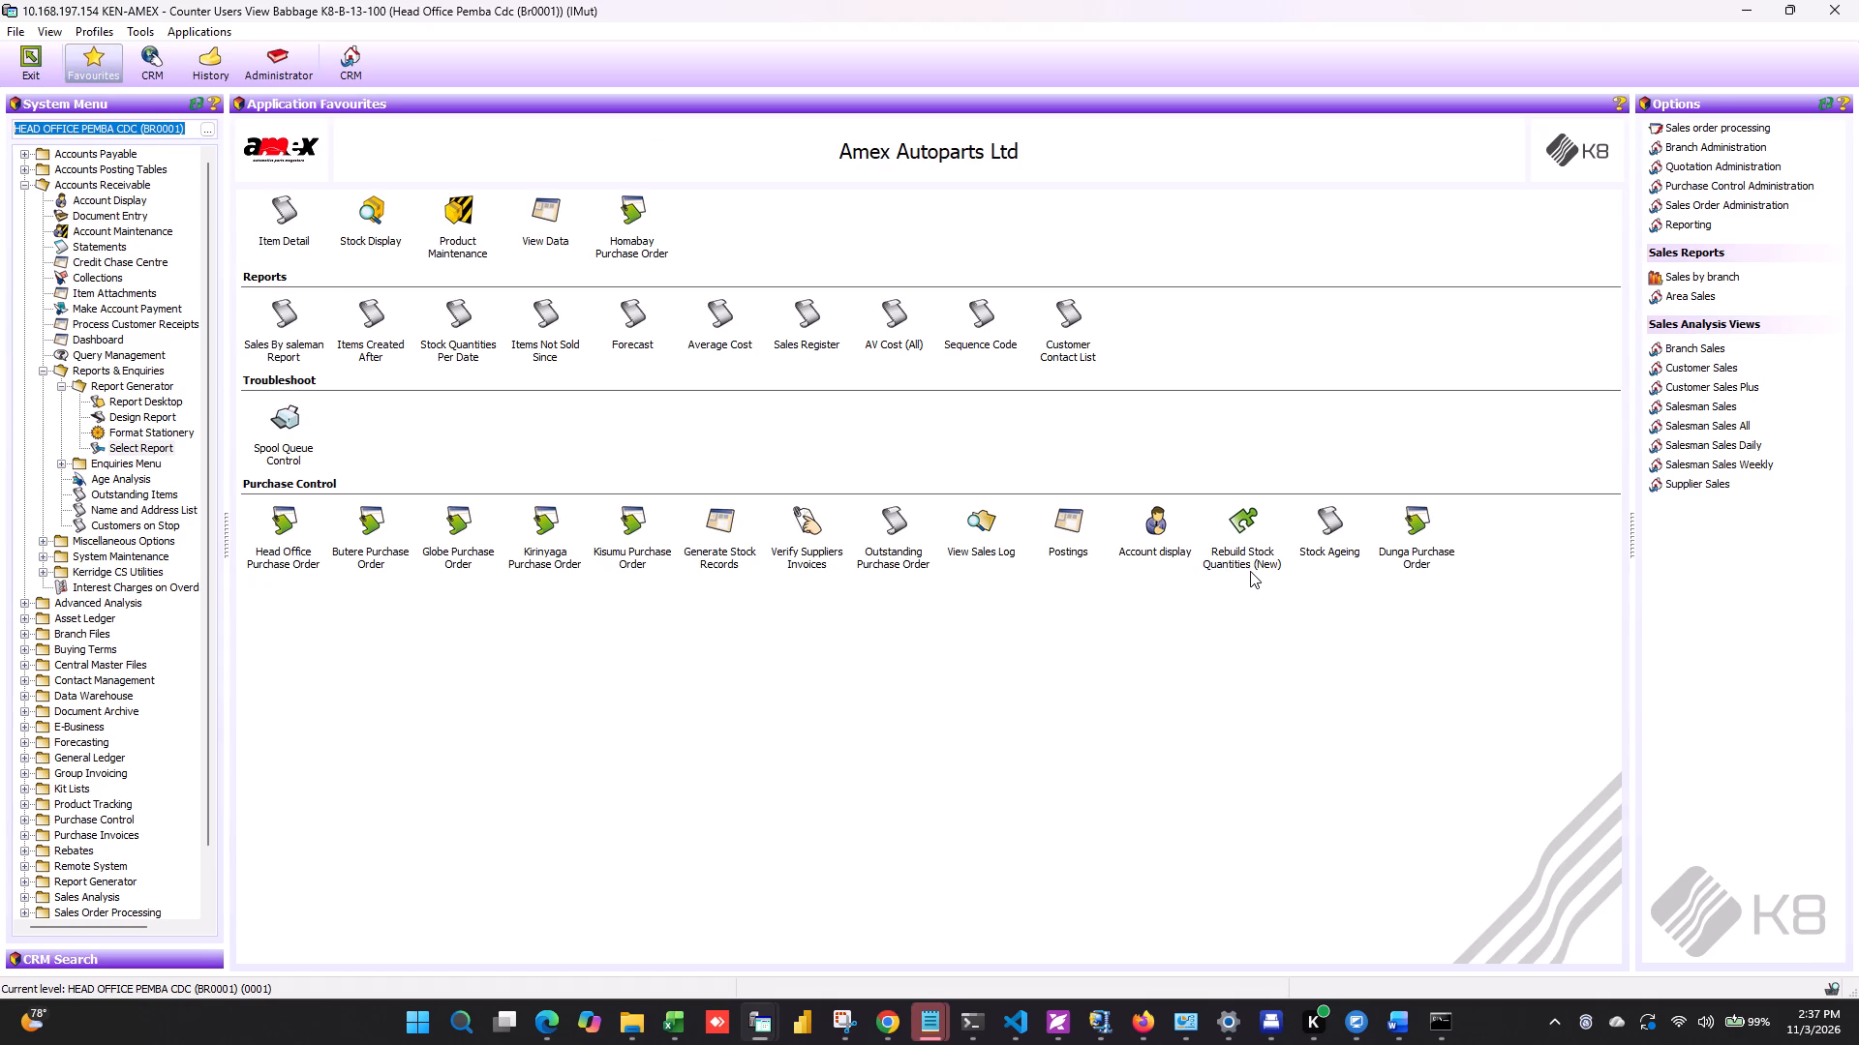
double_click(1151, 549)
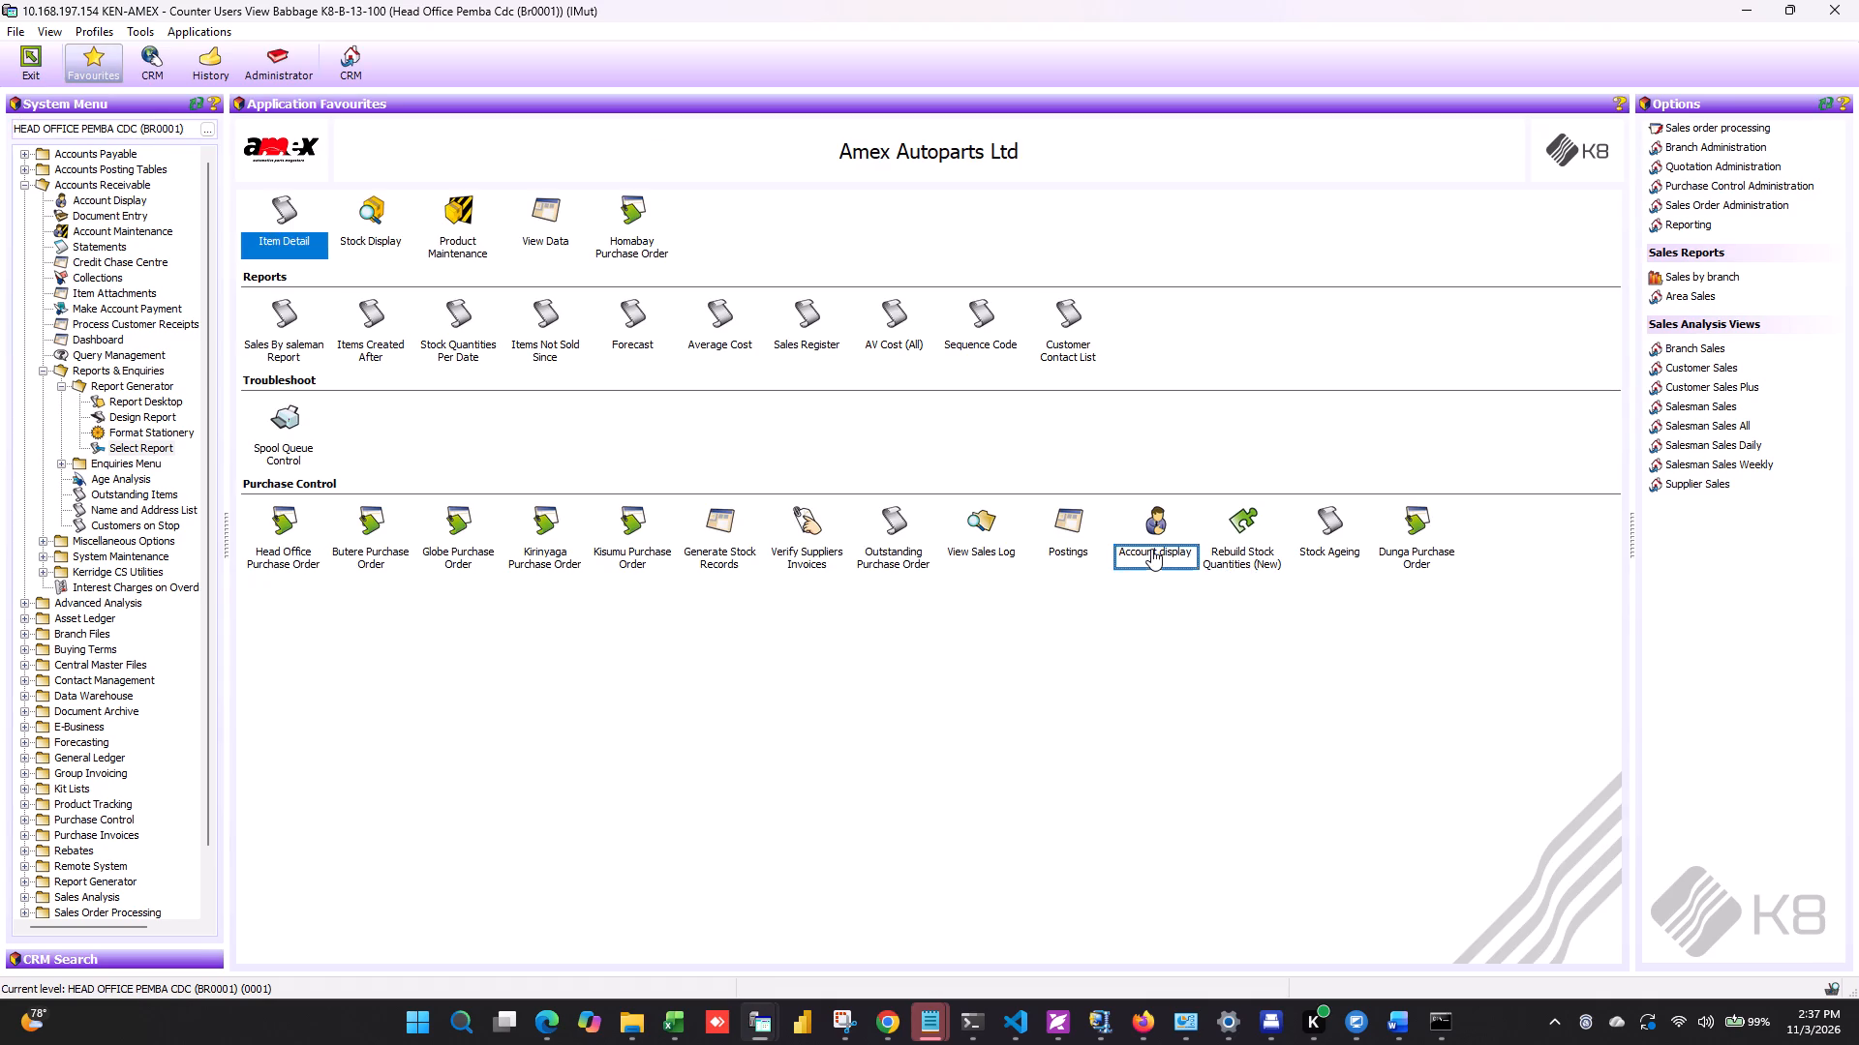
key(super+Left)
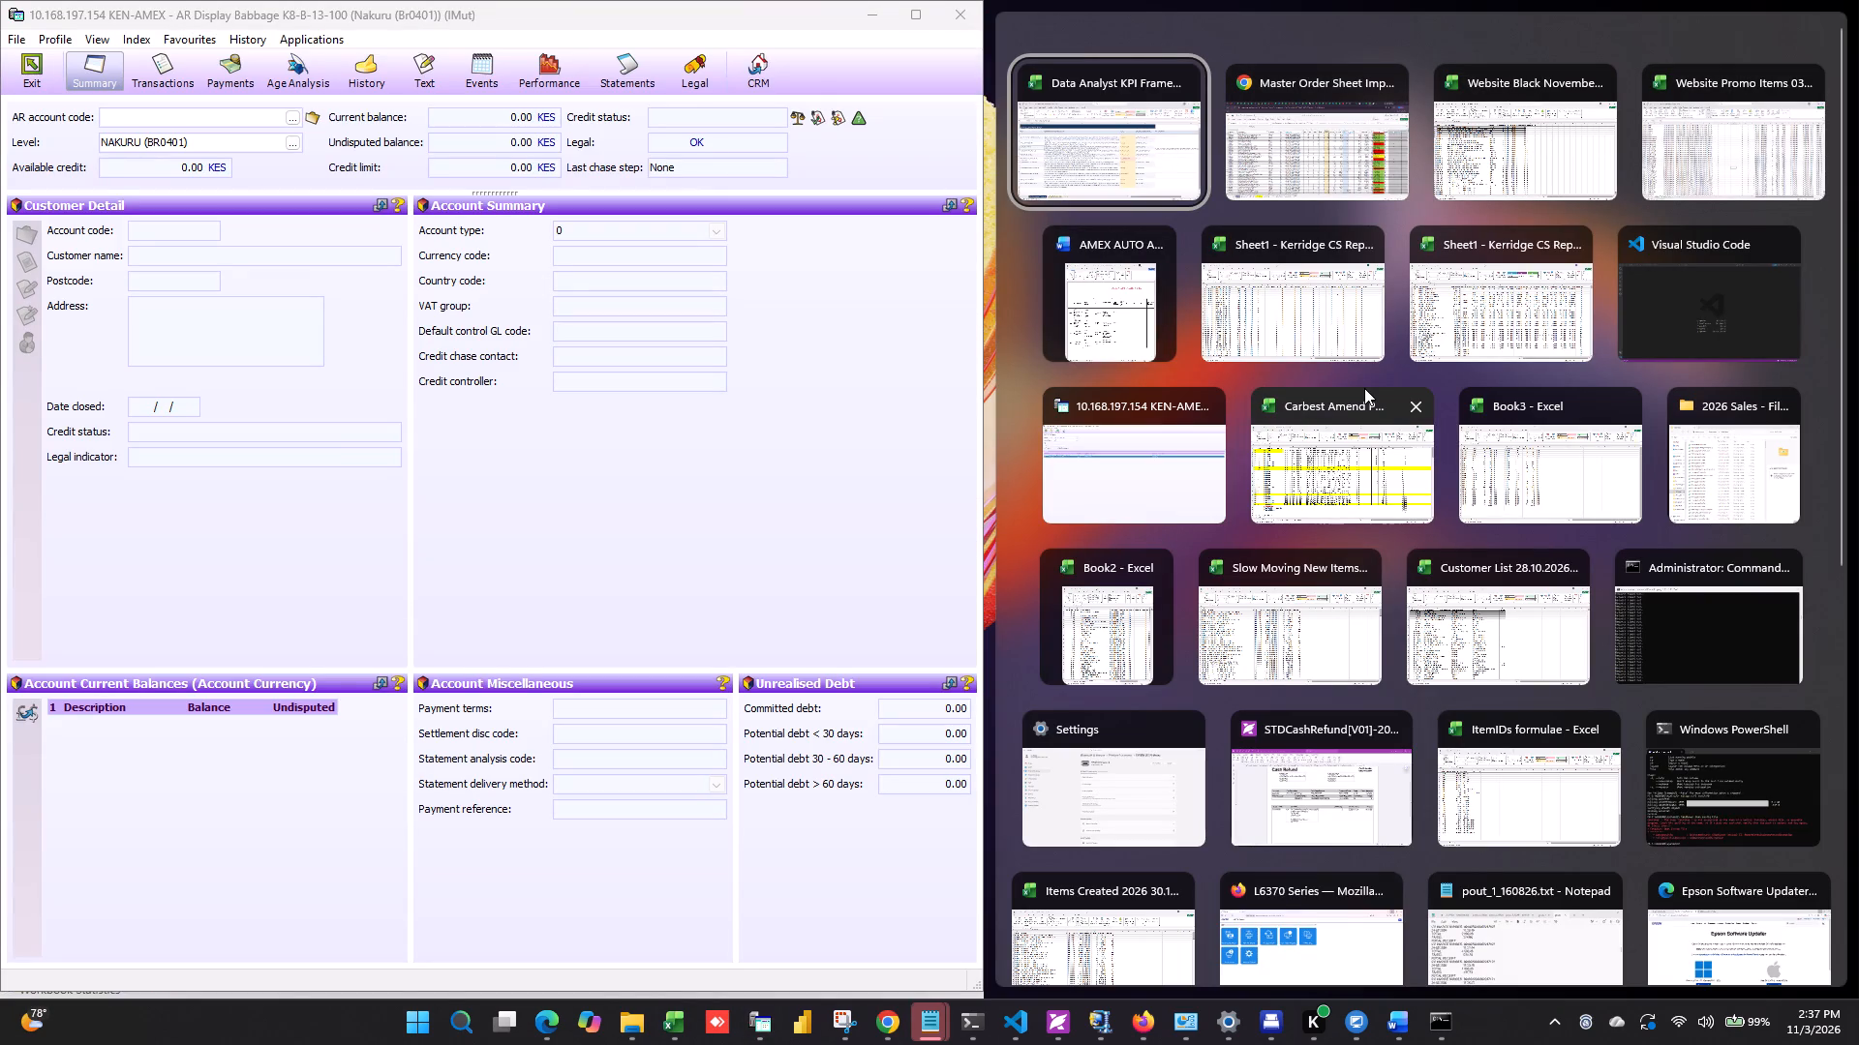
click(1300, 323)
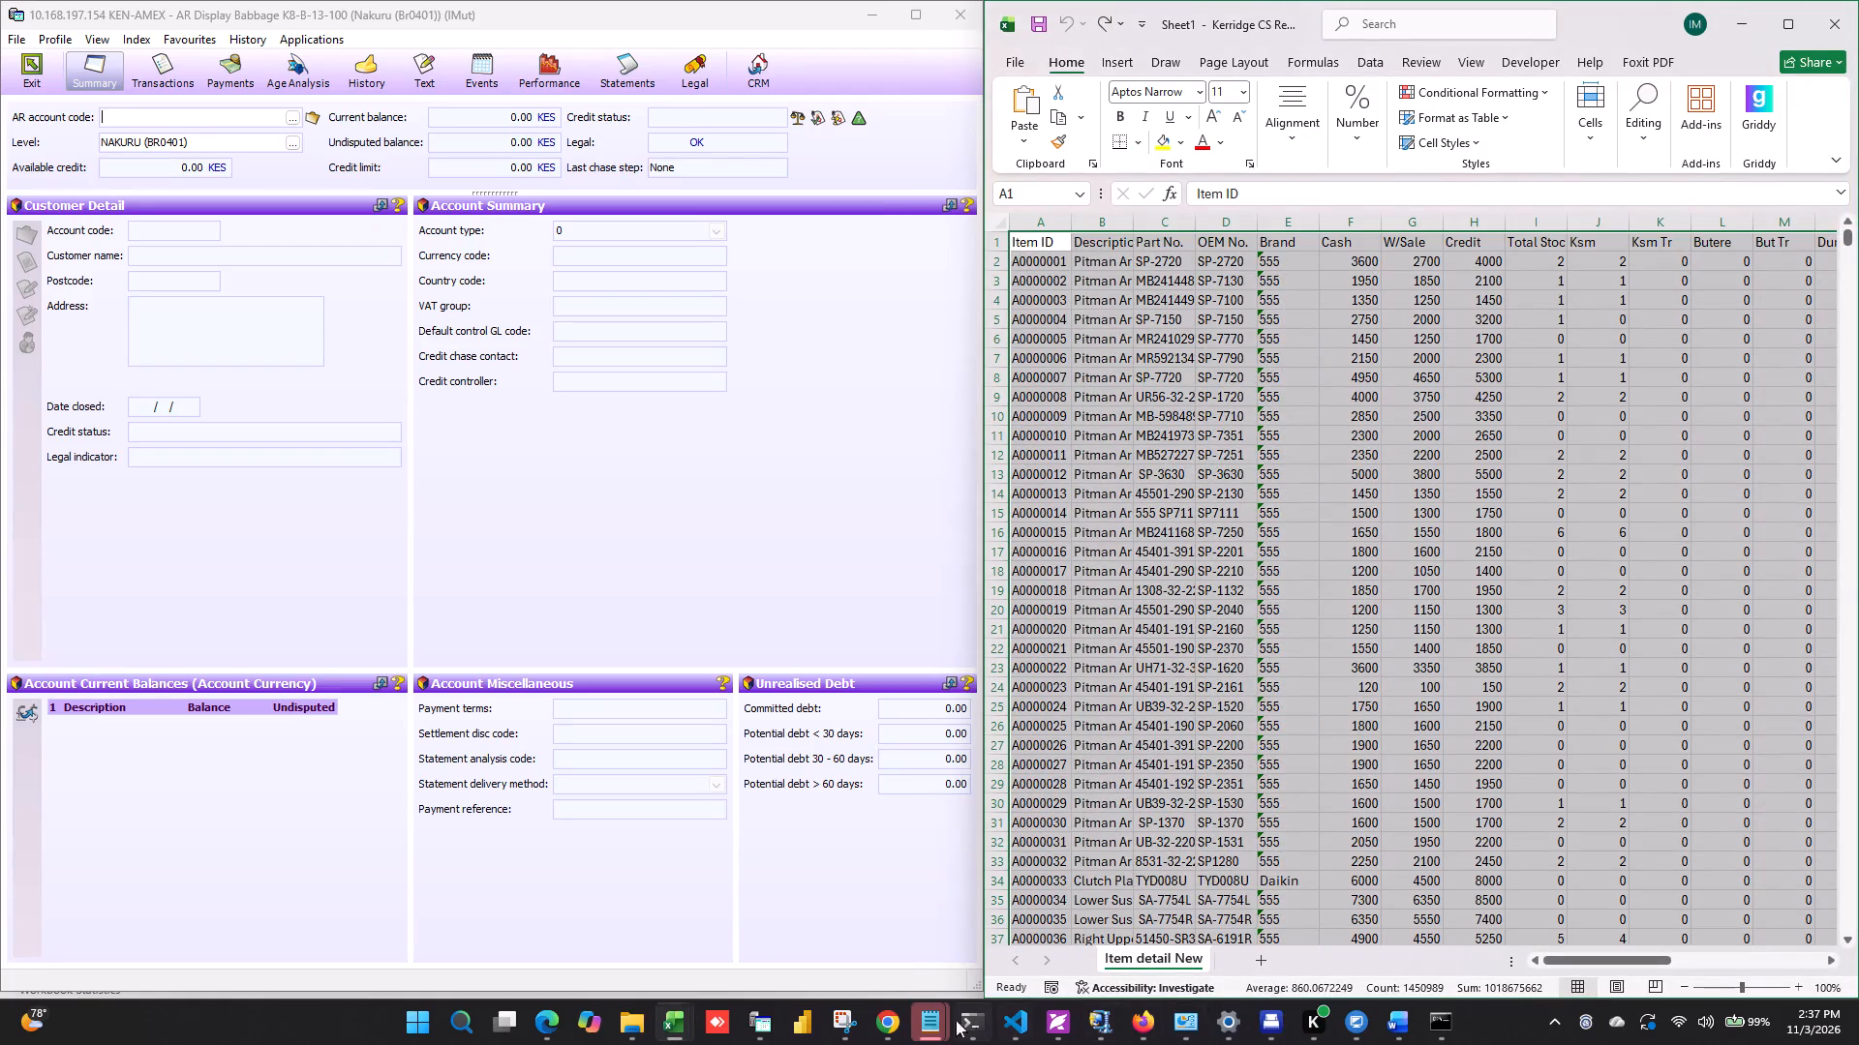
Switch to the unsaved Book2 customer workbook and save it in the desktop's New folder as "Master Customer List 2026".
click(676, 1030)
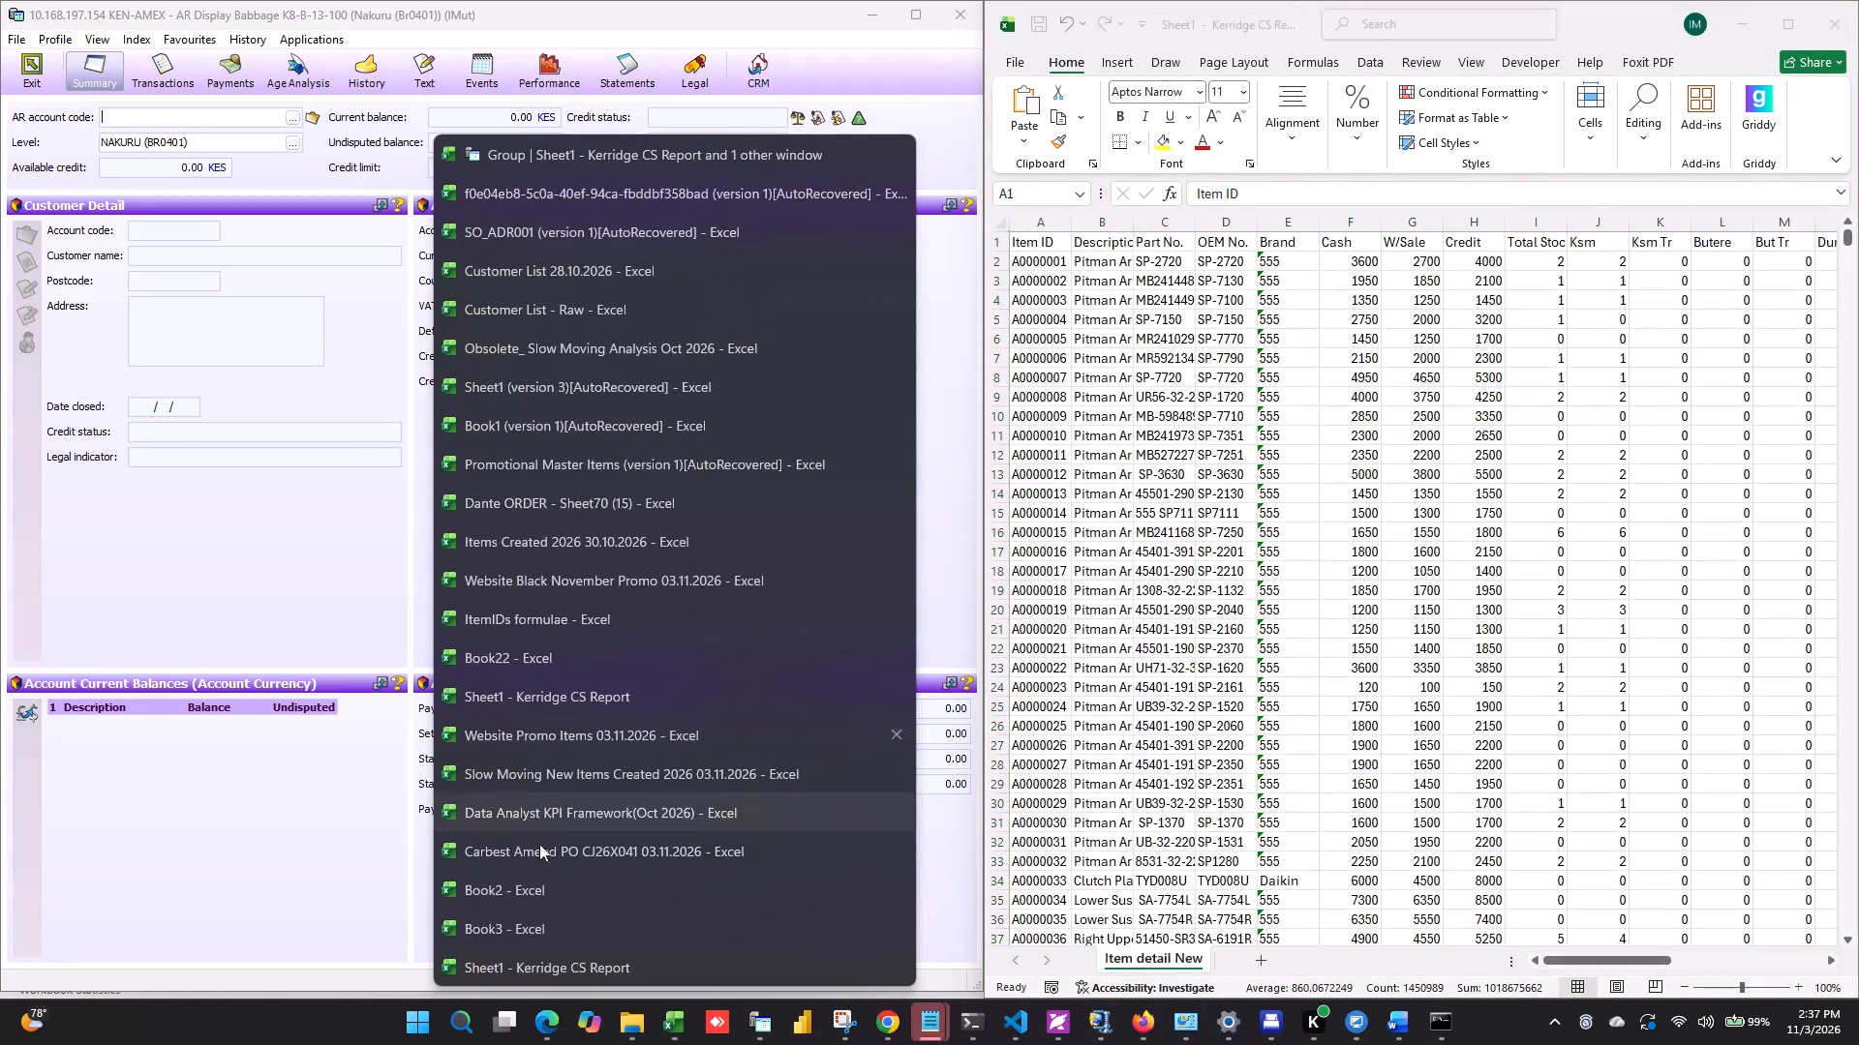
scroll(493, 903, down, 4)
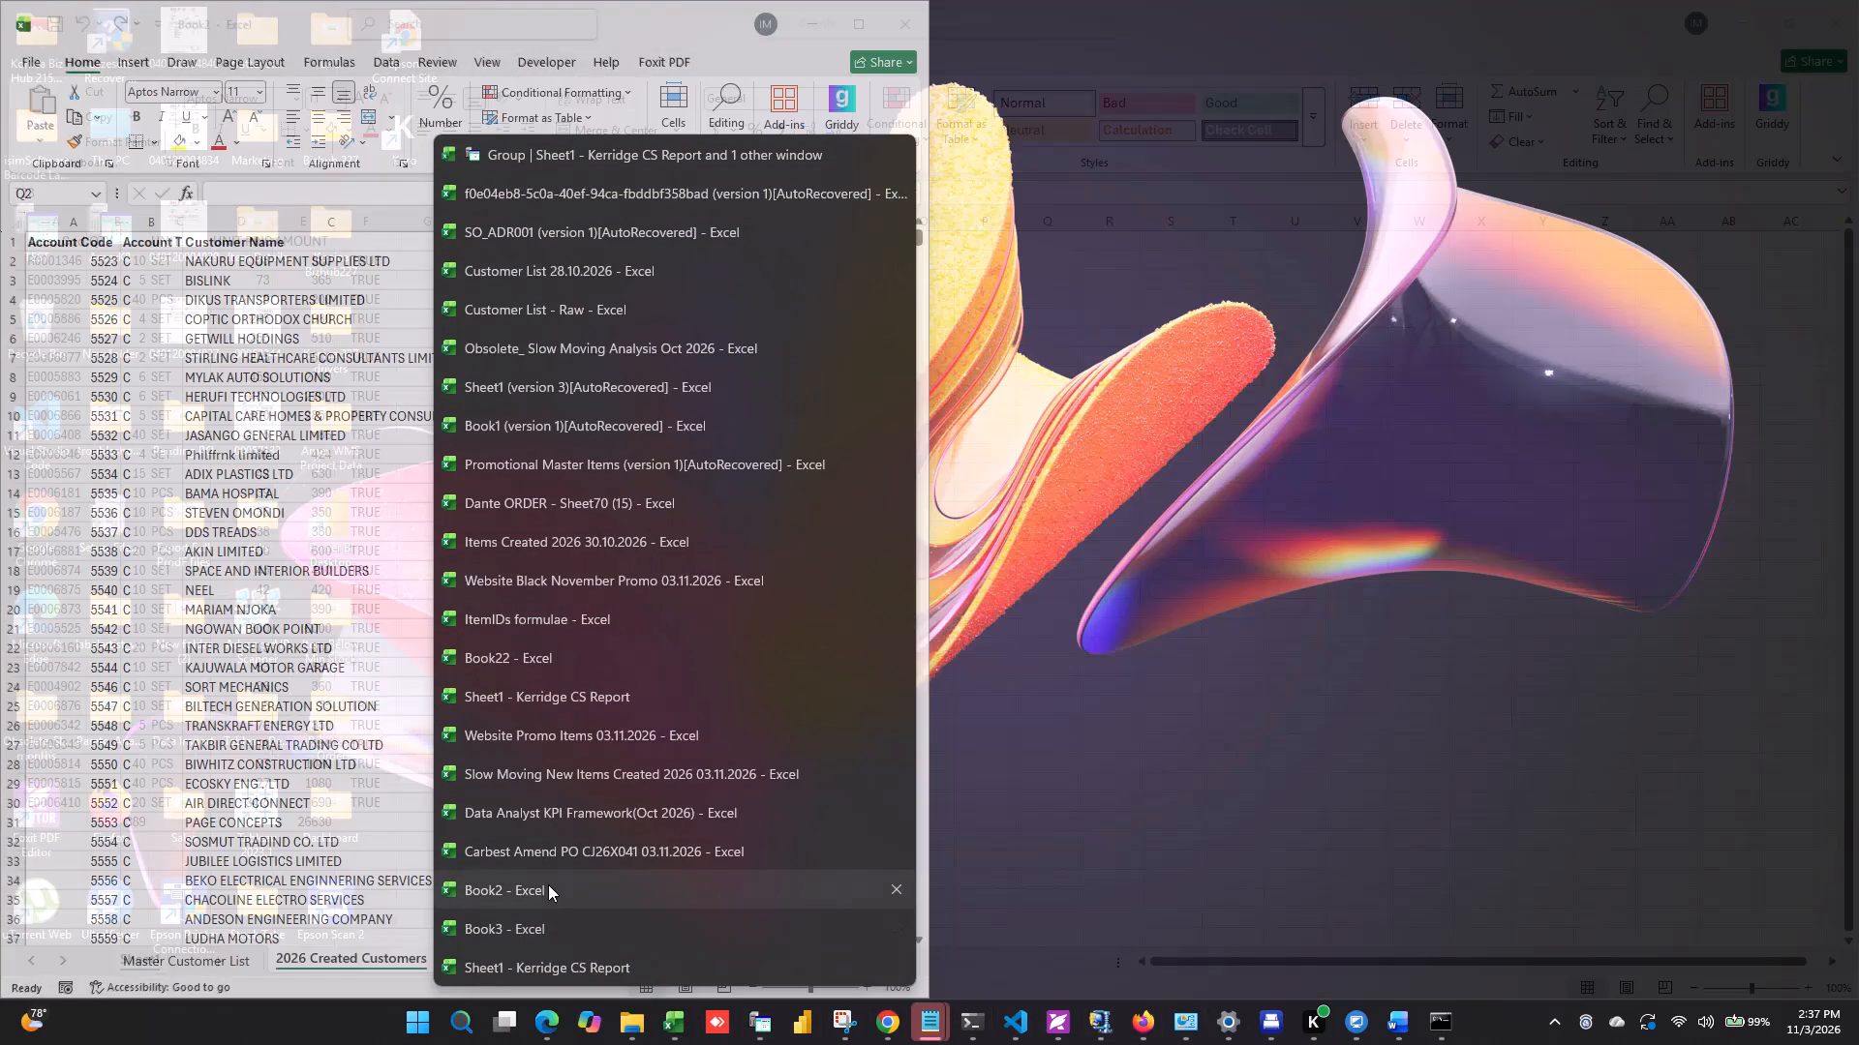
click(548, 884)
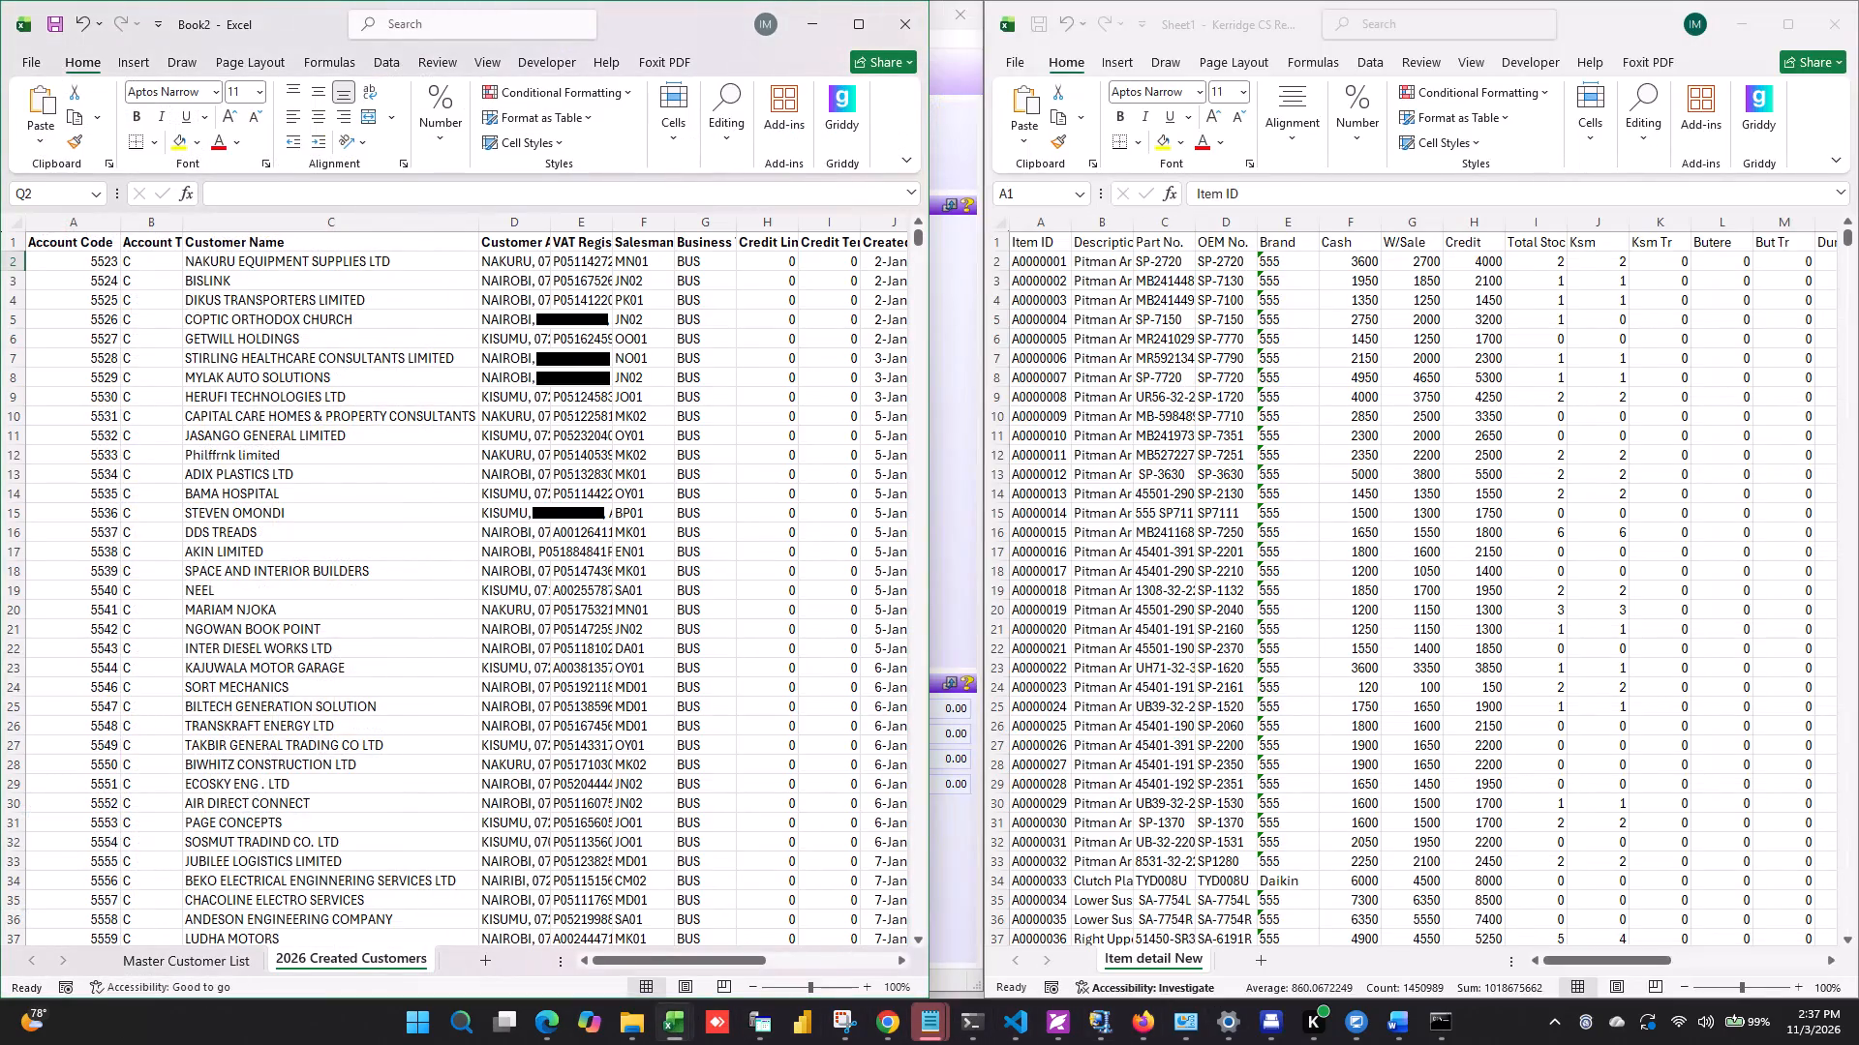
click(227, 885)
click(40, 66)
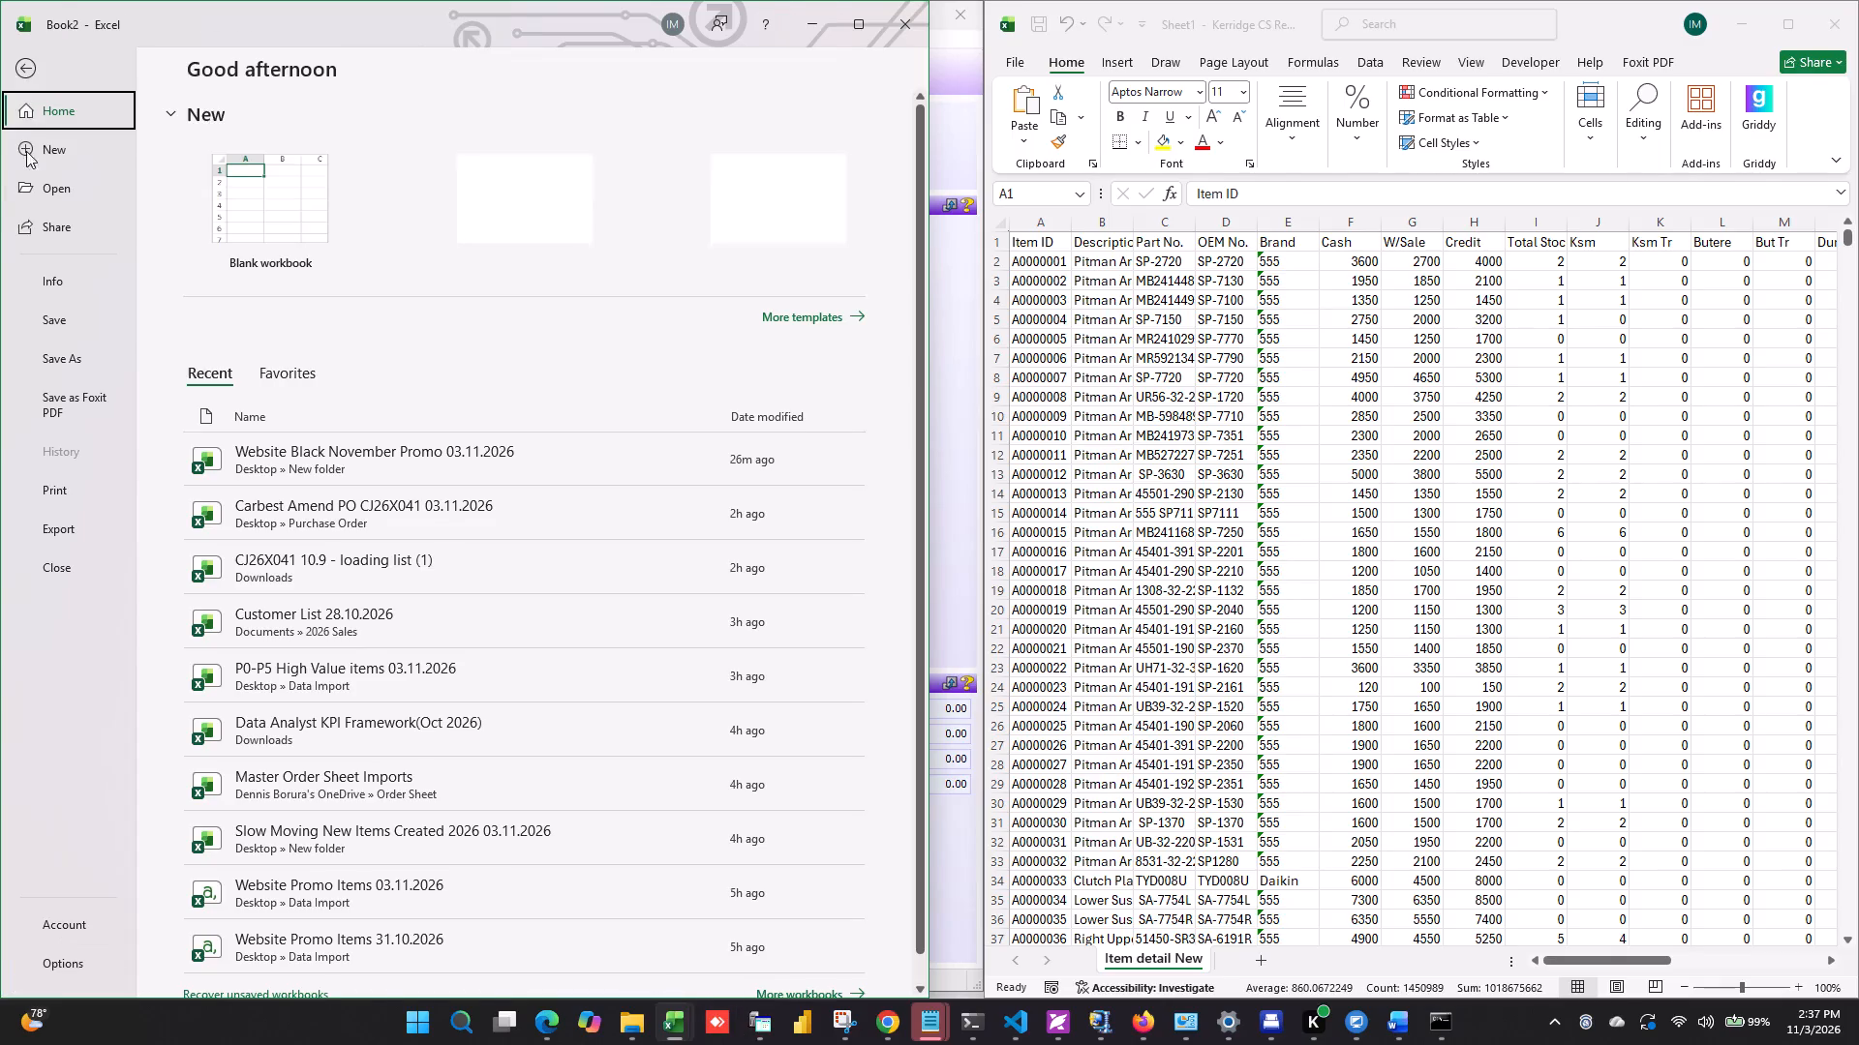
click(62, 351)
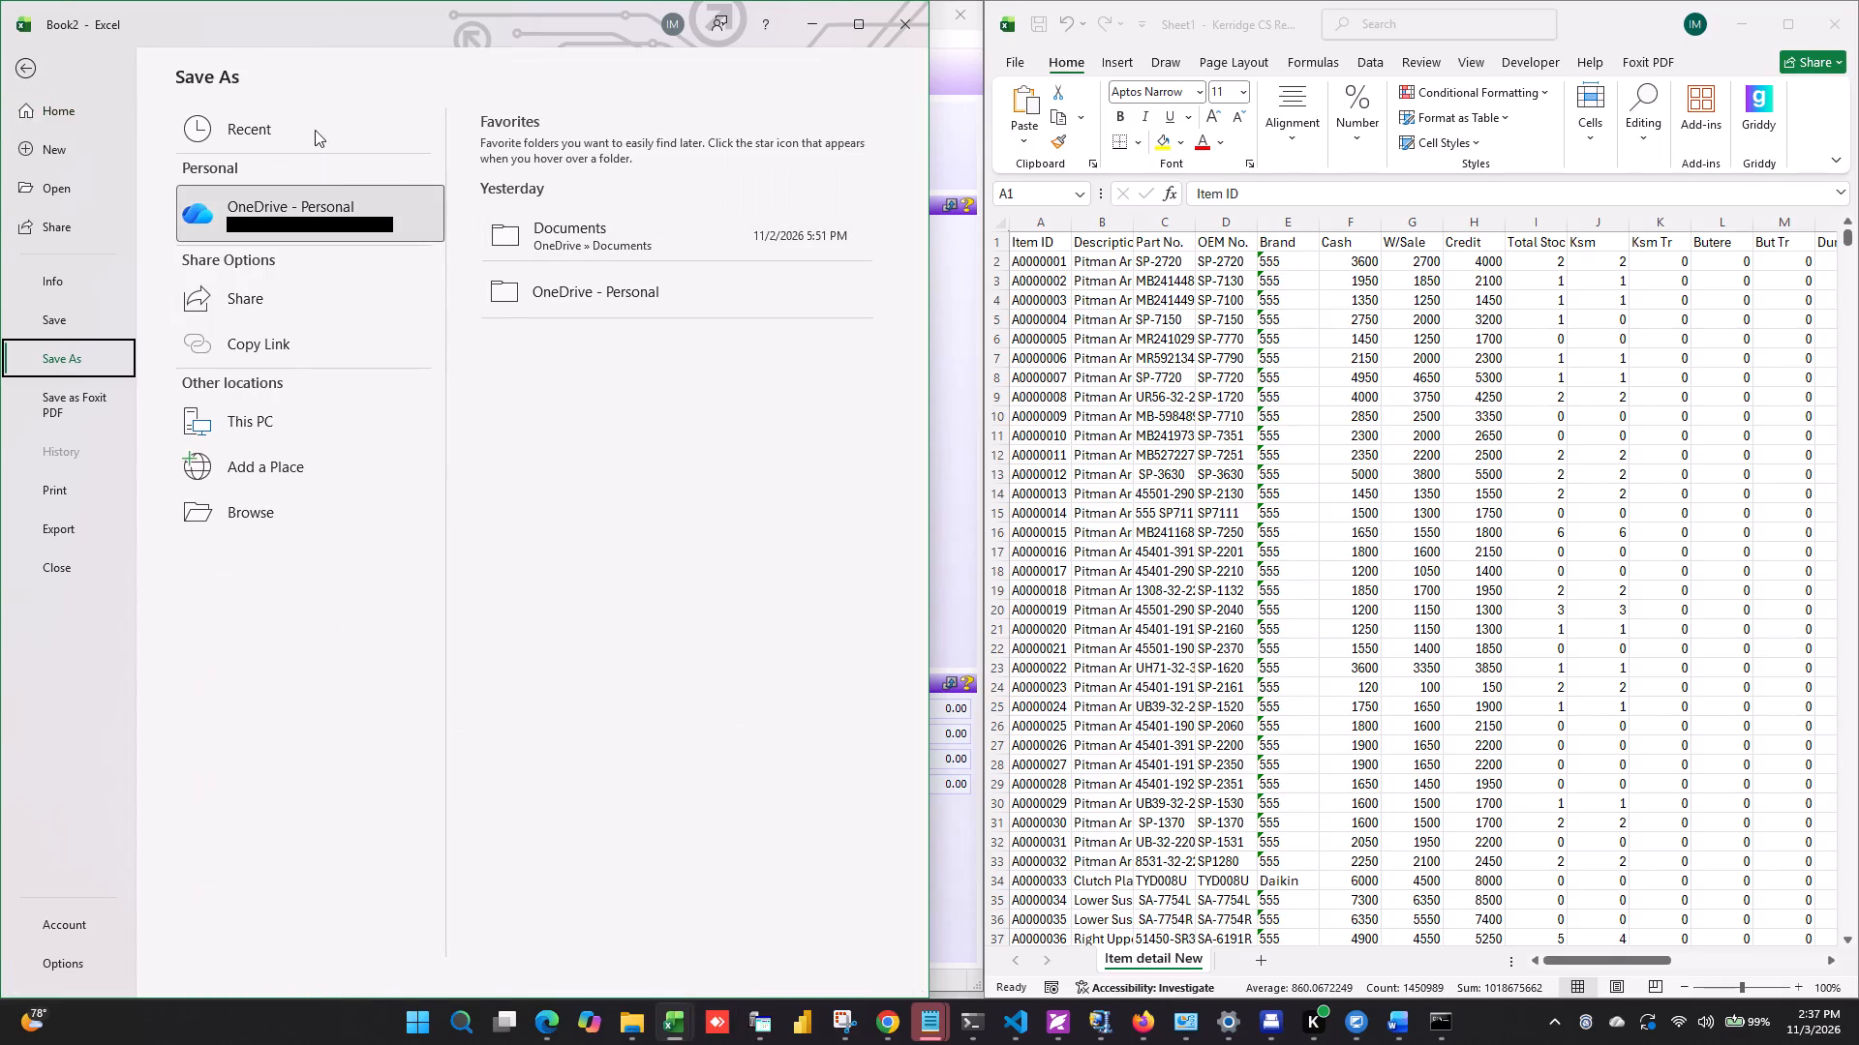
click(315, 130)
click(590, 328)
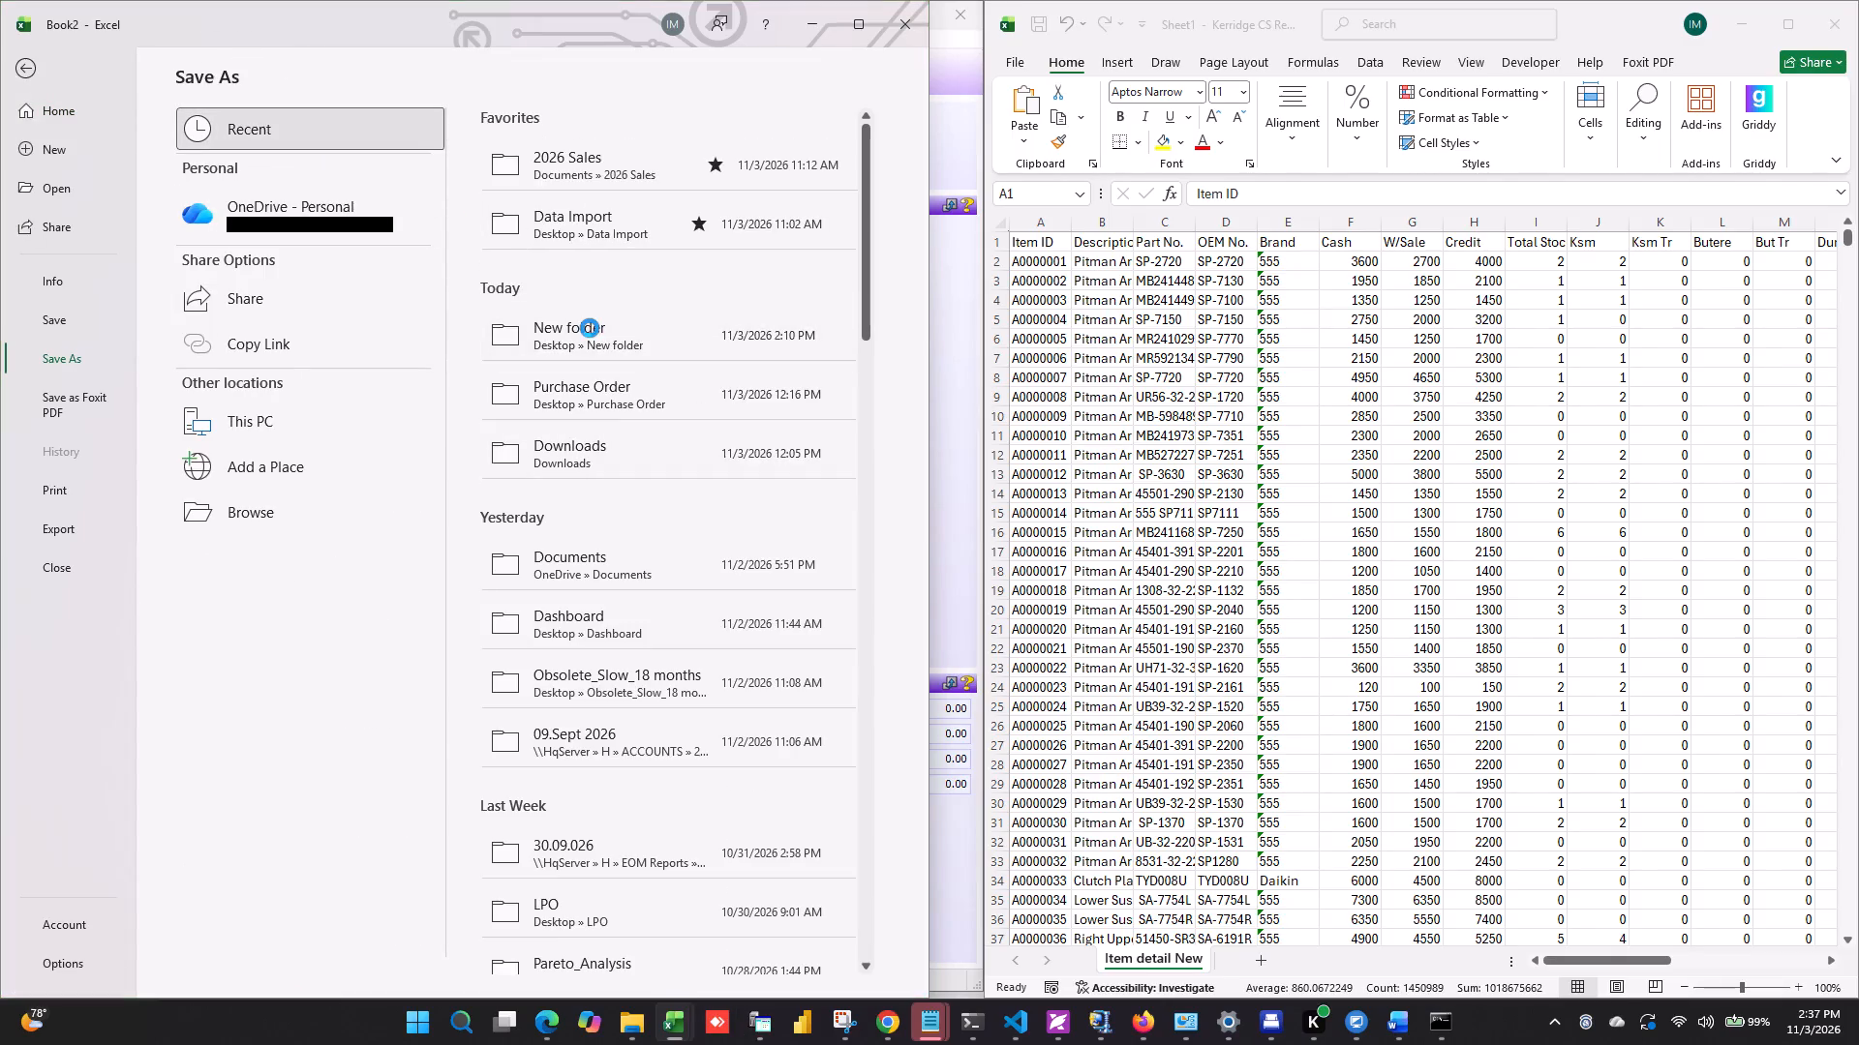
key(BackSpace)
text(Master Customer List)
key(space)
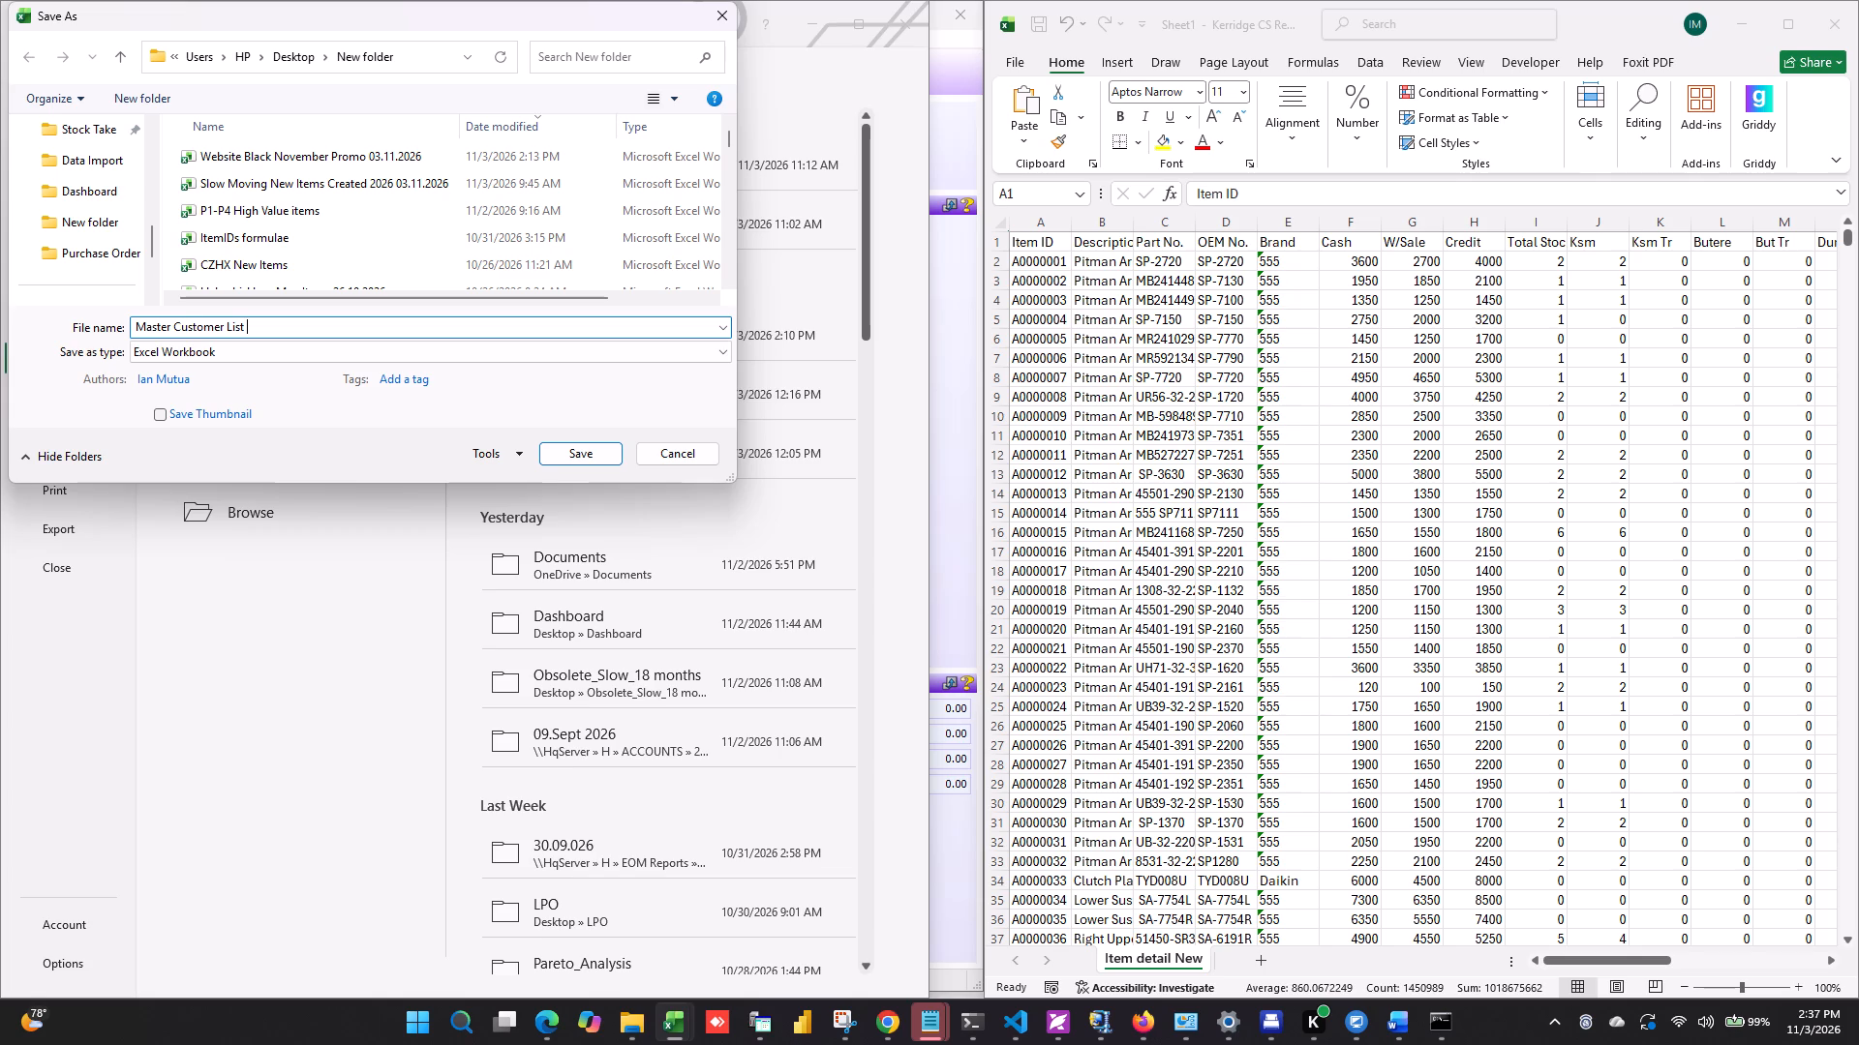
text(2026)
key(Return)
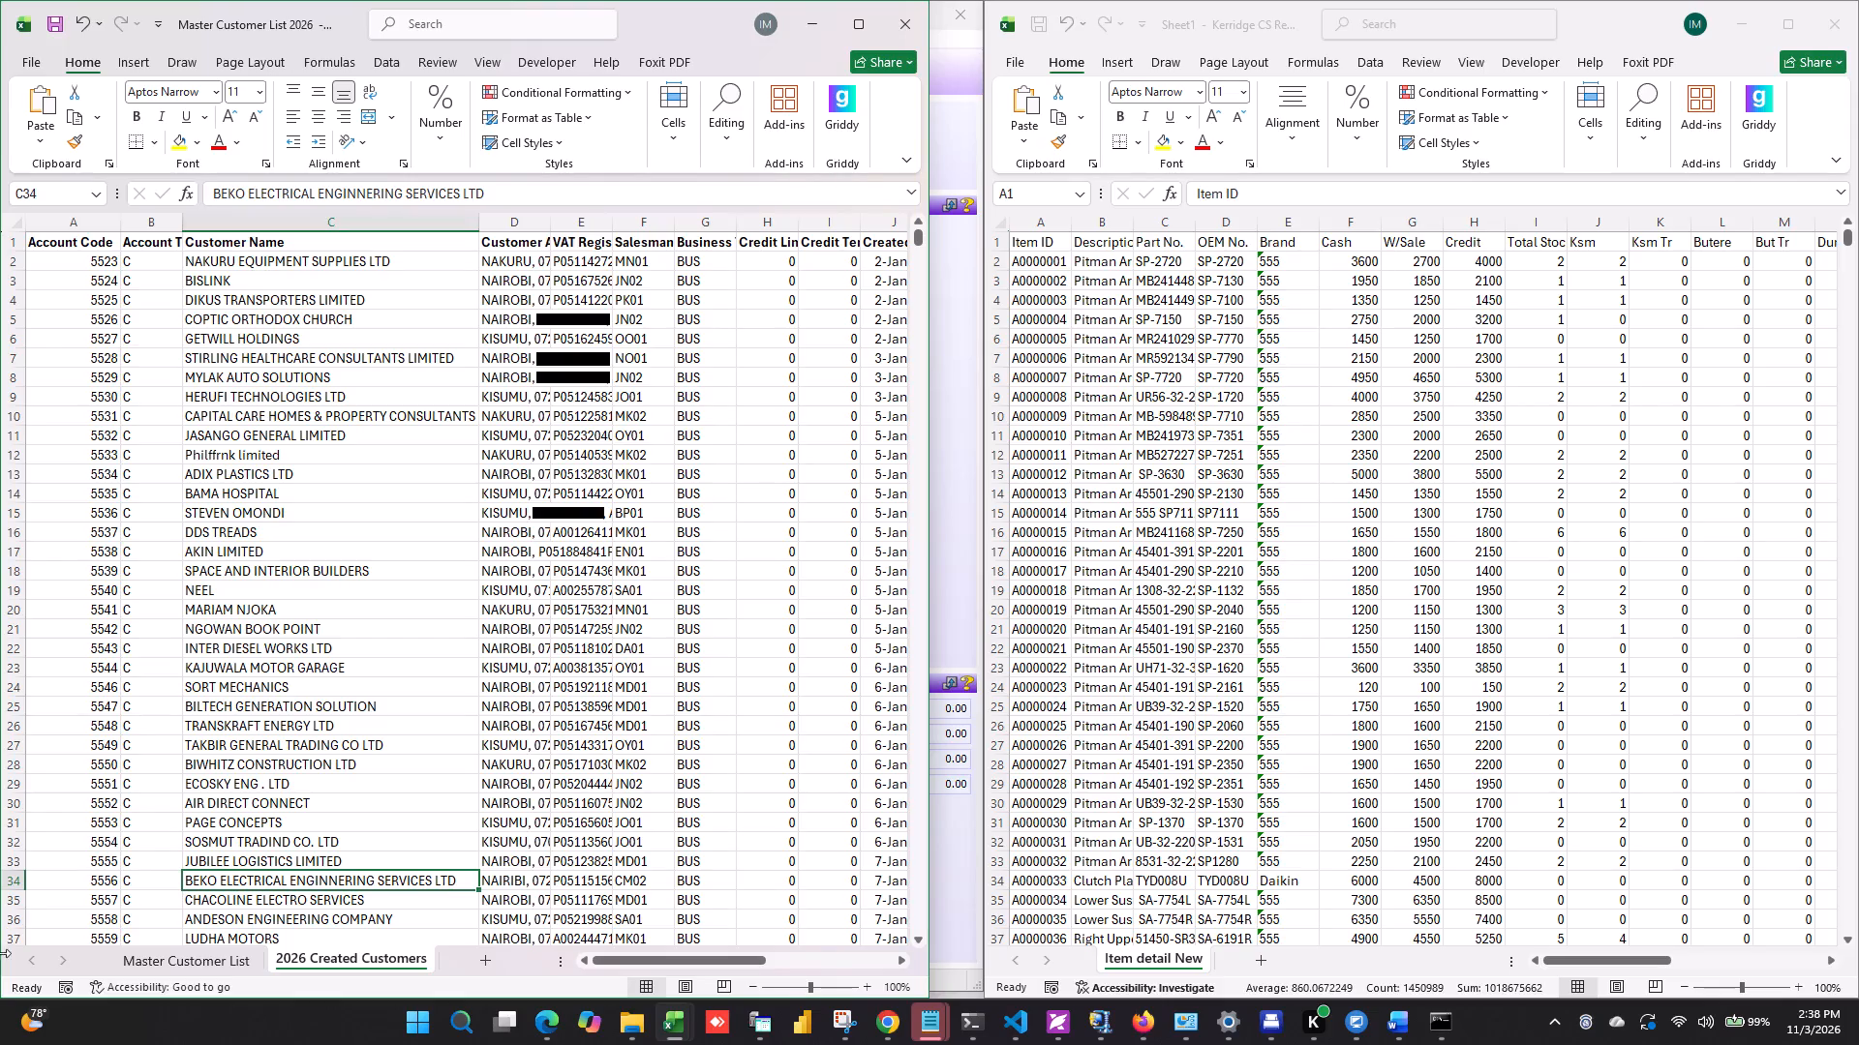
Switch to the Kerridge CS Report workbook with the AR Turnover Report sheet and add filters to its header row.
click(682, 1031)
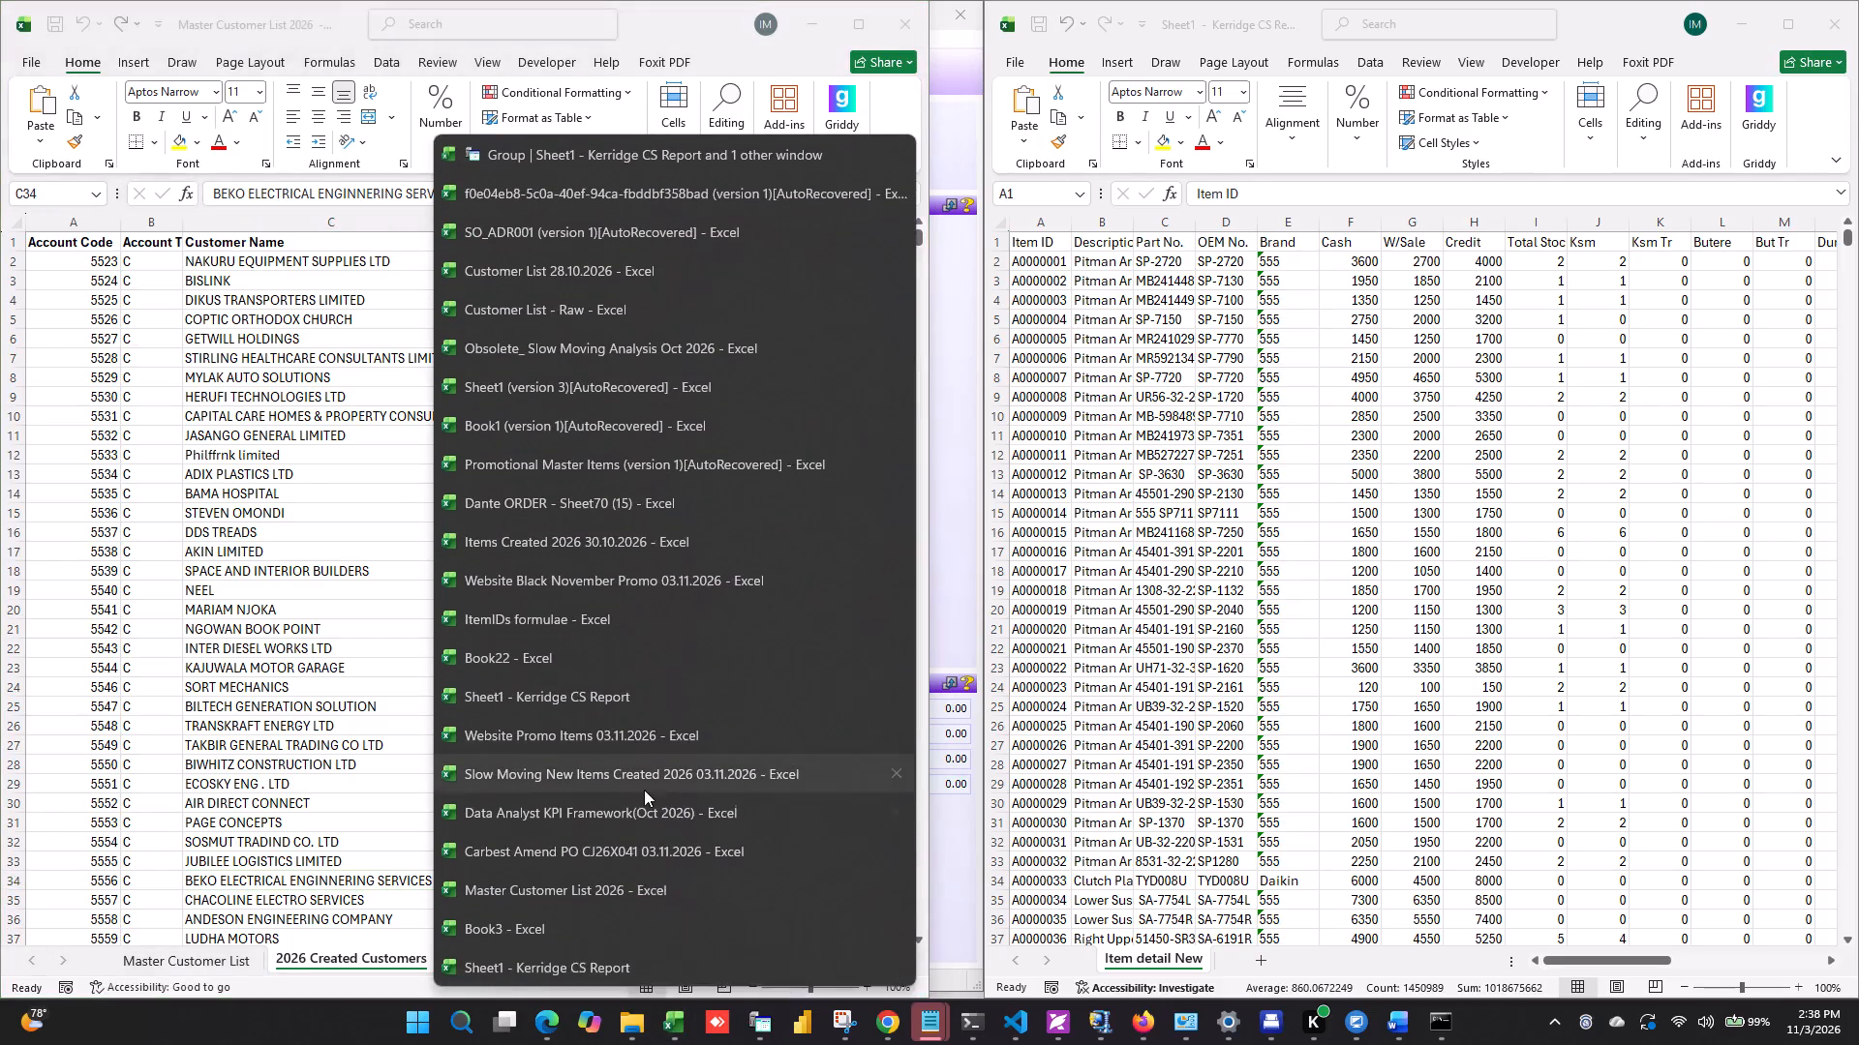
scroll(642, 790, down, 1)
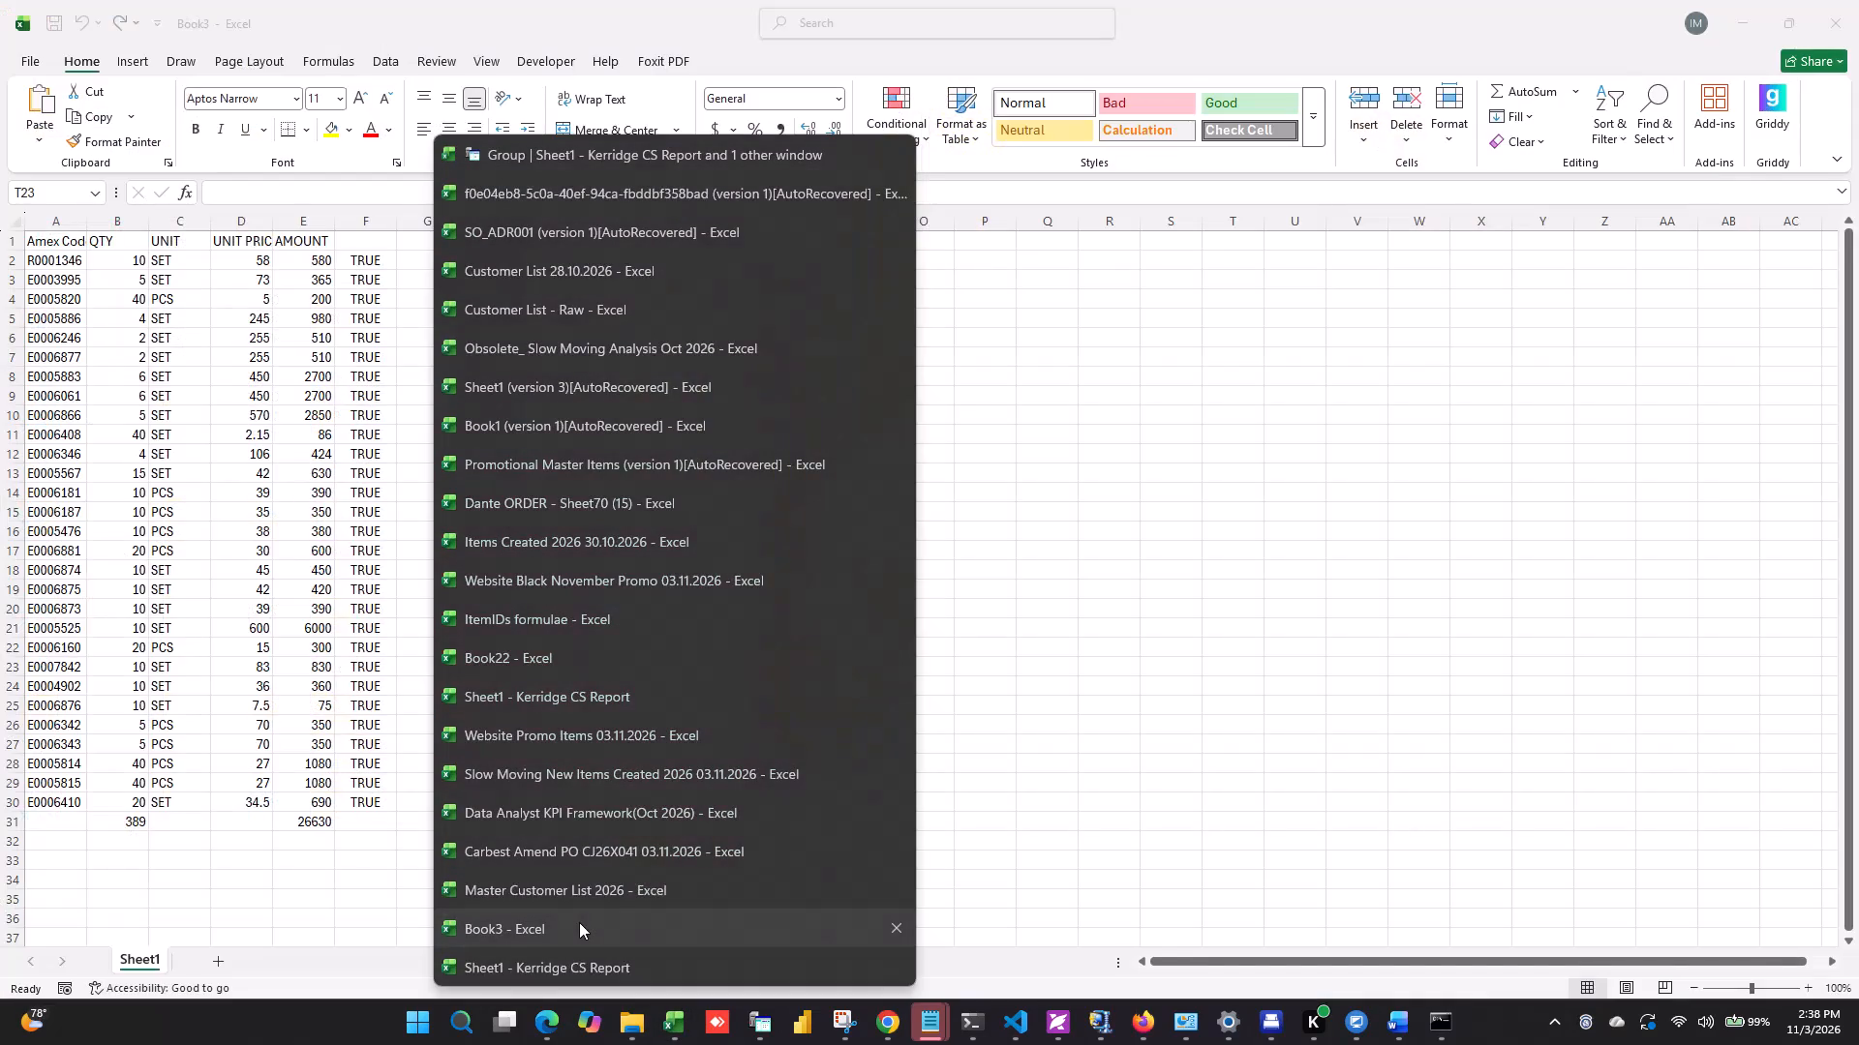
scroll(580, 964, down, 2)
click(580, 965)
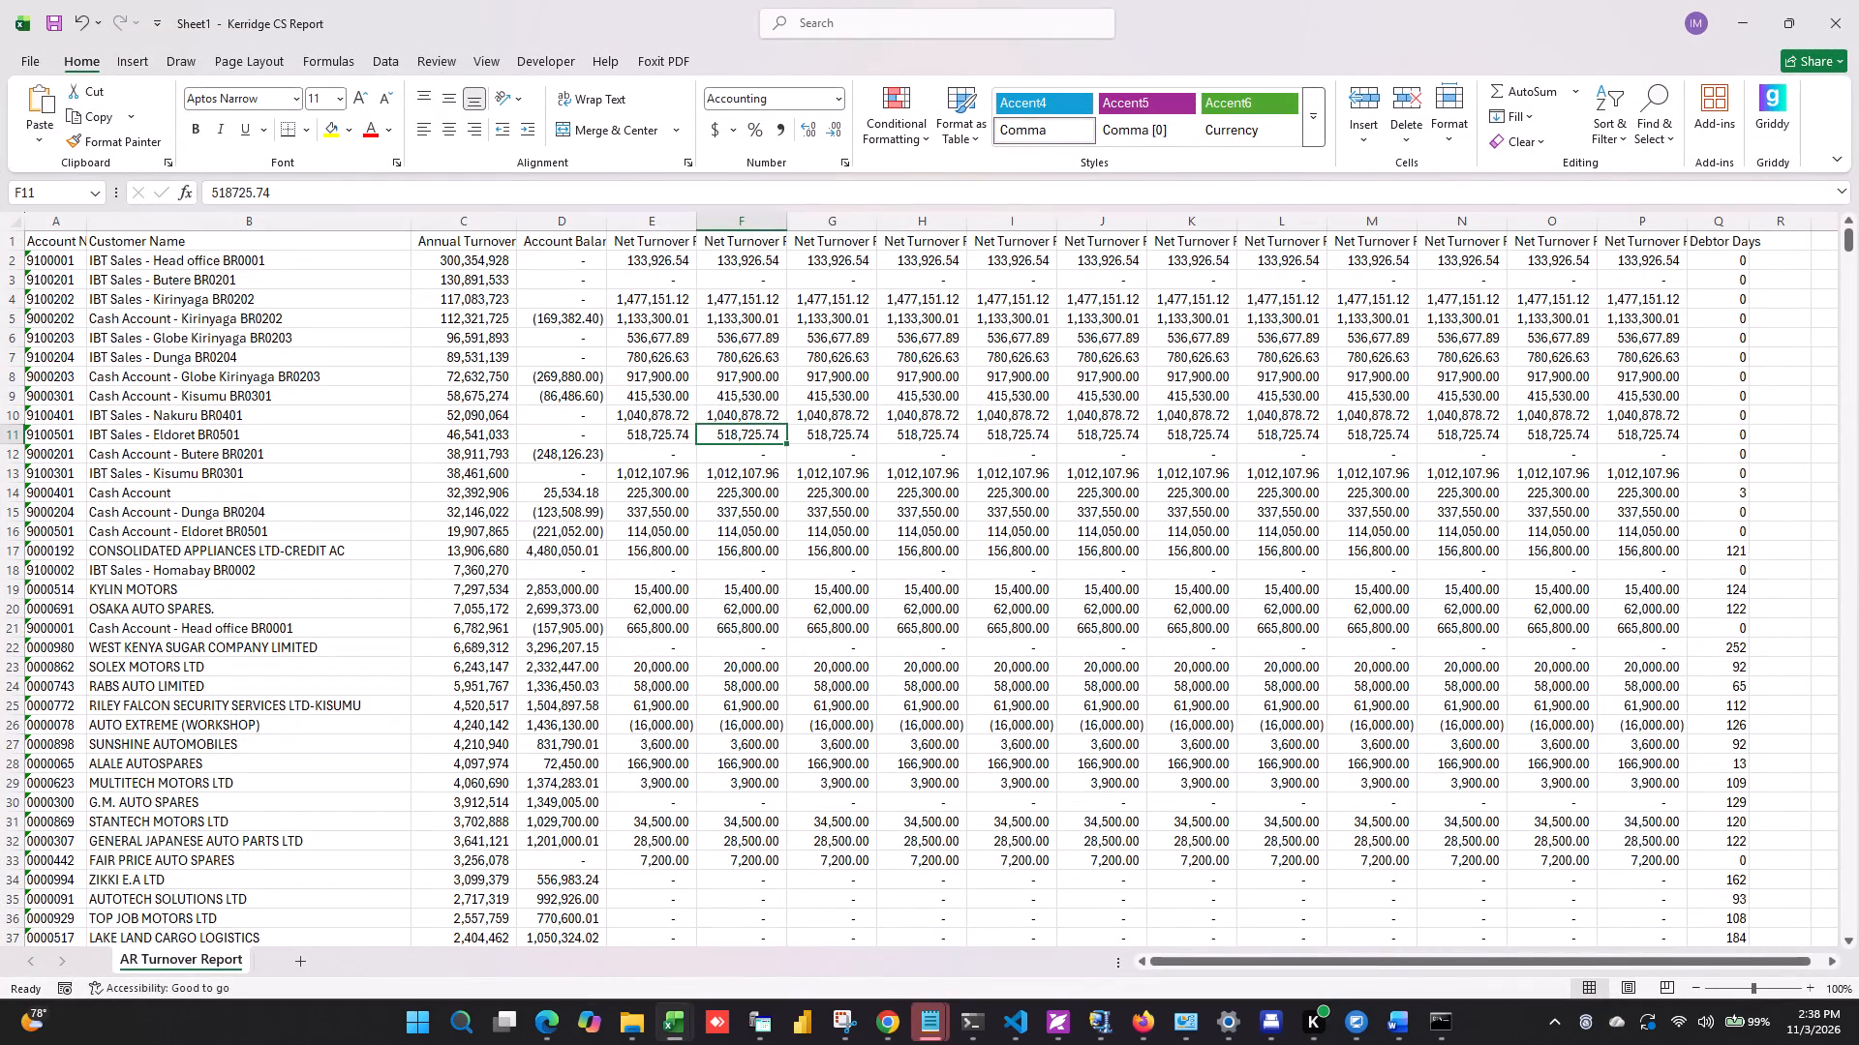
click(336, 238)
click(387, 56)
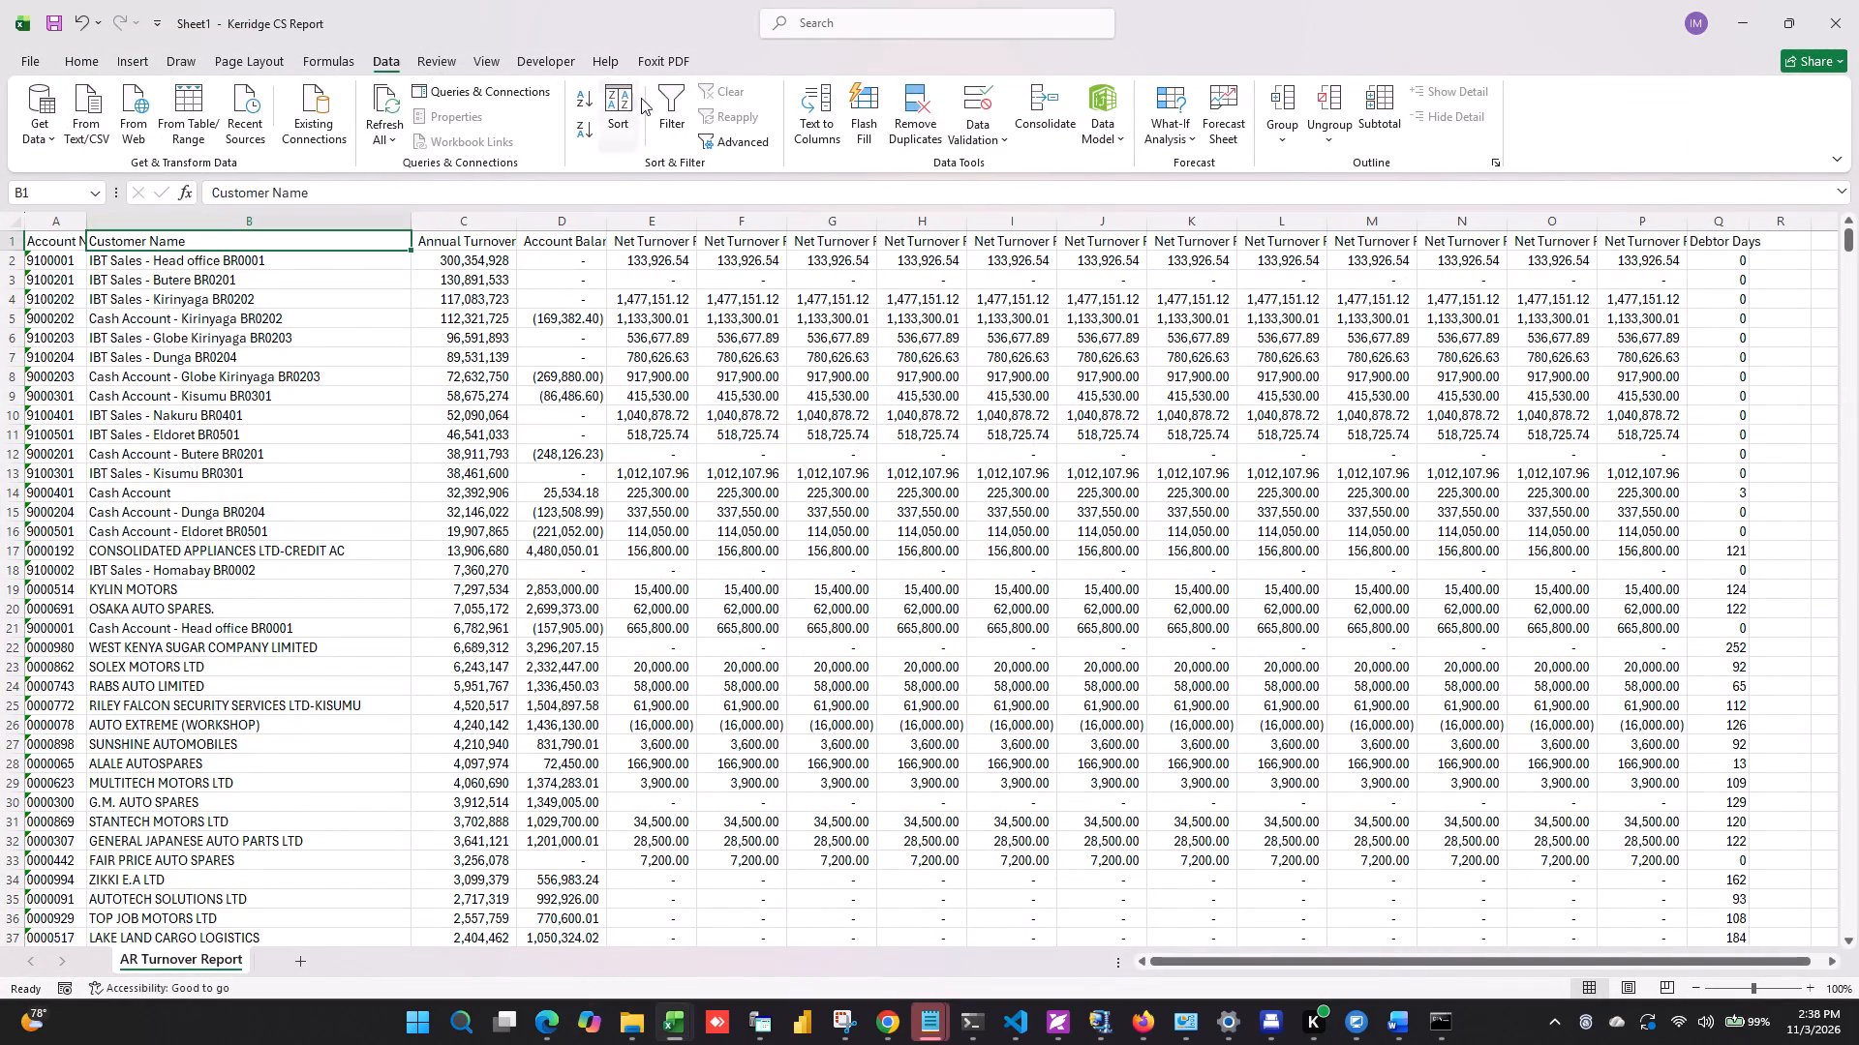
click(661, 100)
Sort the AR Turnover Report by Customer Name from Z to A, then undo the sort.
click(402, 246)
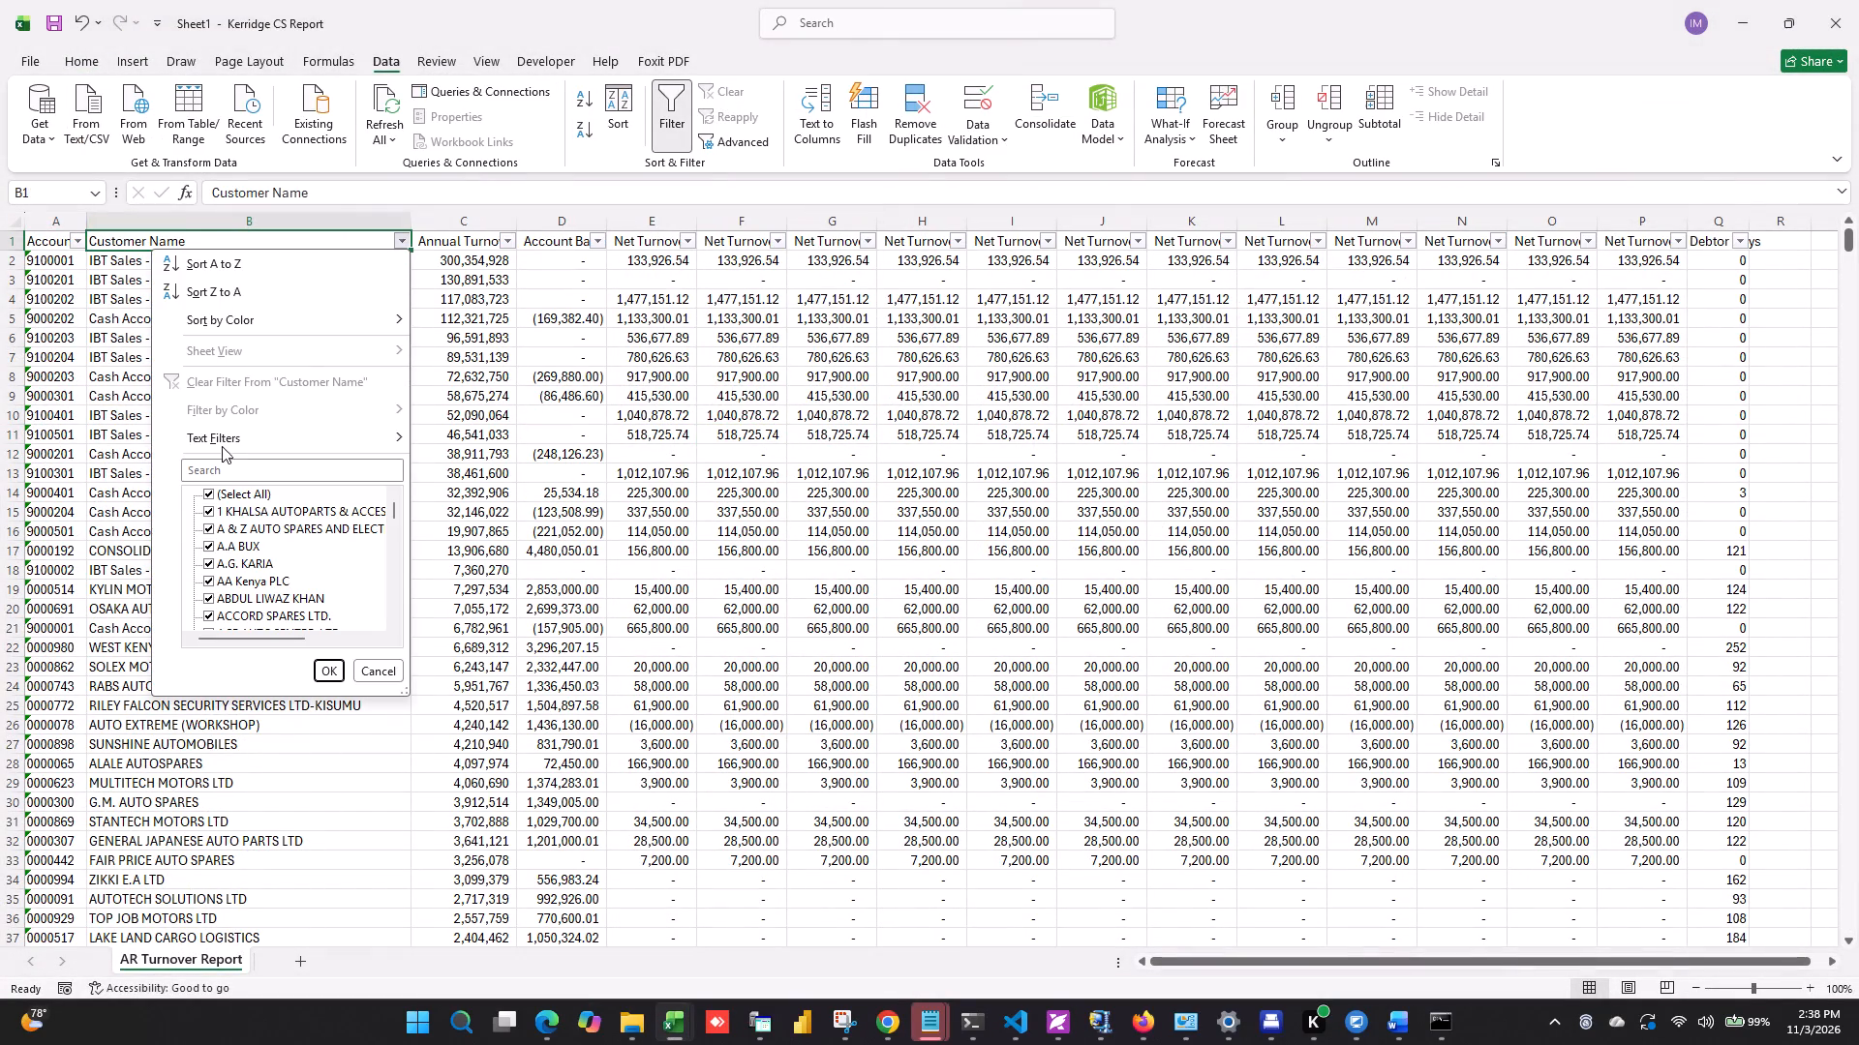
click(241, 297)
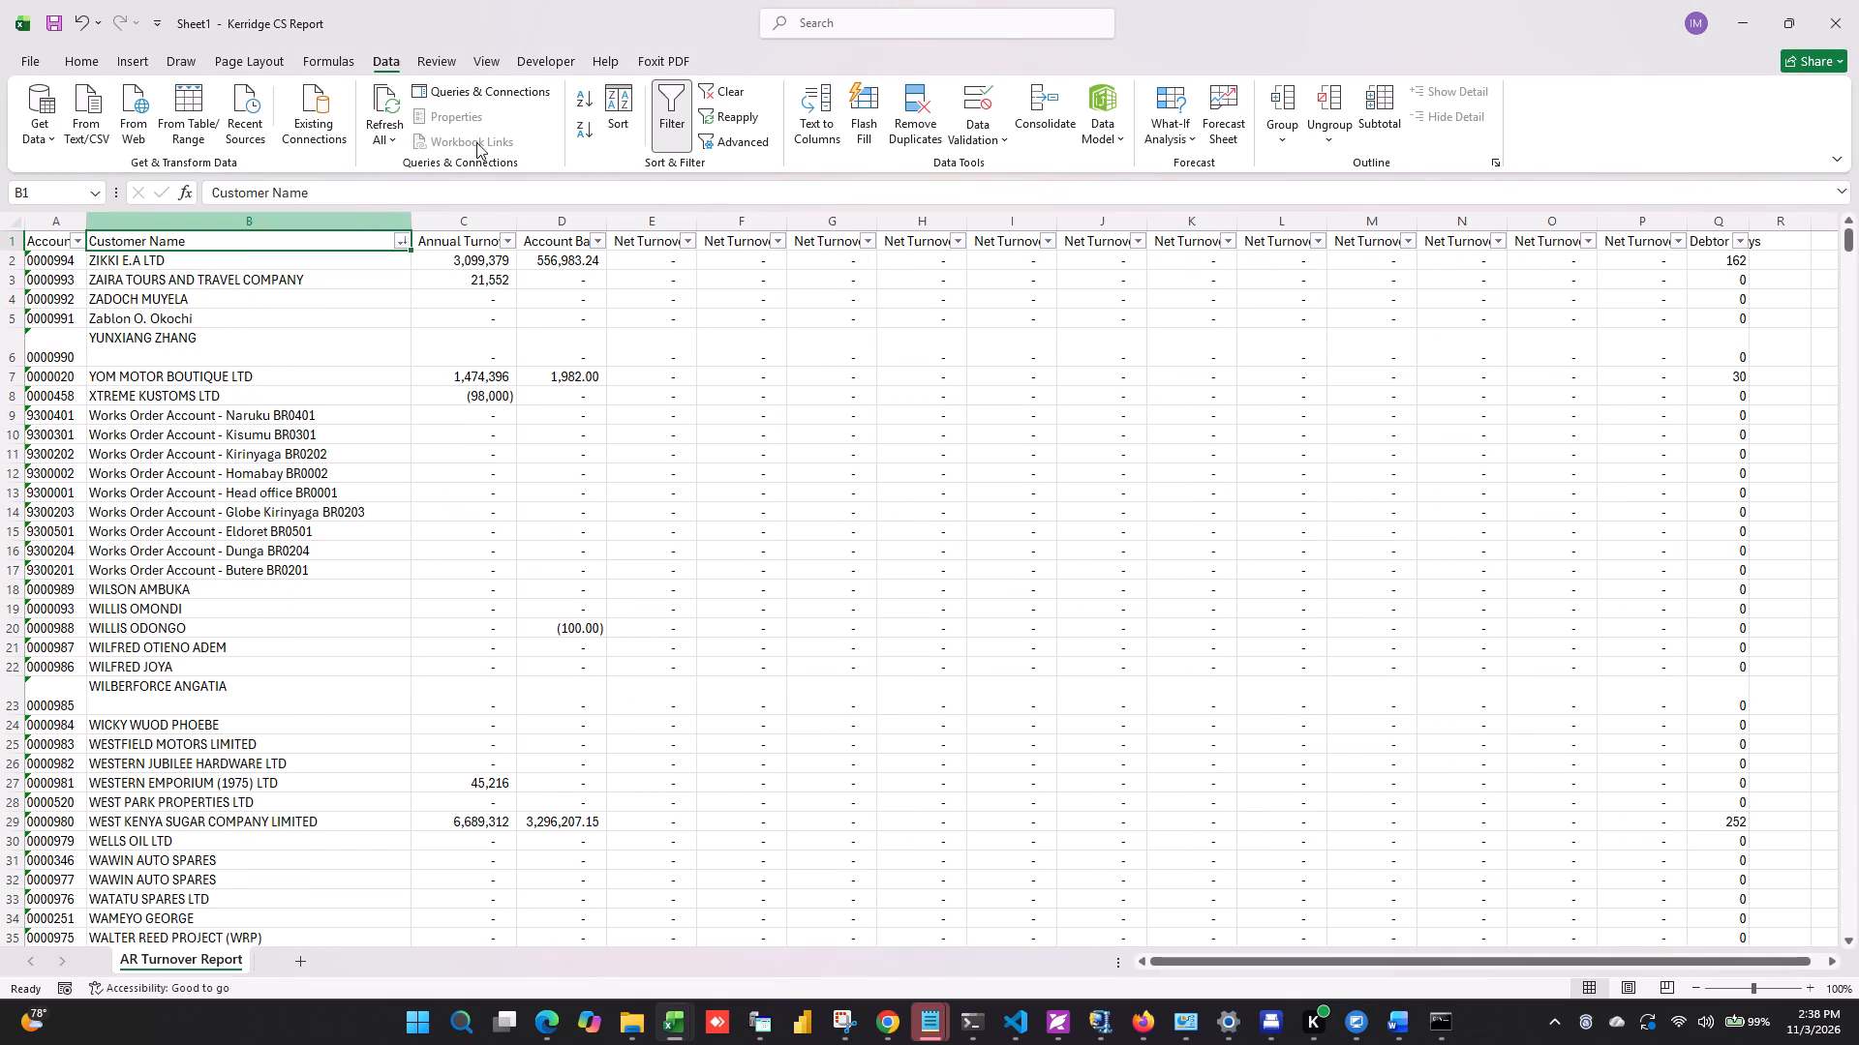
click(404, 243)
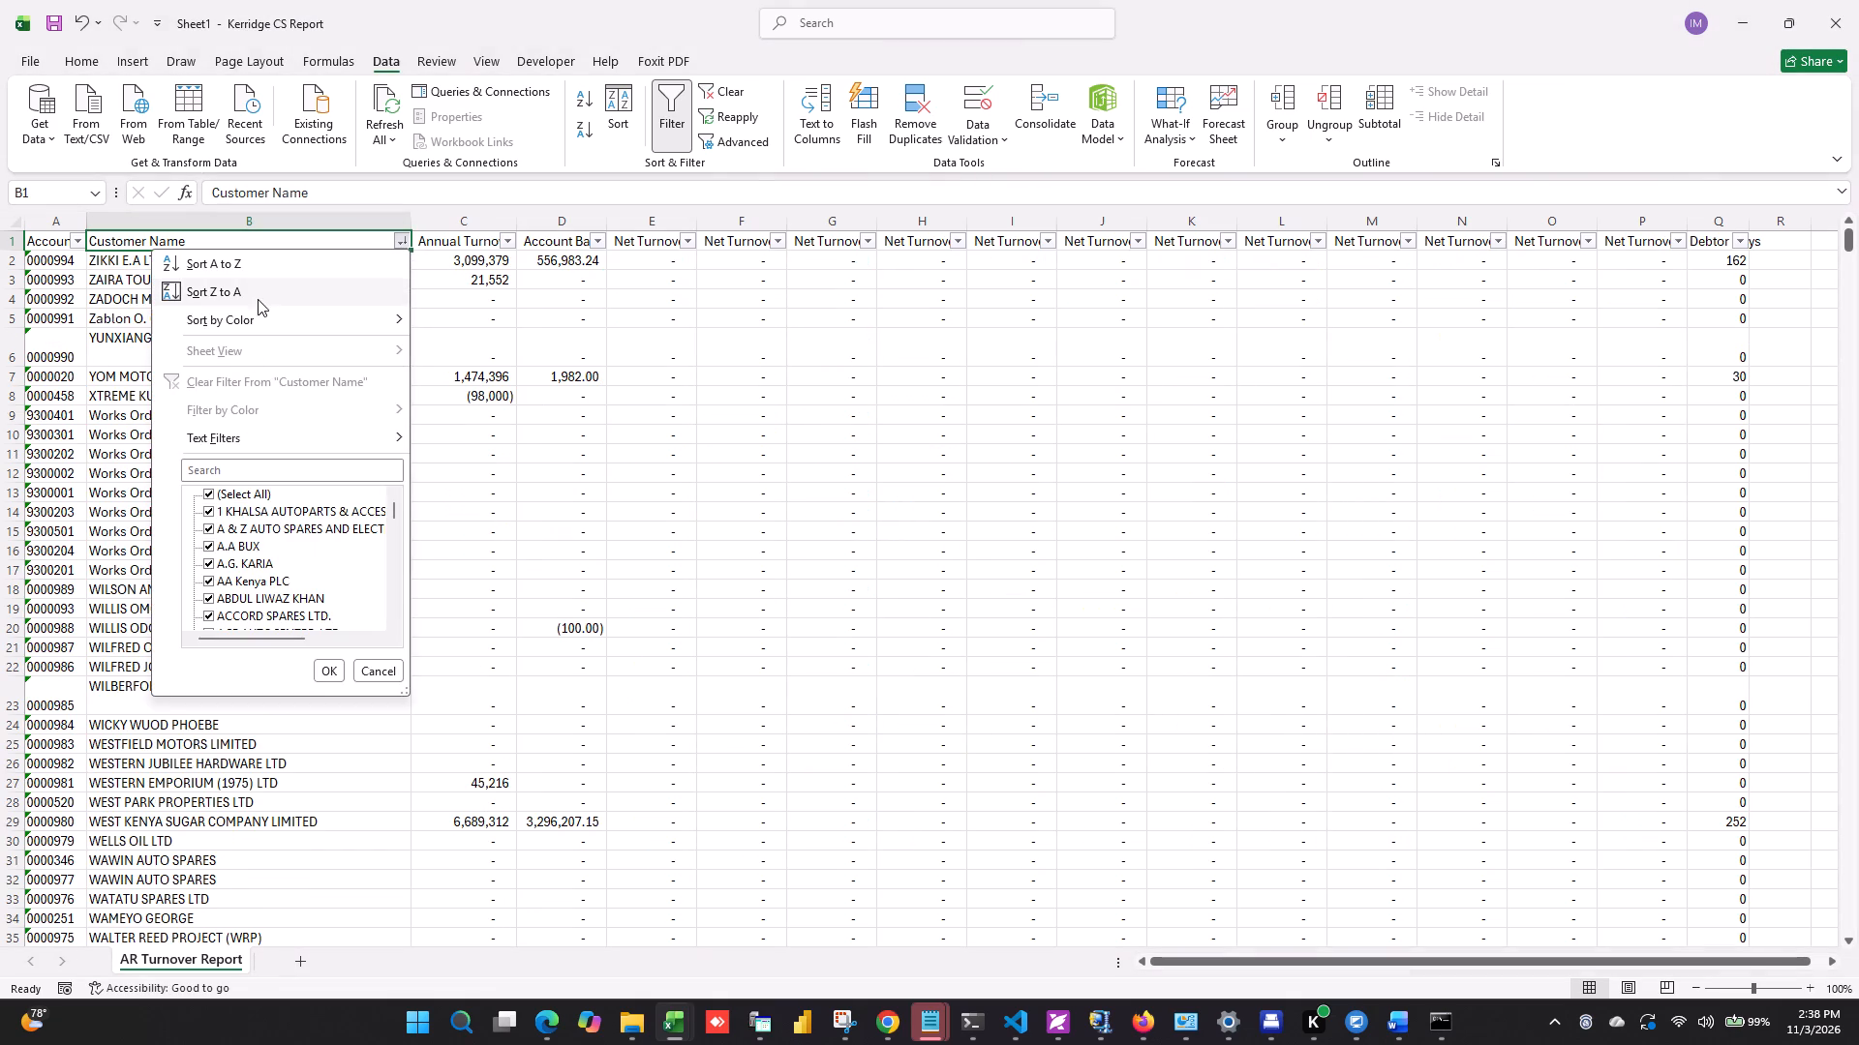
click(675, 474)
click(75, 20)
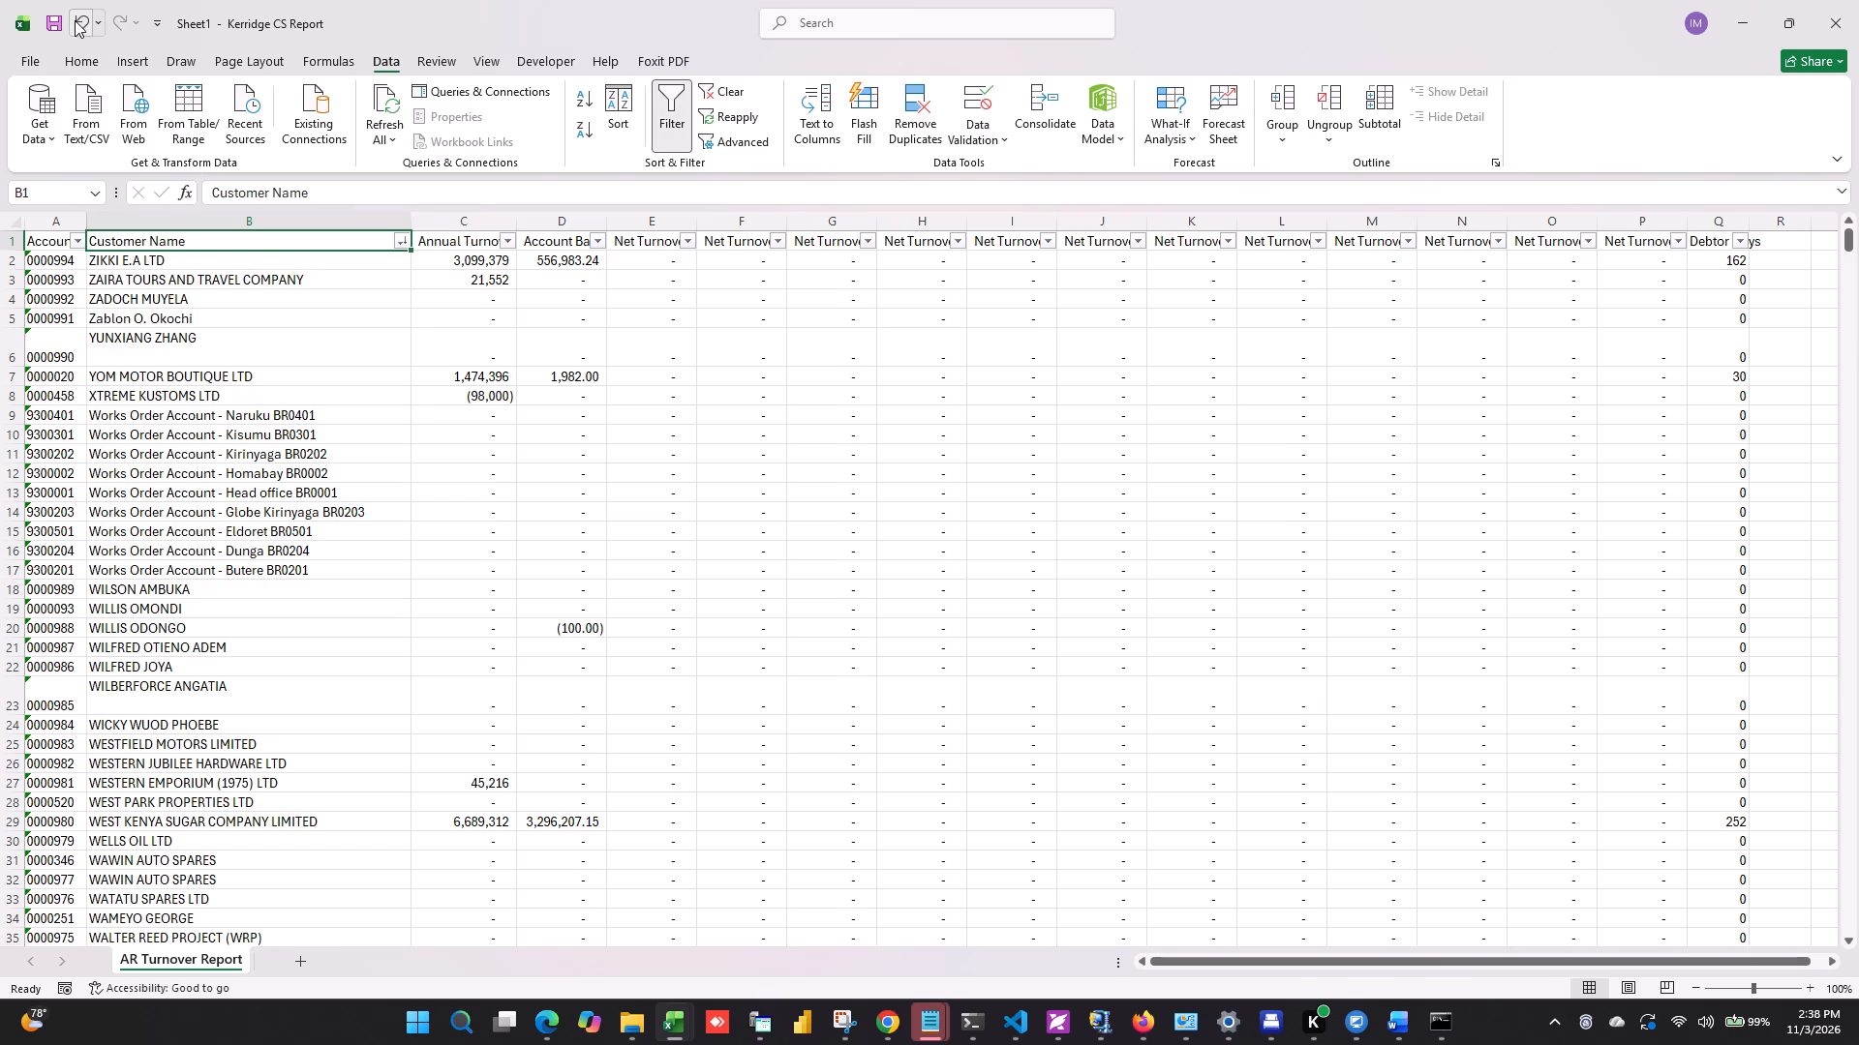
Sort the AR Turnover Report by Account Number in ascending order.
click(73, 244)
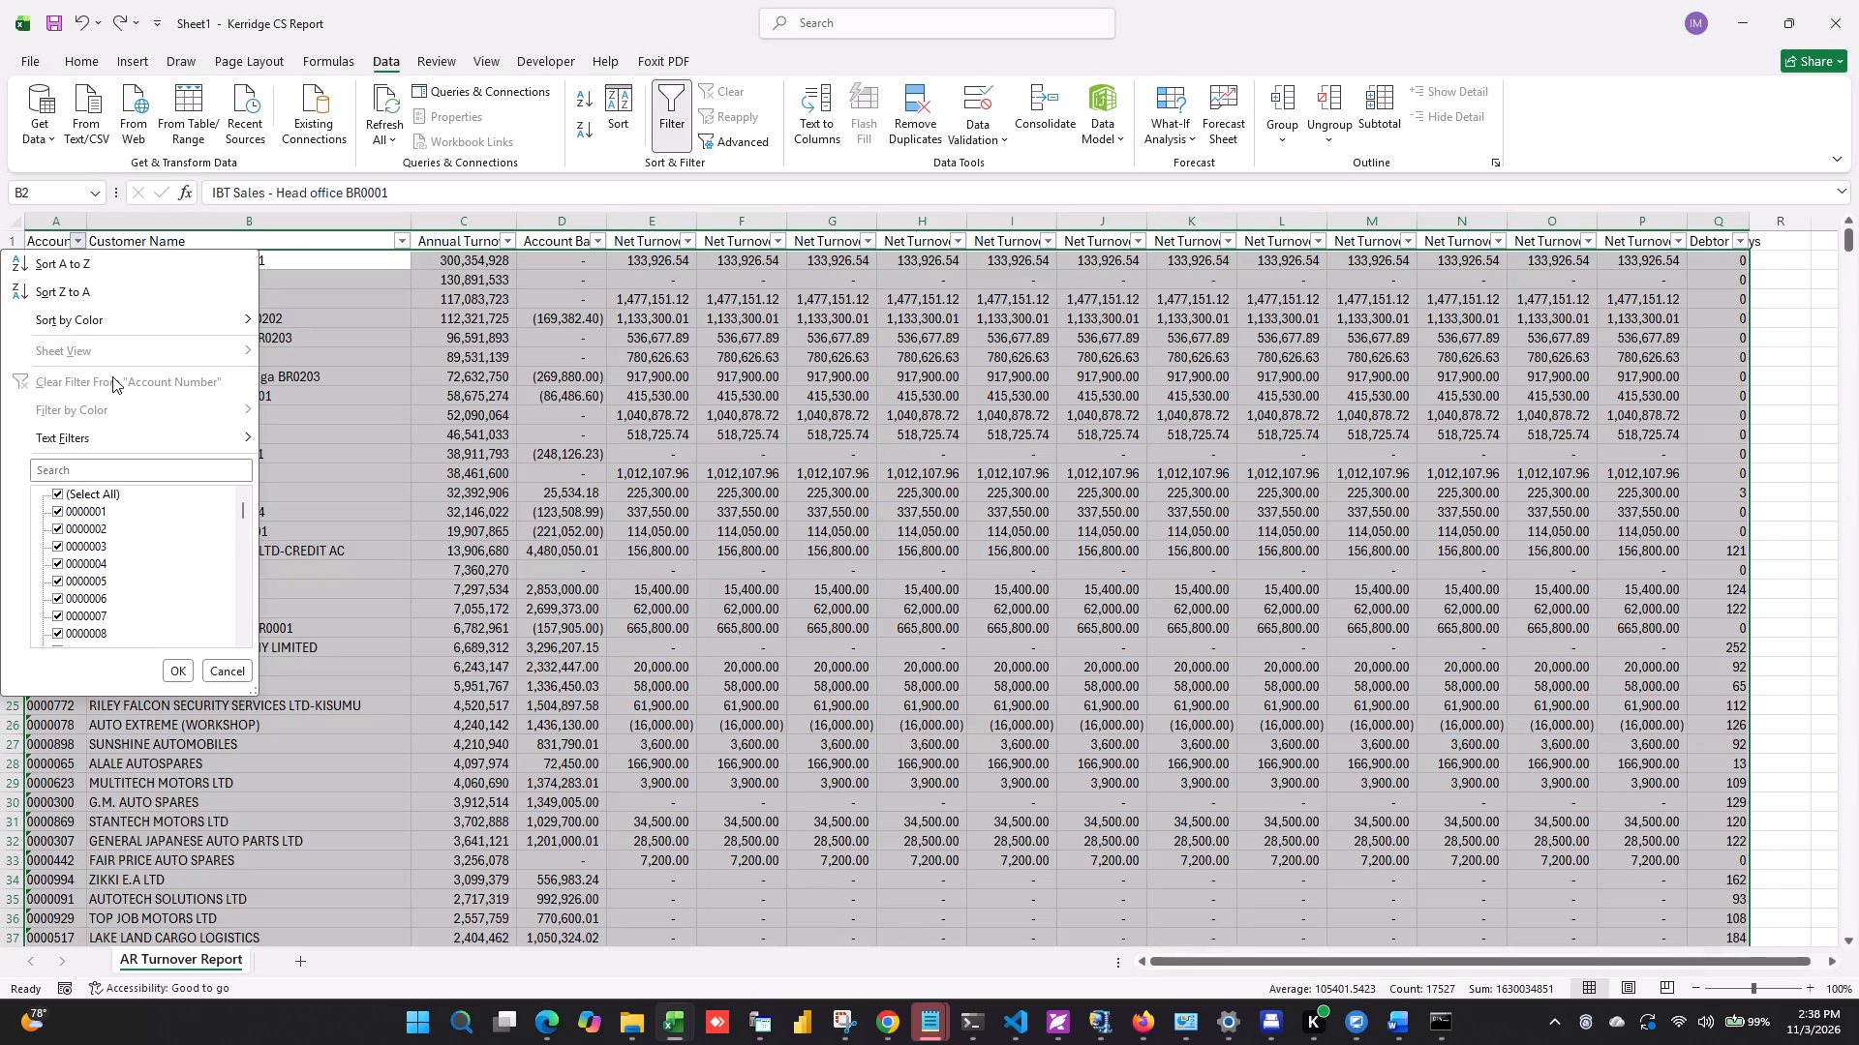
click(107, 269)
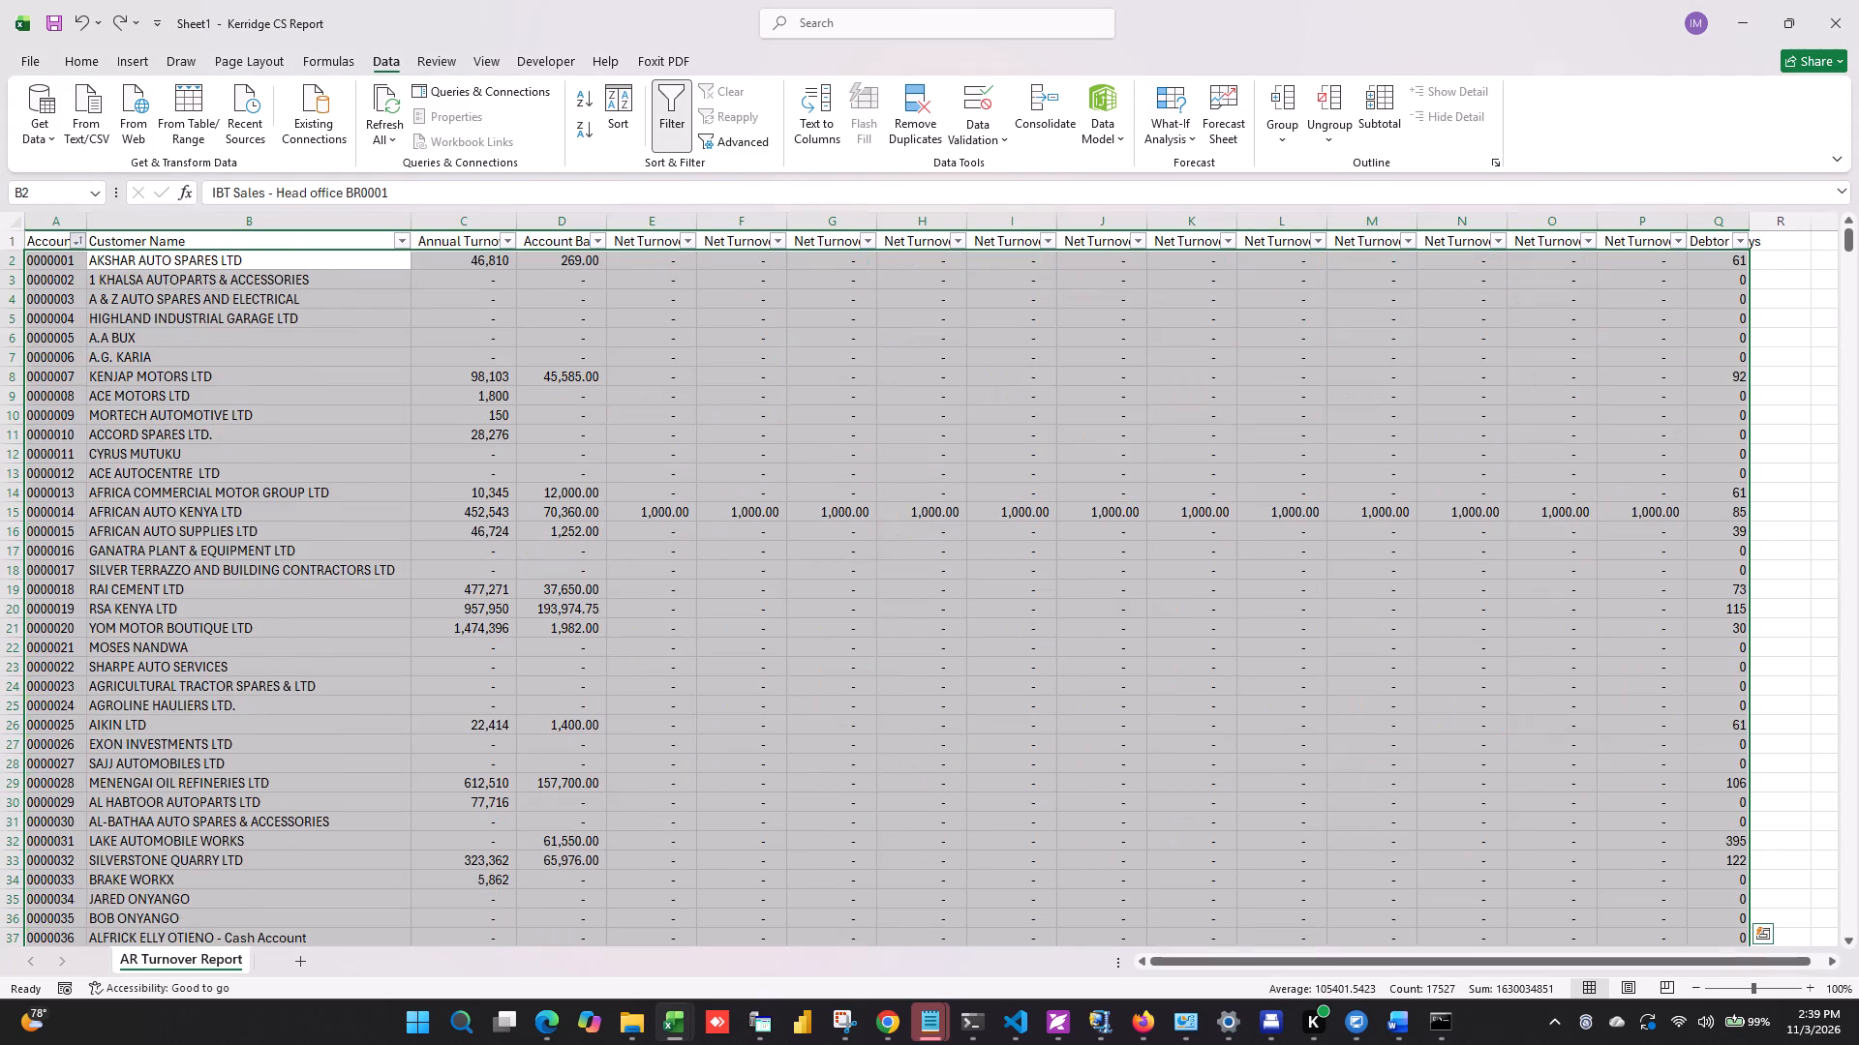
click(198, 492)
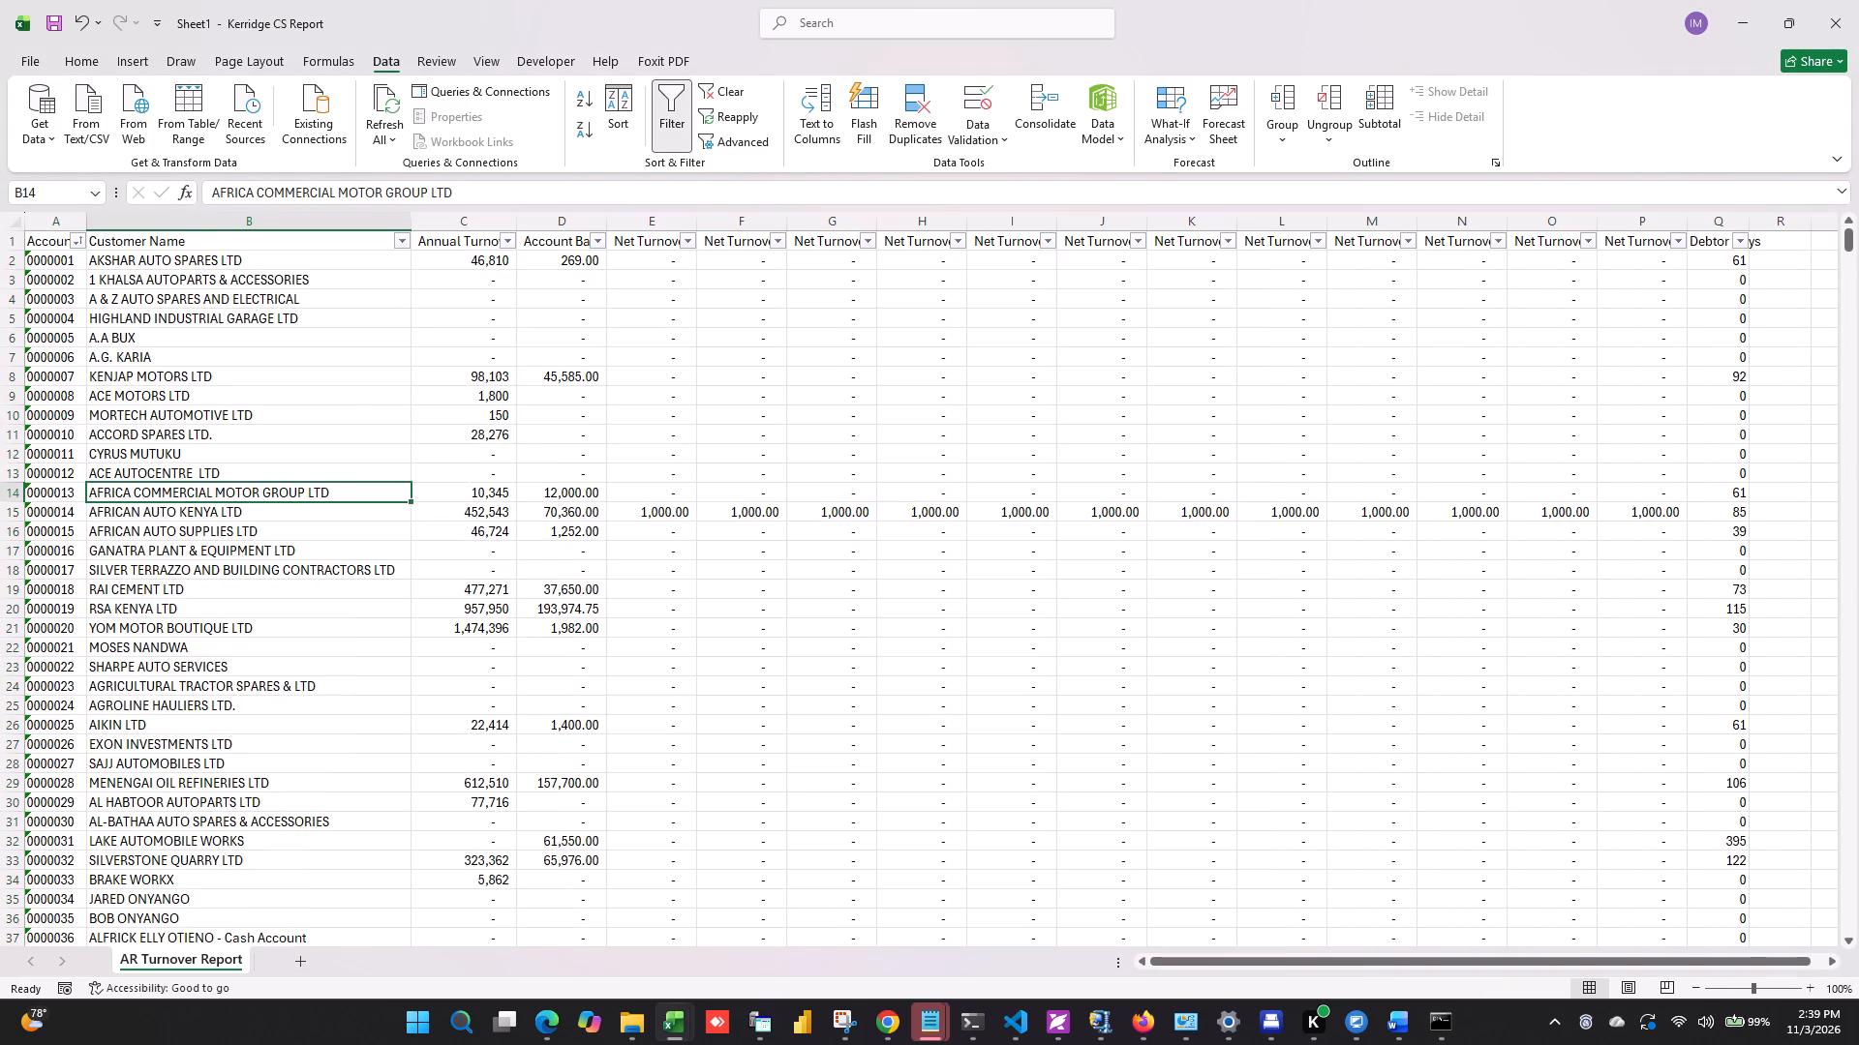